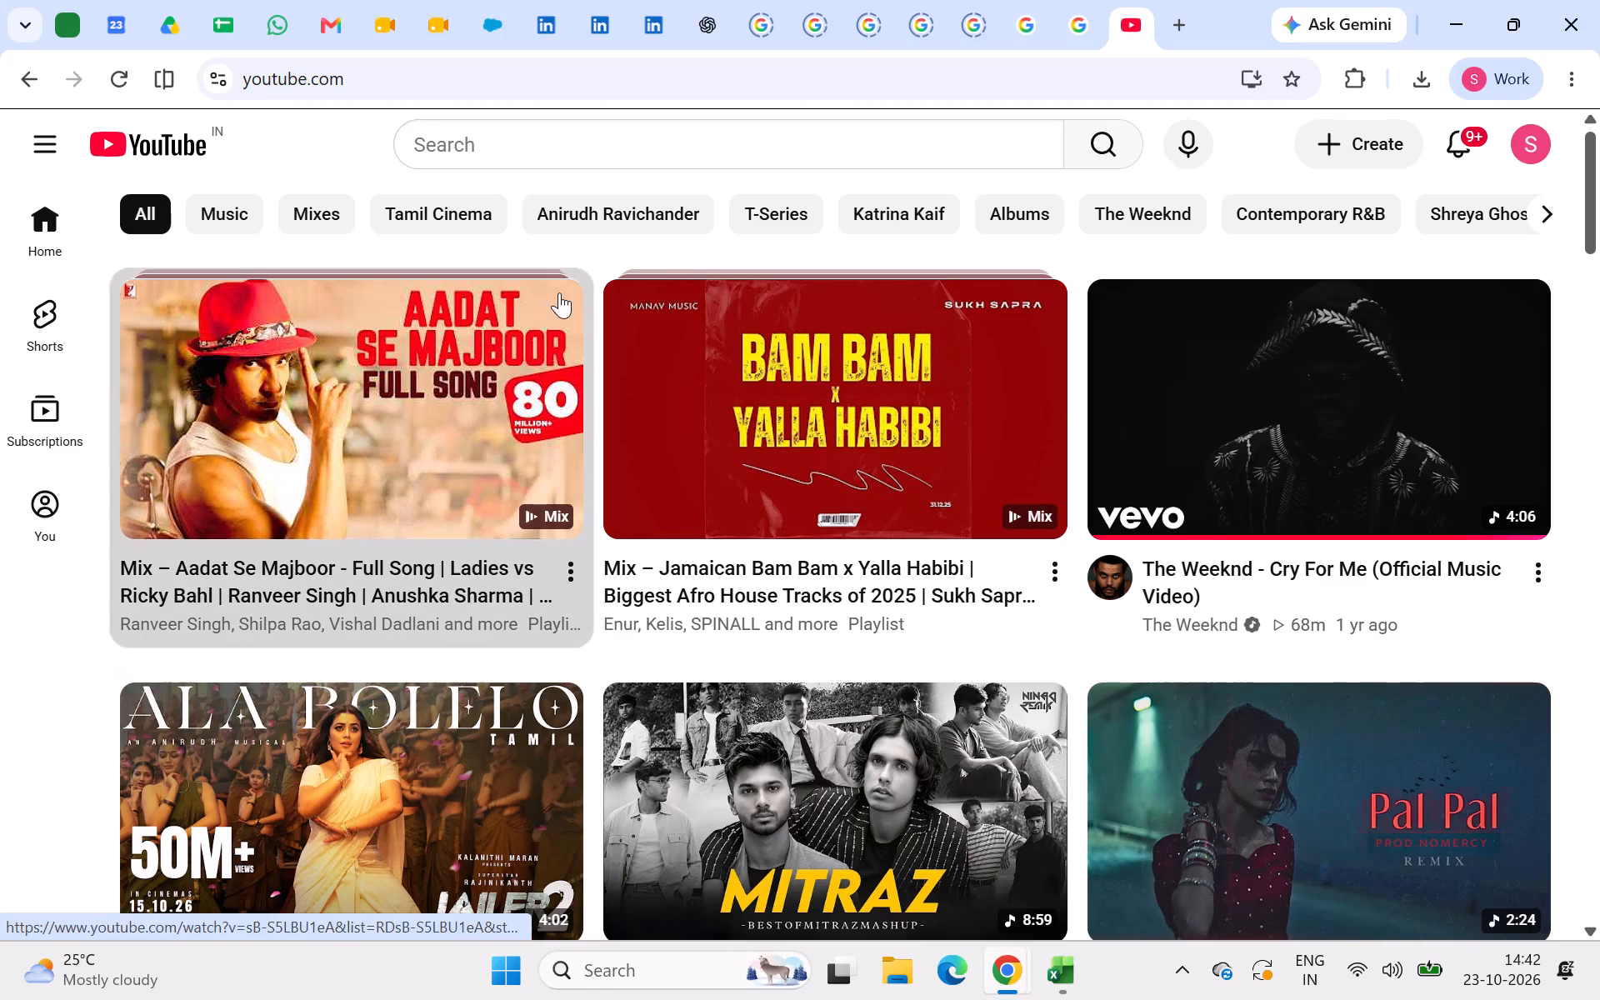
Begin a new video search on the YouTube home page.
click(607, 142)
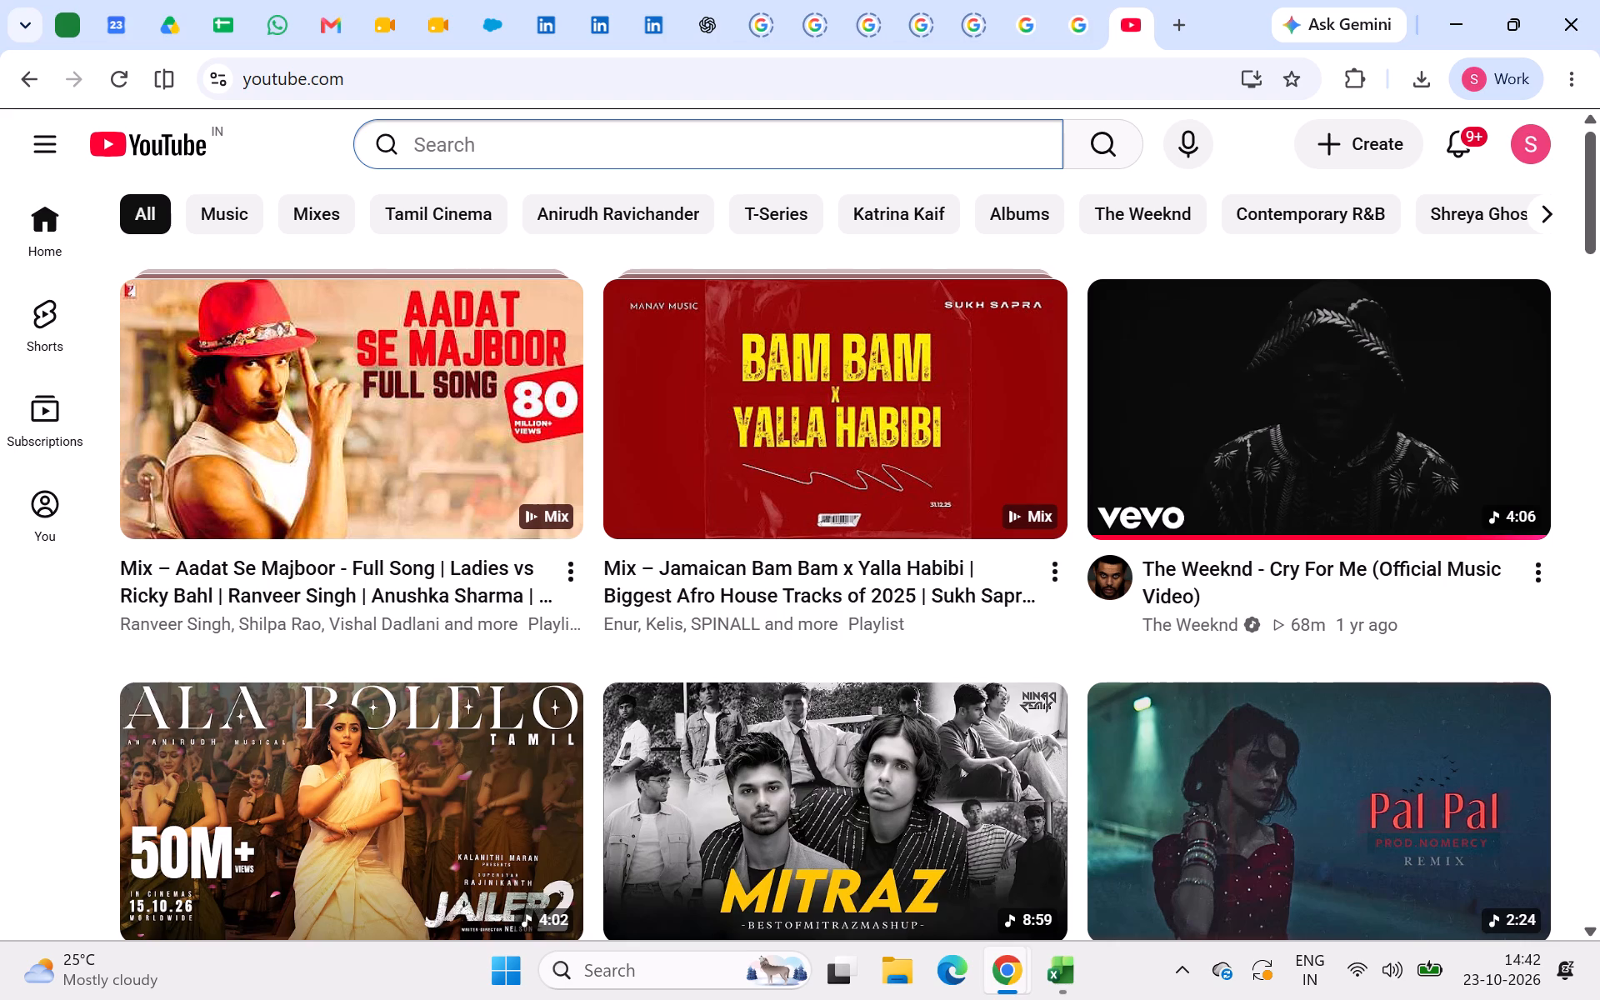
Search YouTube for "ram chahe leela chahe song" and play the full song video from Sony Music India.
click(621, 152)
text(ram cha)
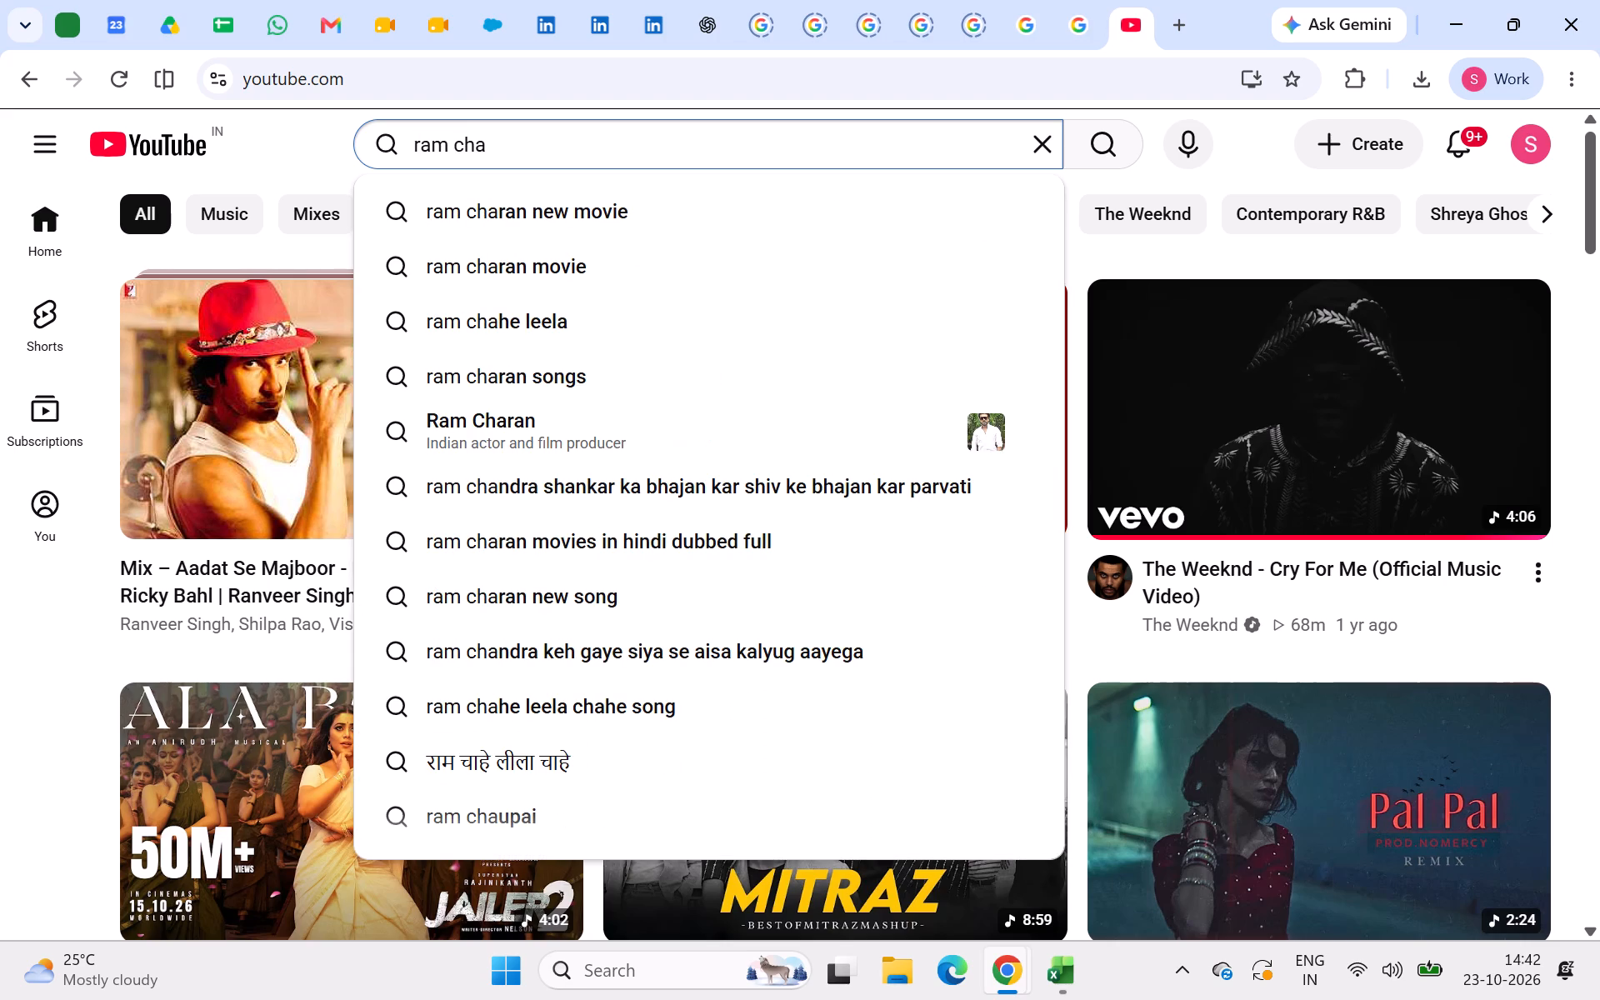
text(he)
click(626, 263)
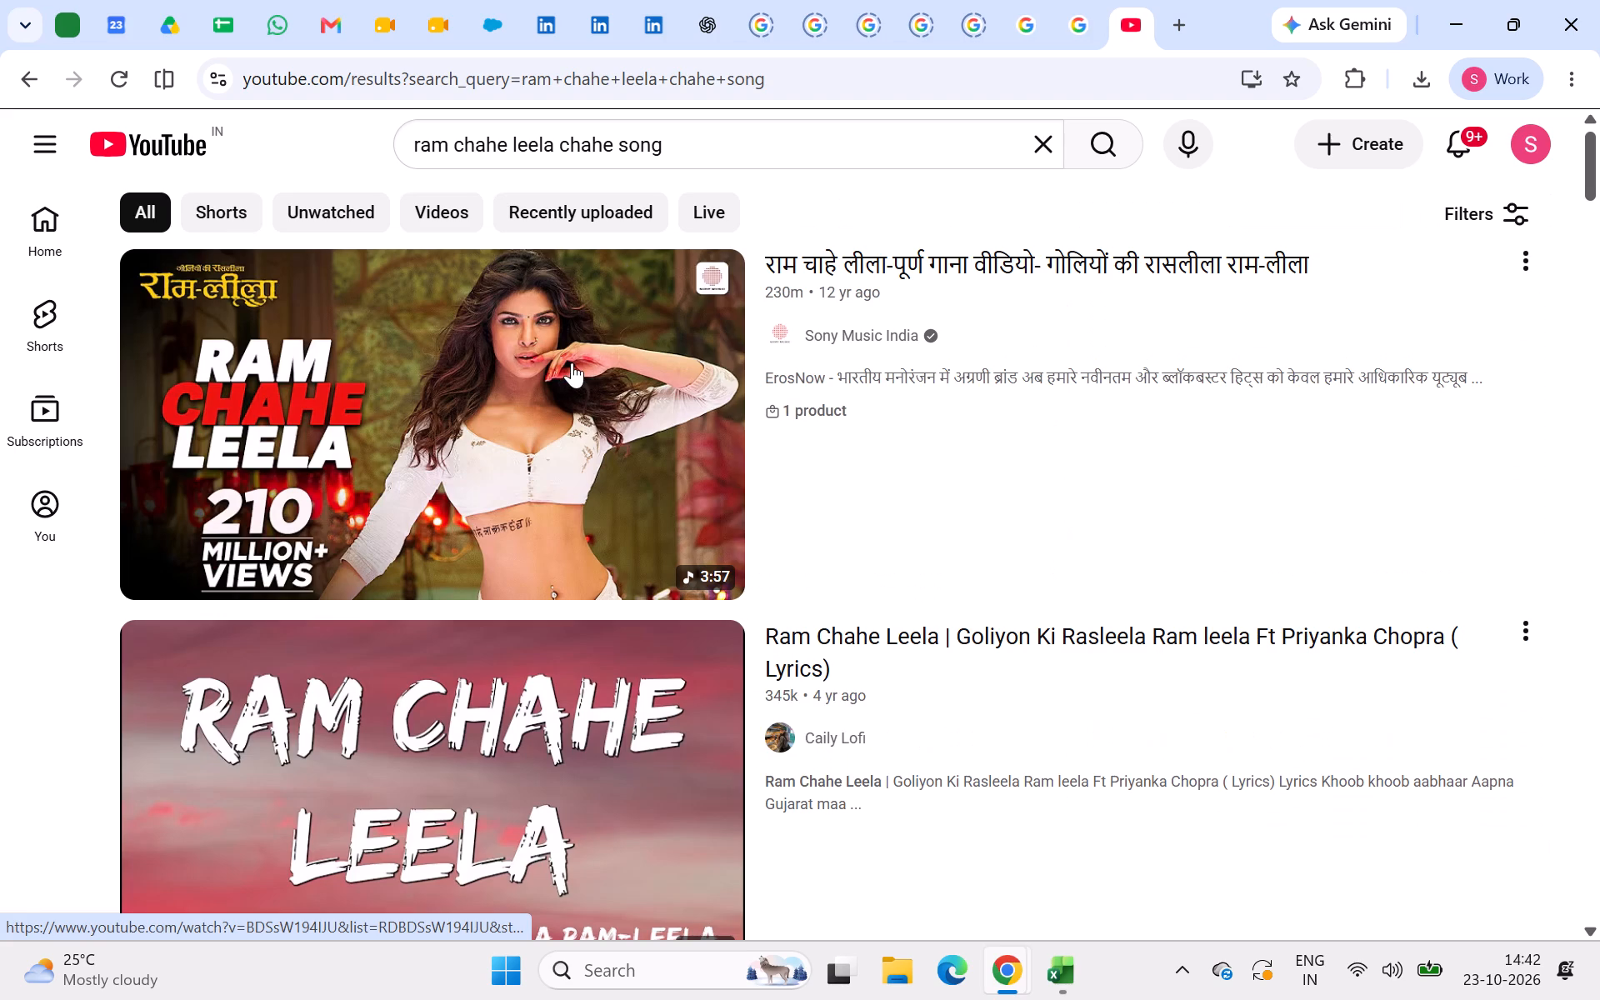
click(572, 362)
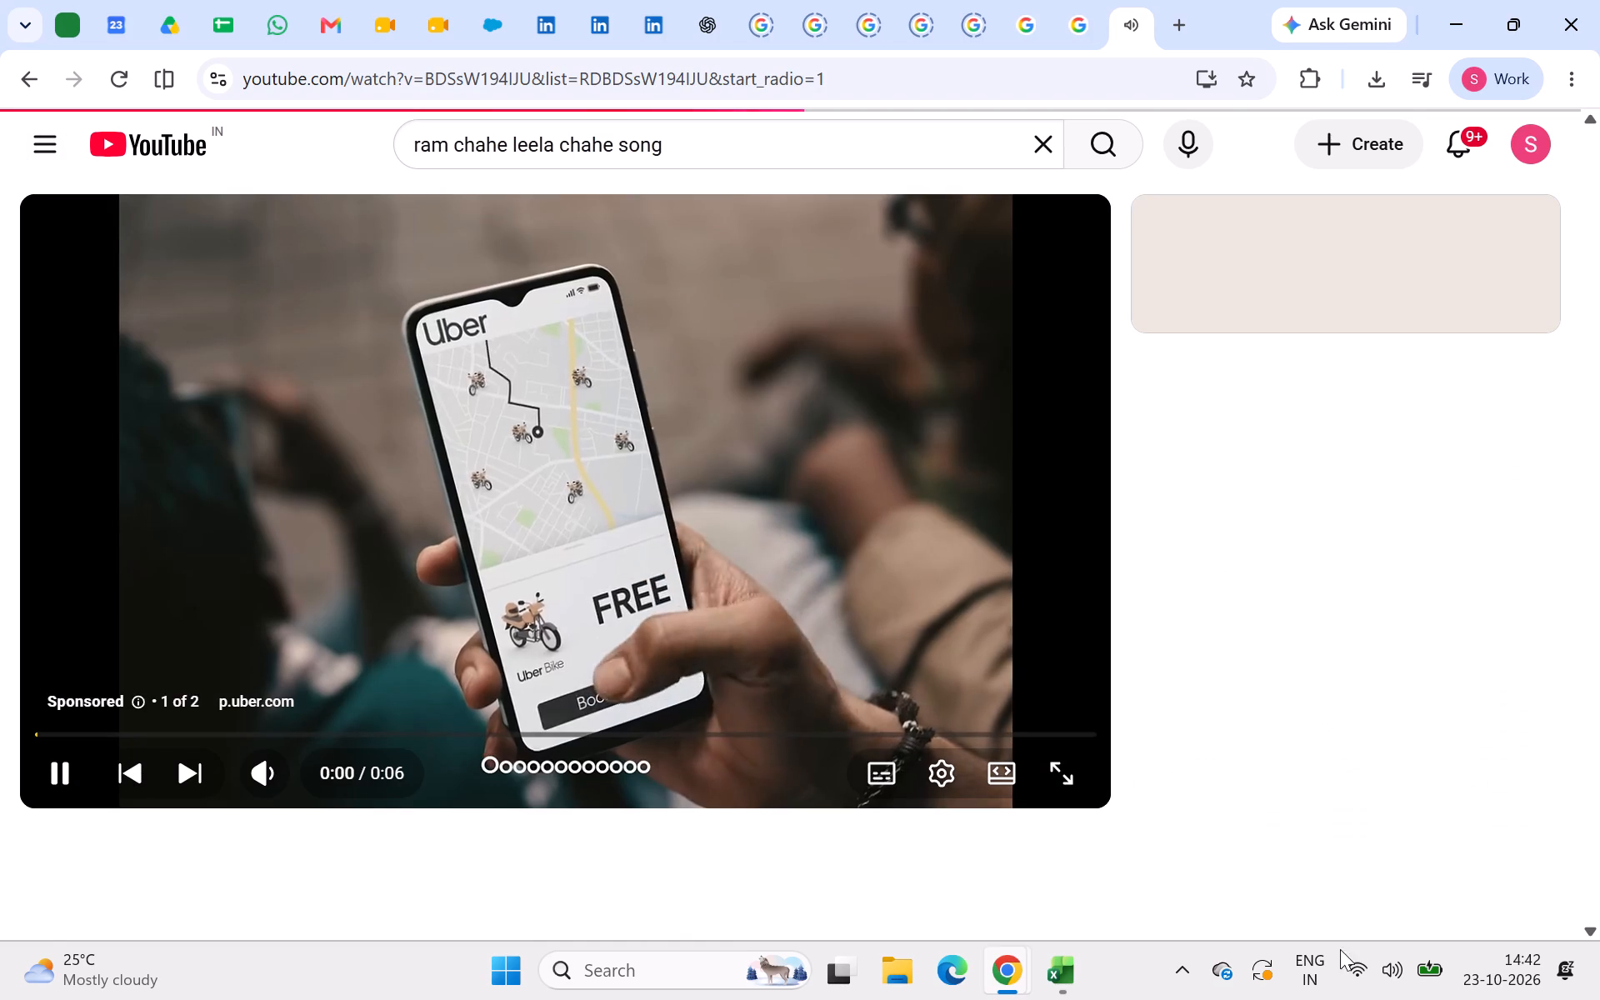
Lower the computer's sound volume from maximum to slightly below the halfway point.
click(1392, 965)
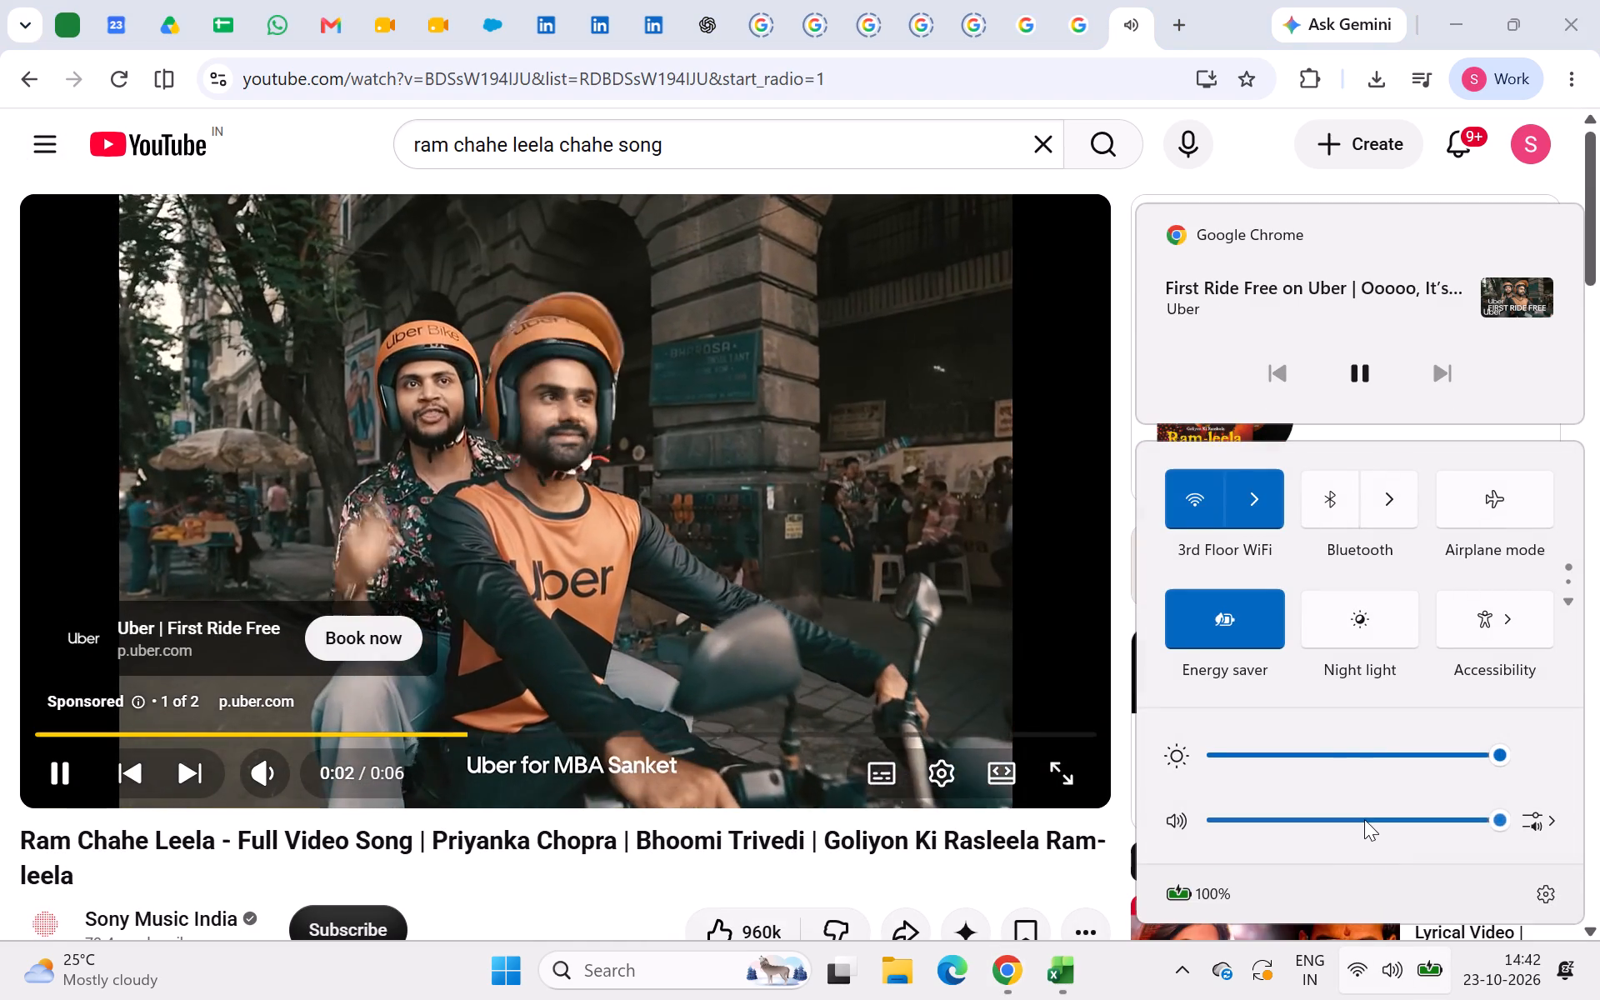
click(1364, 819)
click(1325, 822)
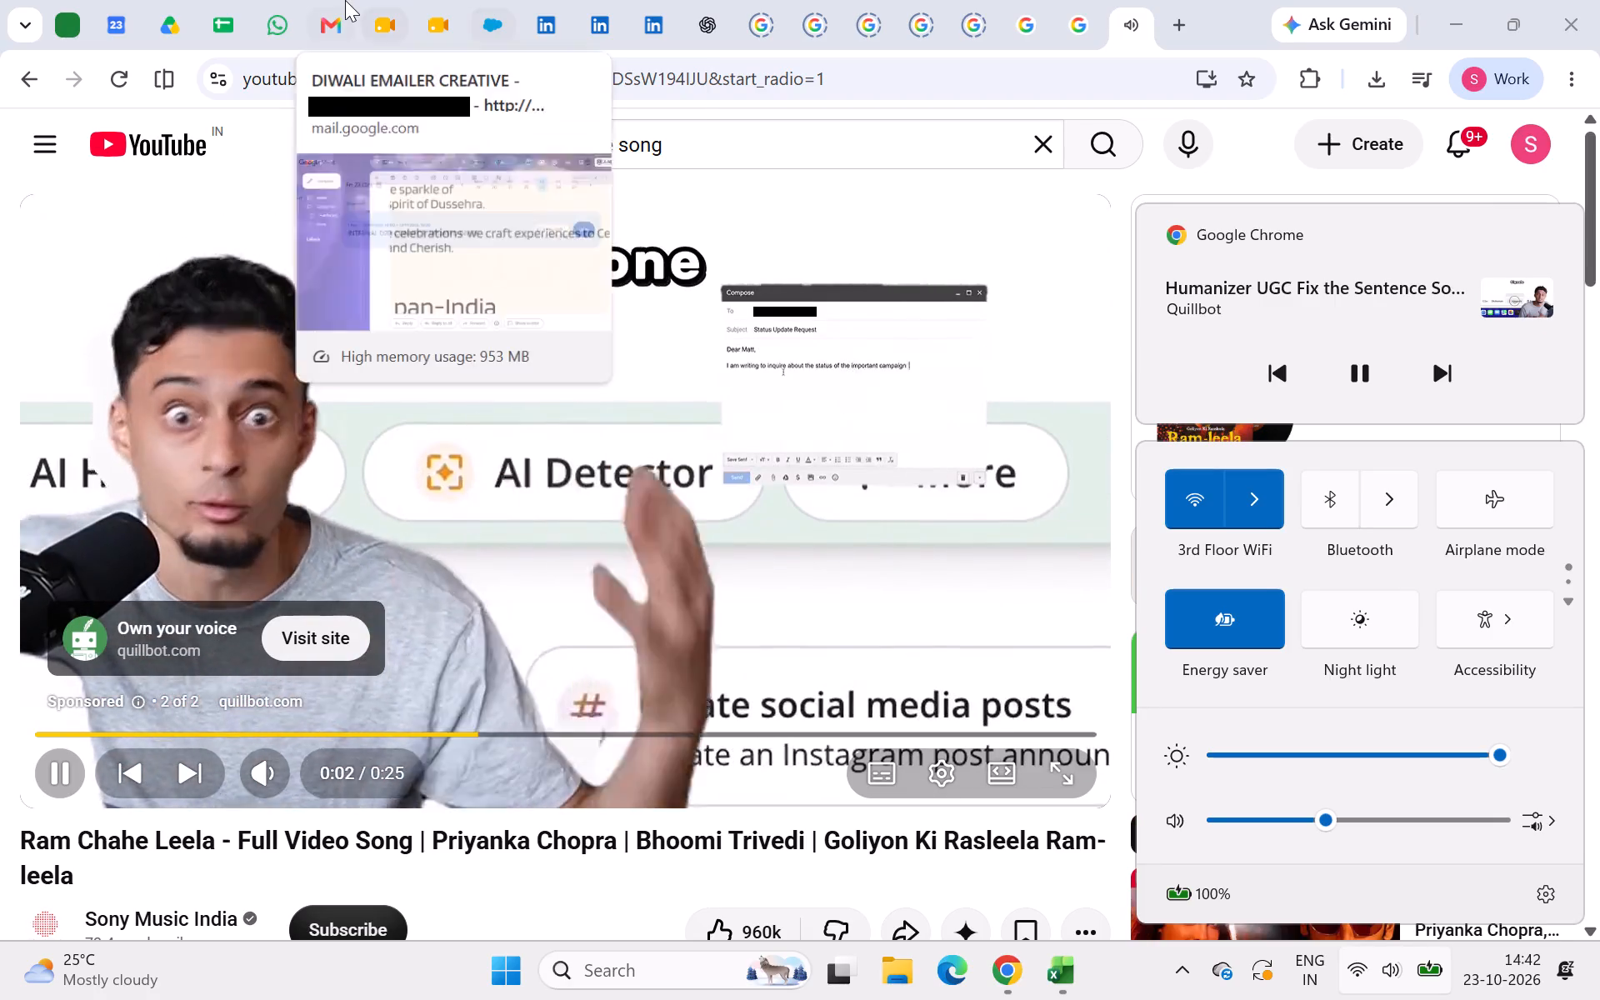
Switch to Gmail and go back from the open Diwali emailer message to the mail search results.
click(345, 0)
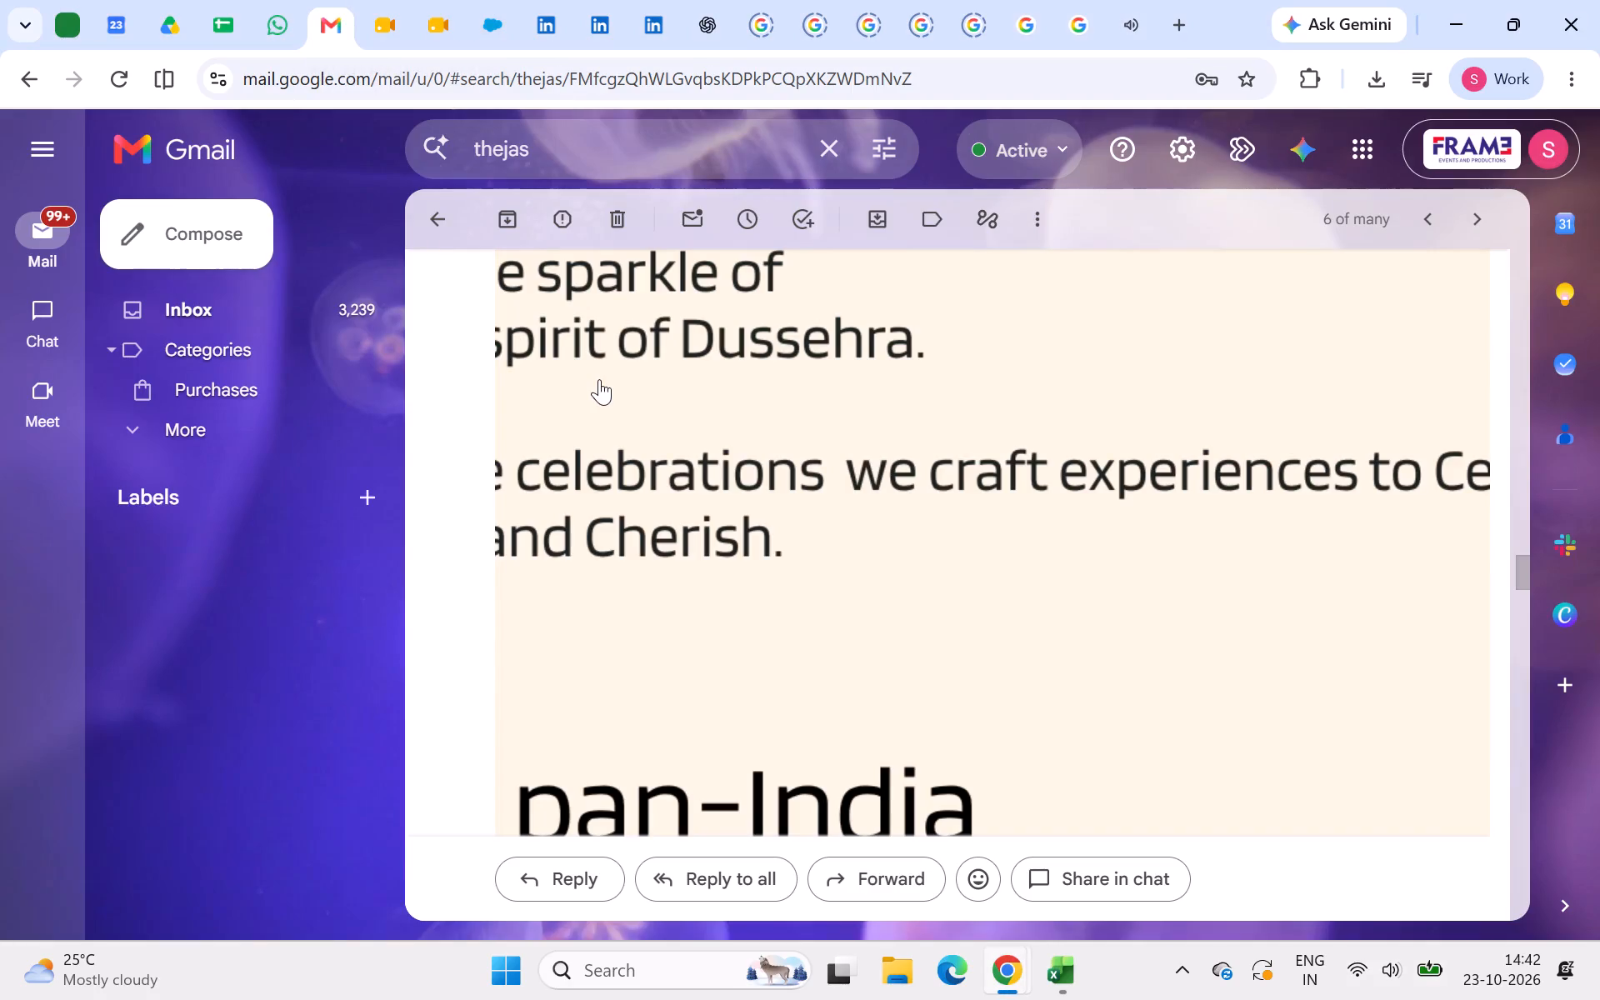
drag(411, 209, 454, 225)
click(454, 225)
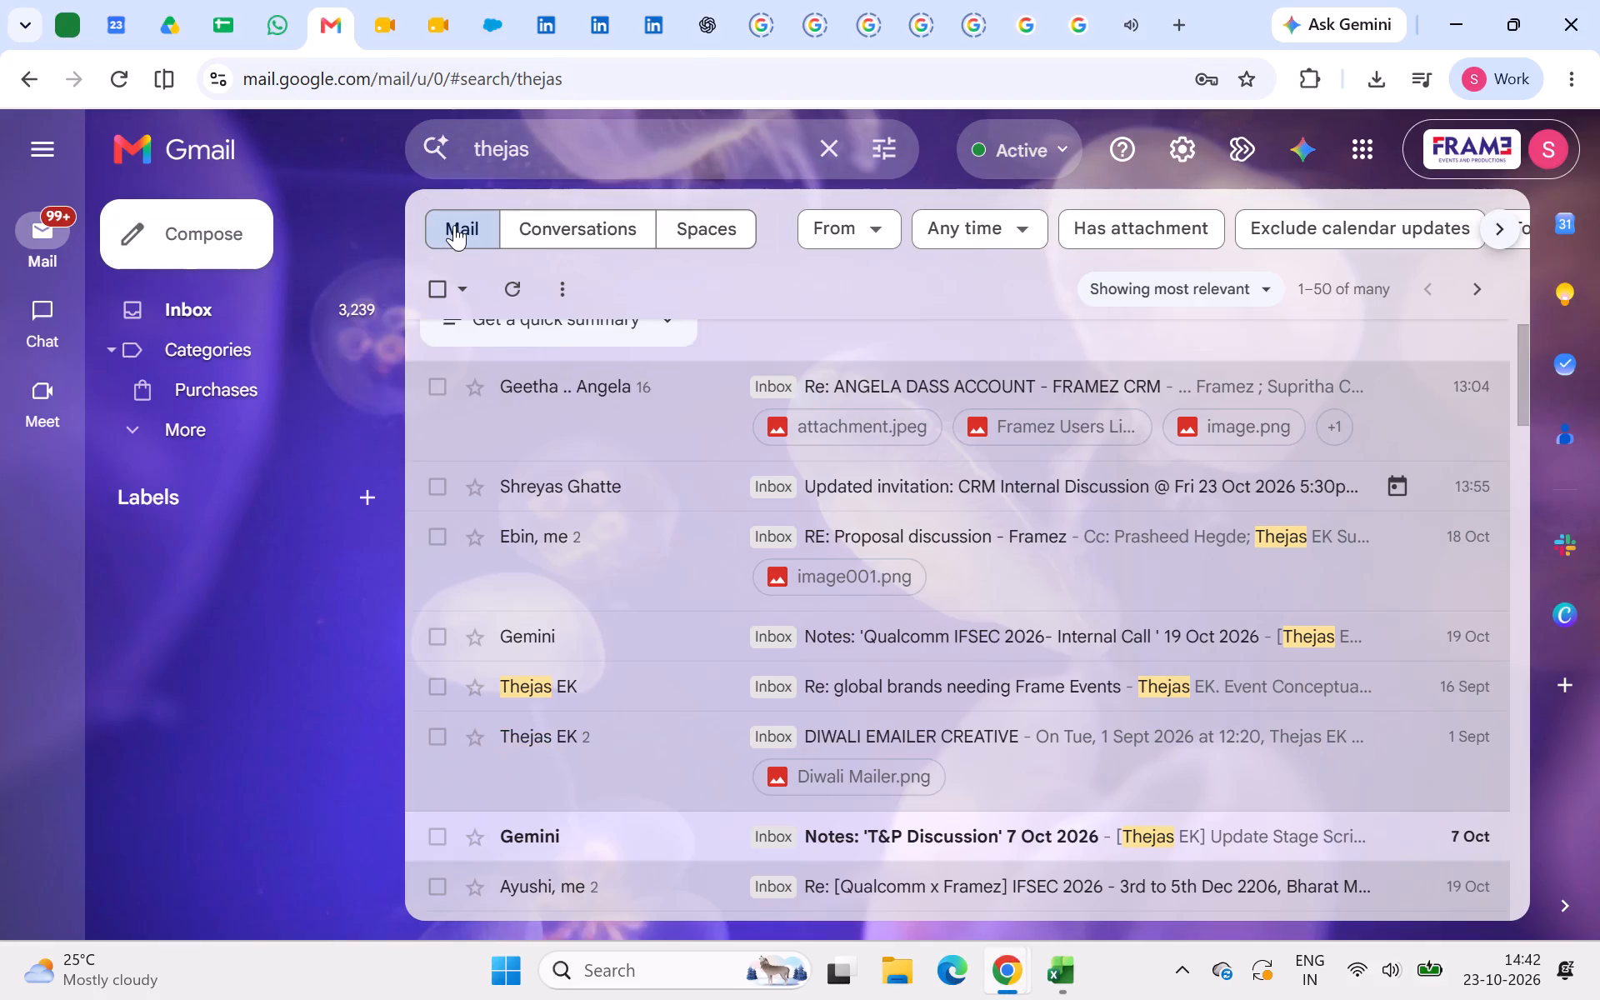
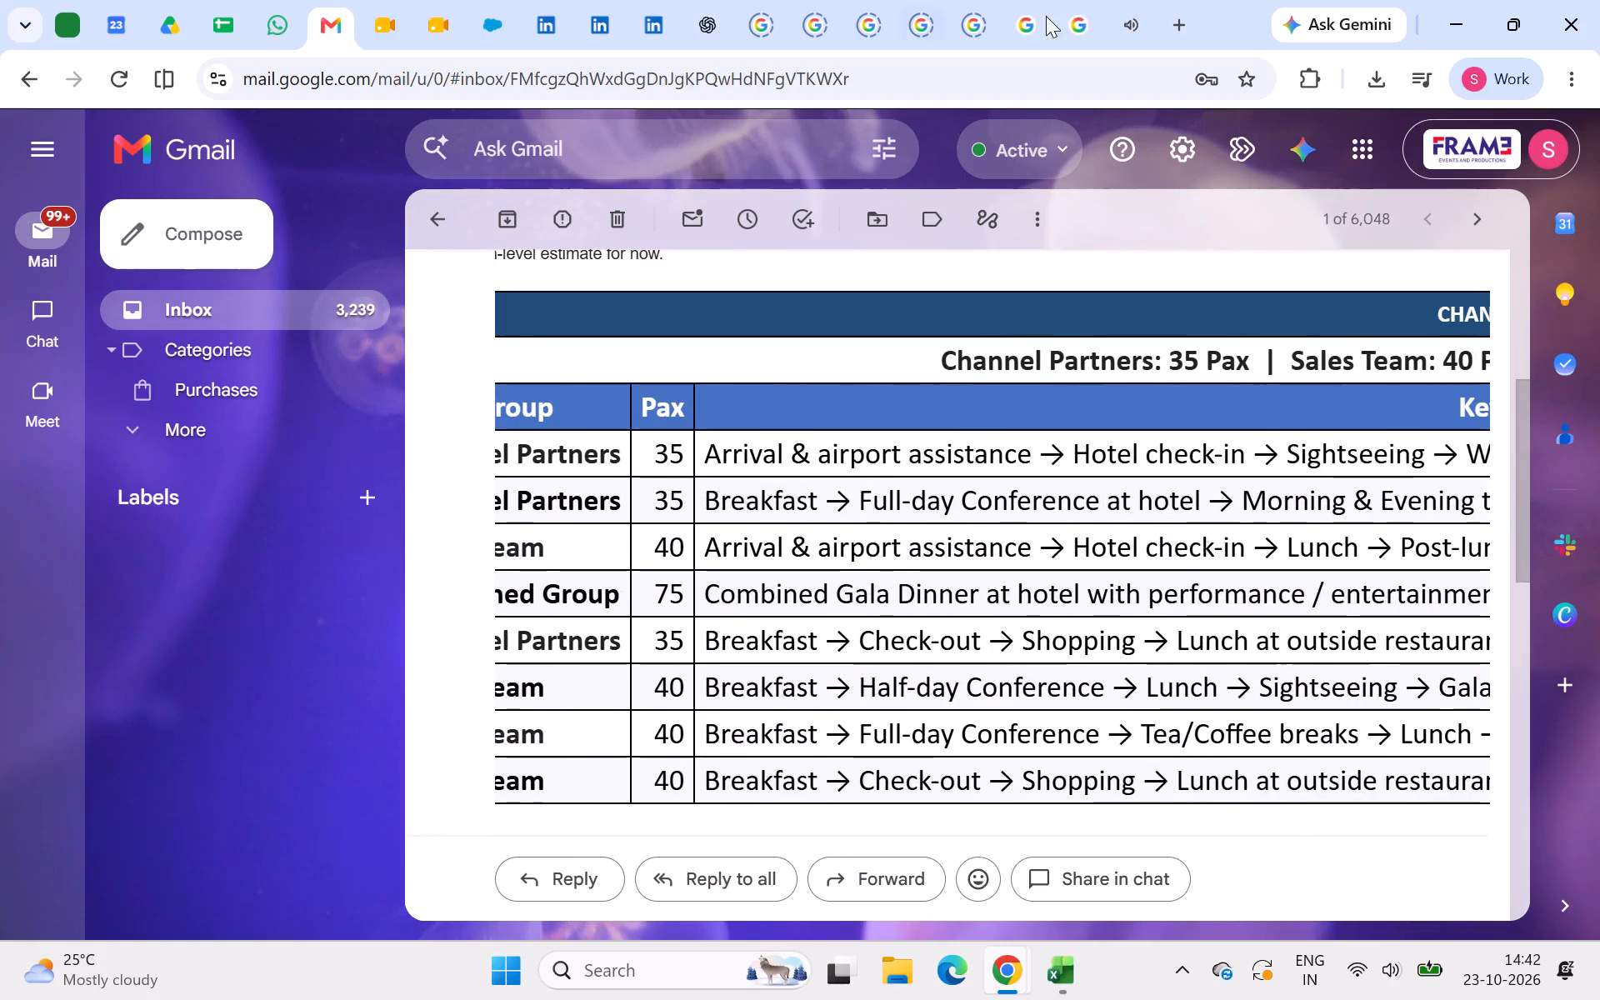
Switch to YouTube and skip the sponsored ad before the Ram Chahe Leela song video.
click(1142, 2)
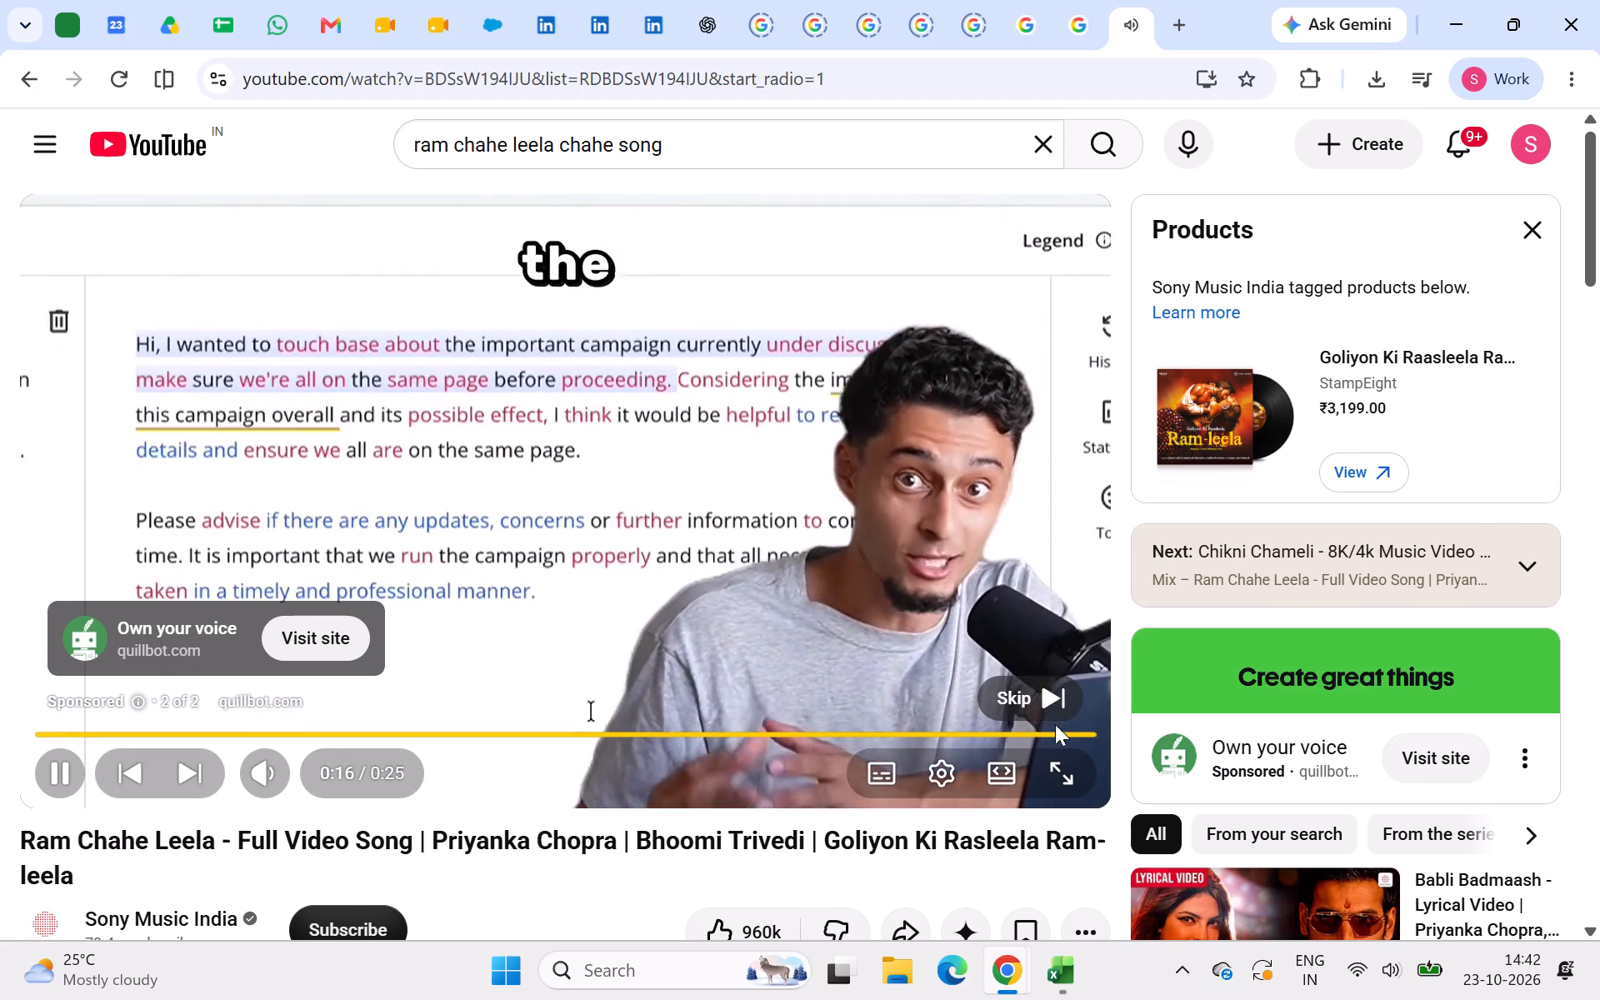
click(1034, 687)
click(335, 0)
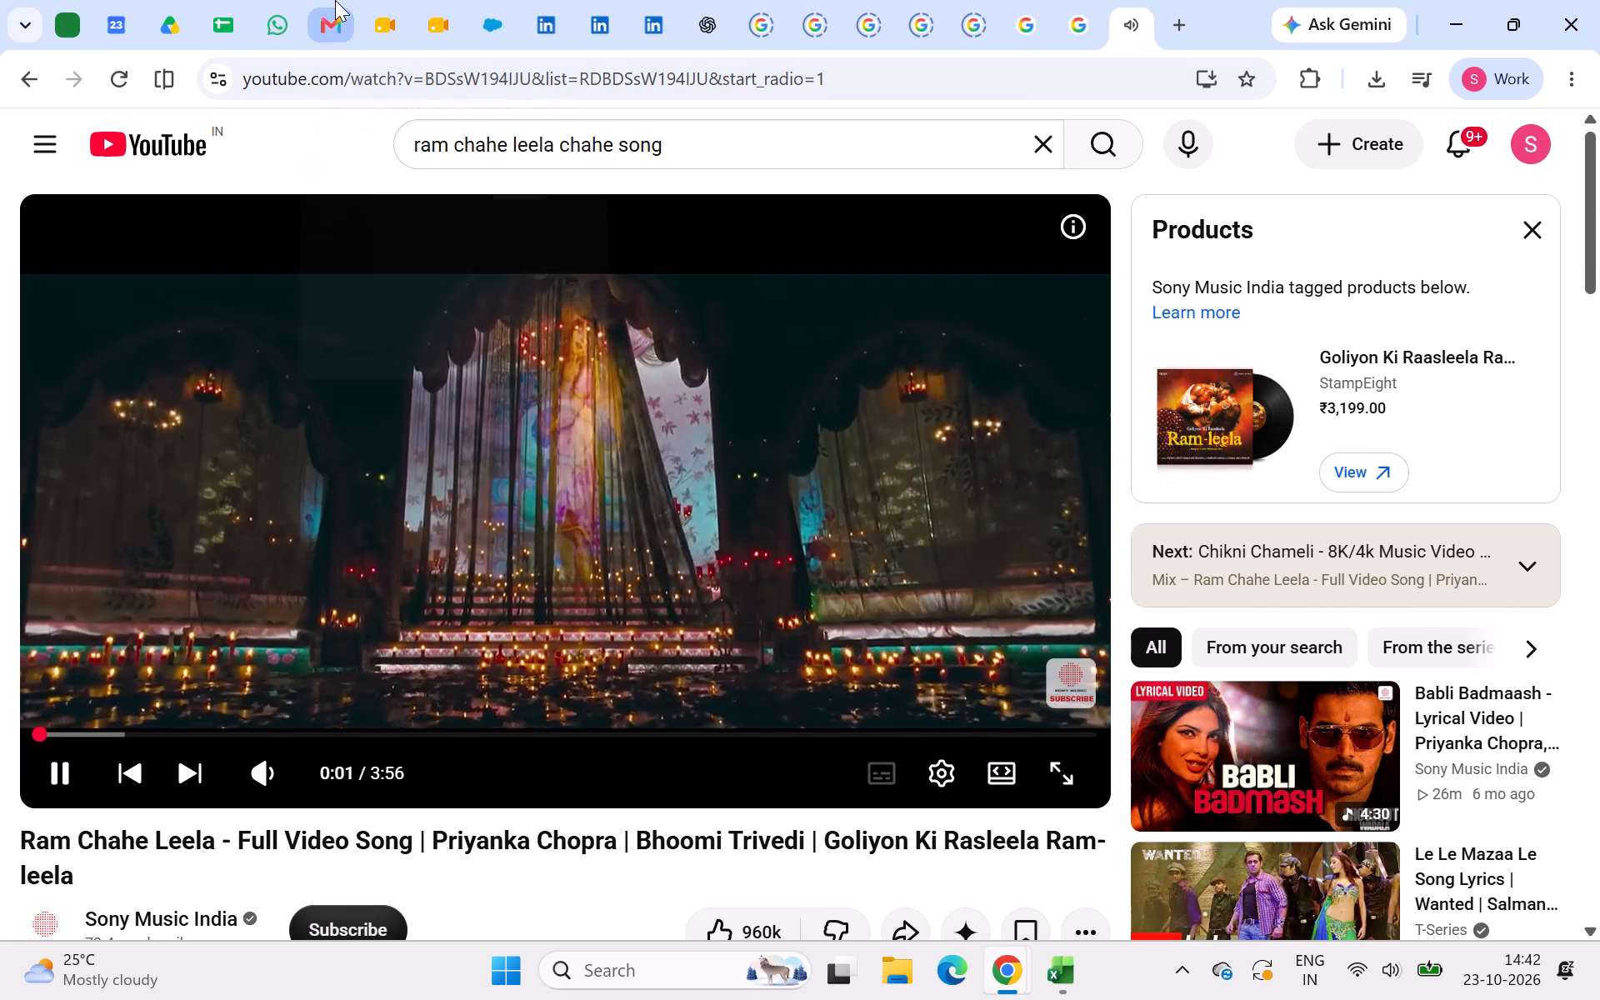
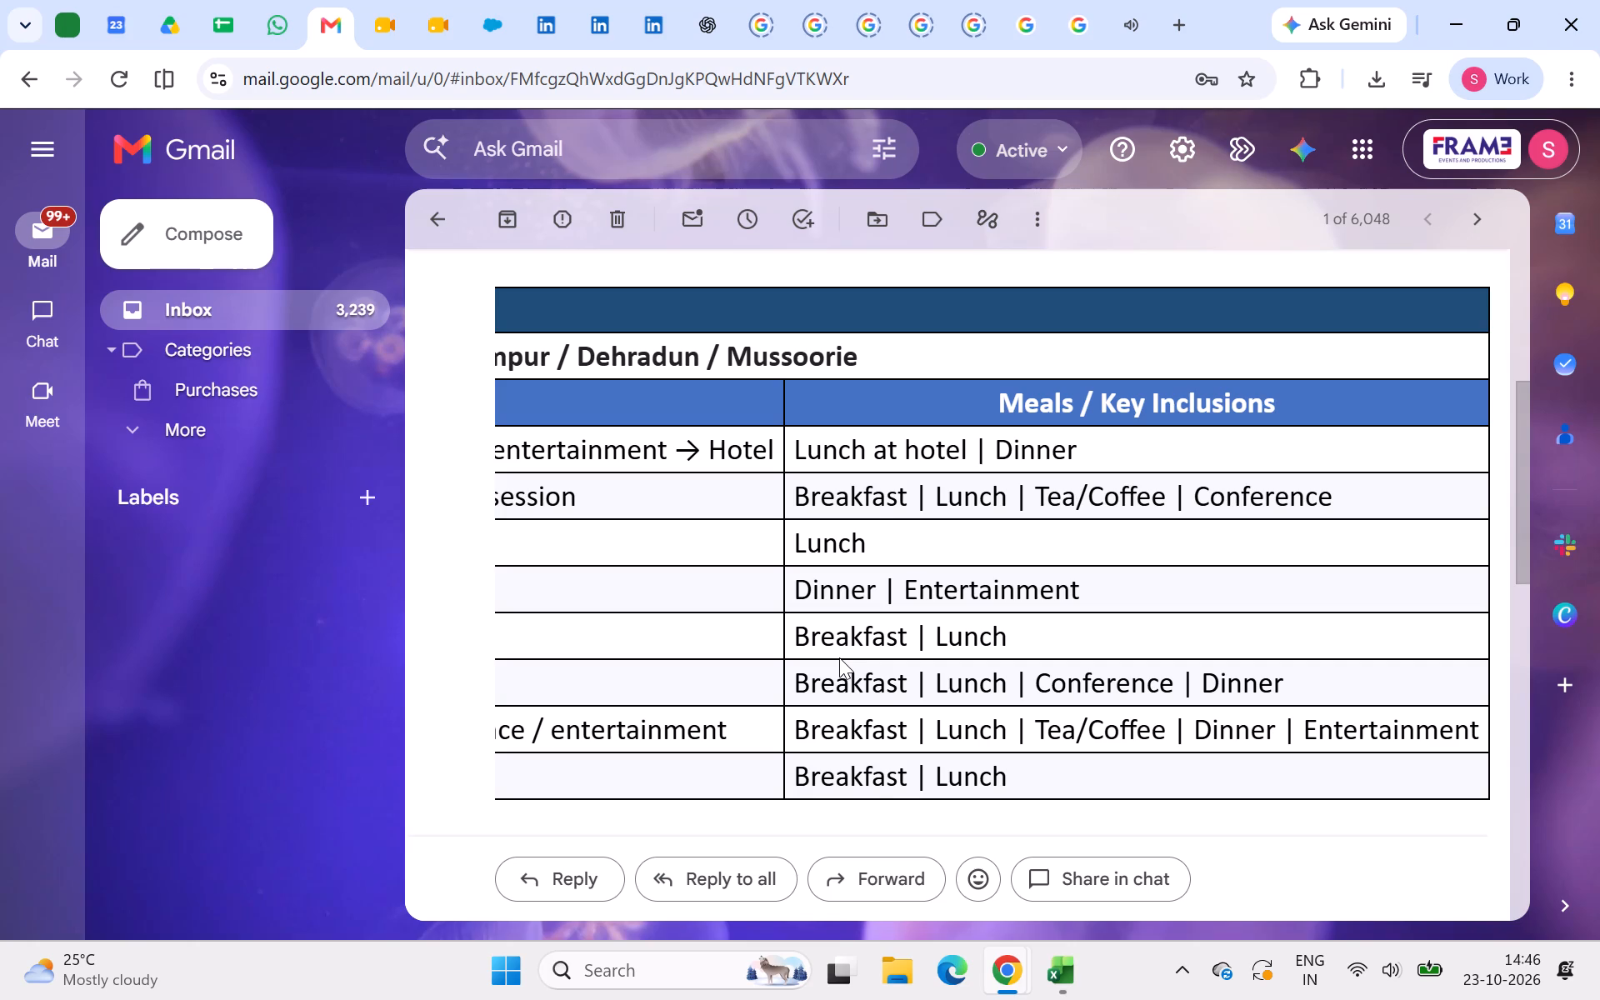
Review the Channel Partners & Sales Team tentative agenda table in the email, from the day and group columns across to the meals and key inclusions.
scroll(839, 657, right, 6)
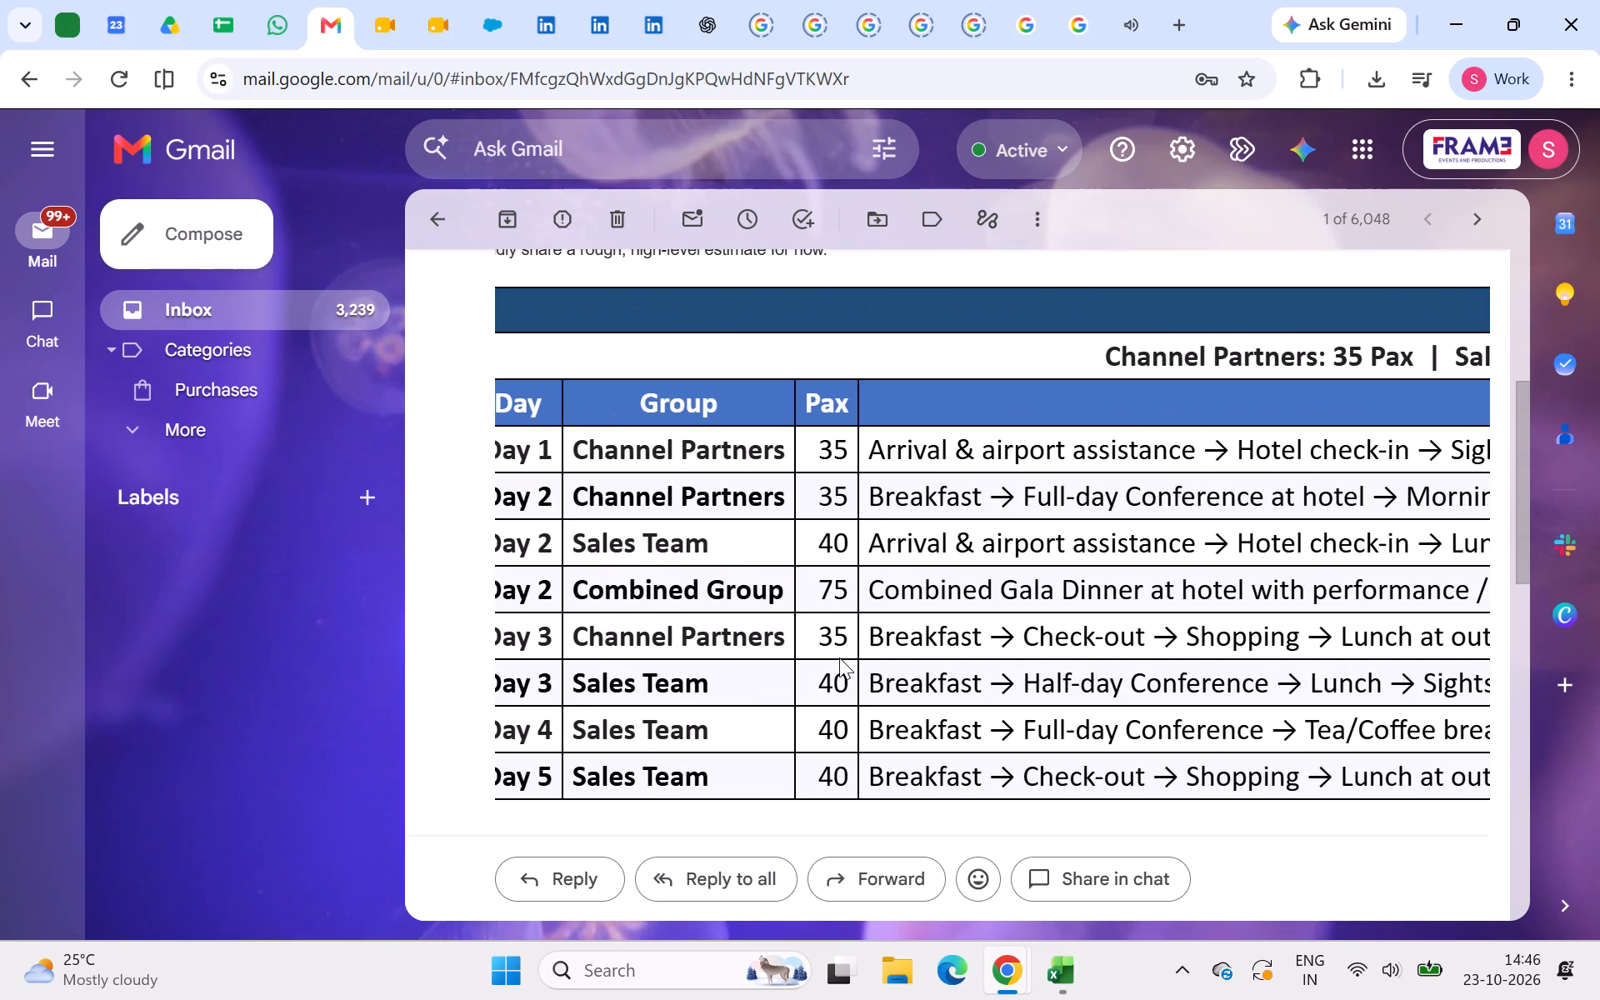
scroll(839, 657, left, 6)
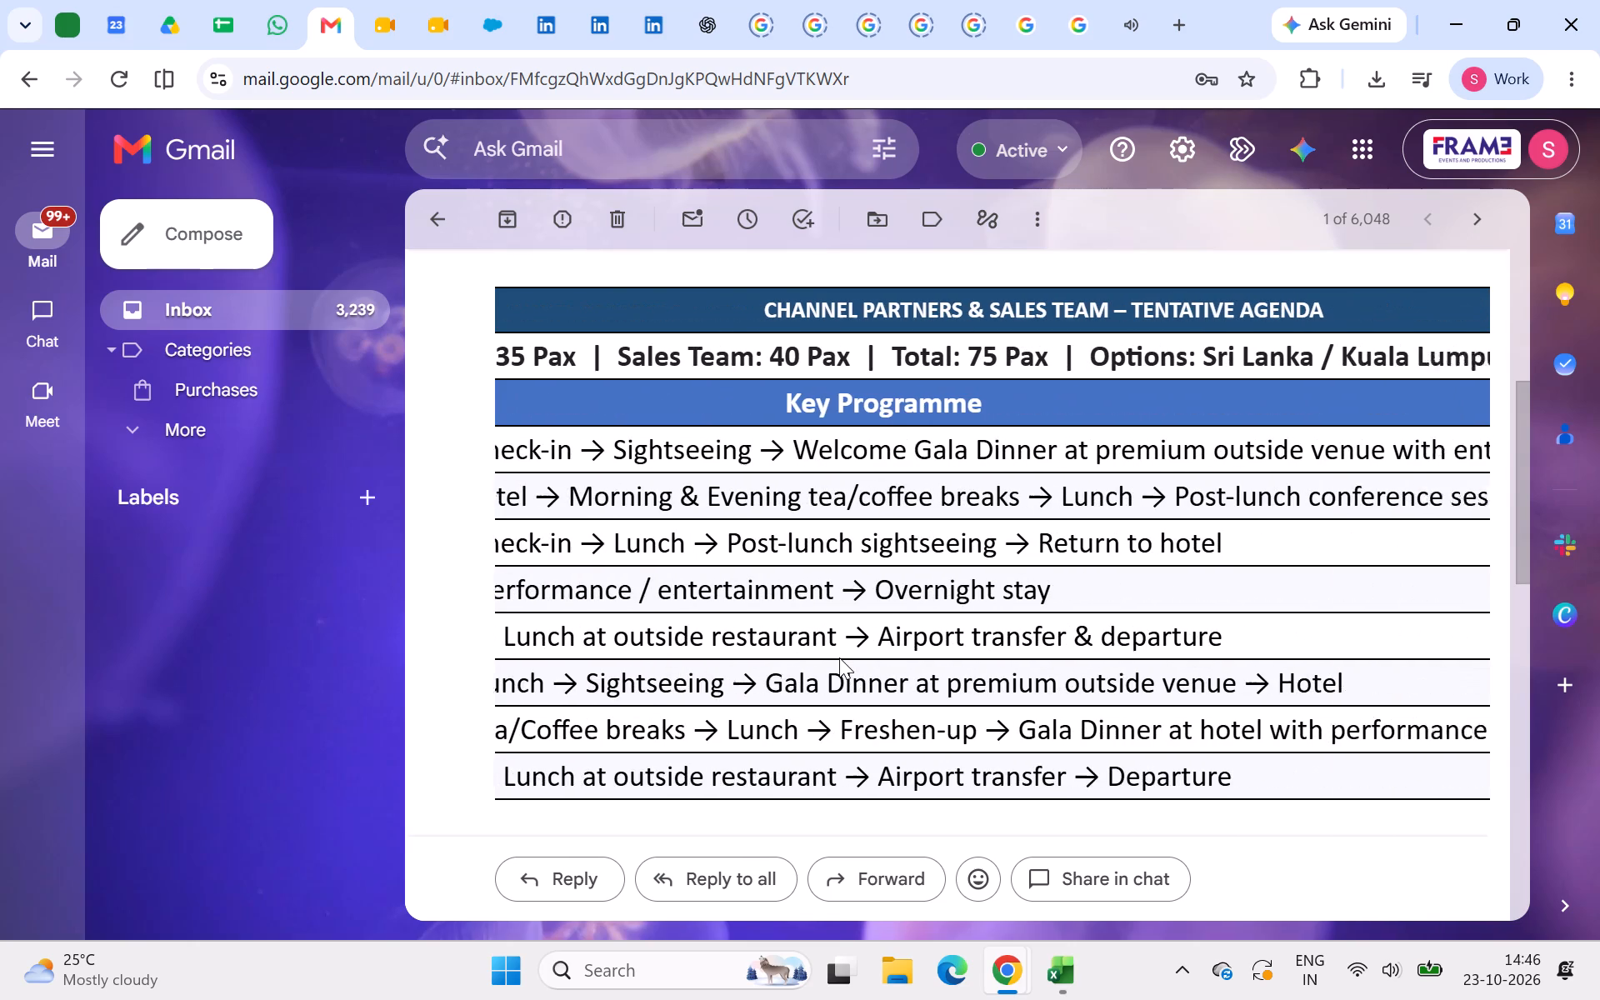
scroll(839, 657, left, 2)
scroll(1052, 654, left, 1)
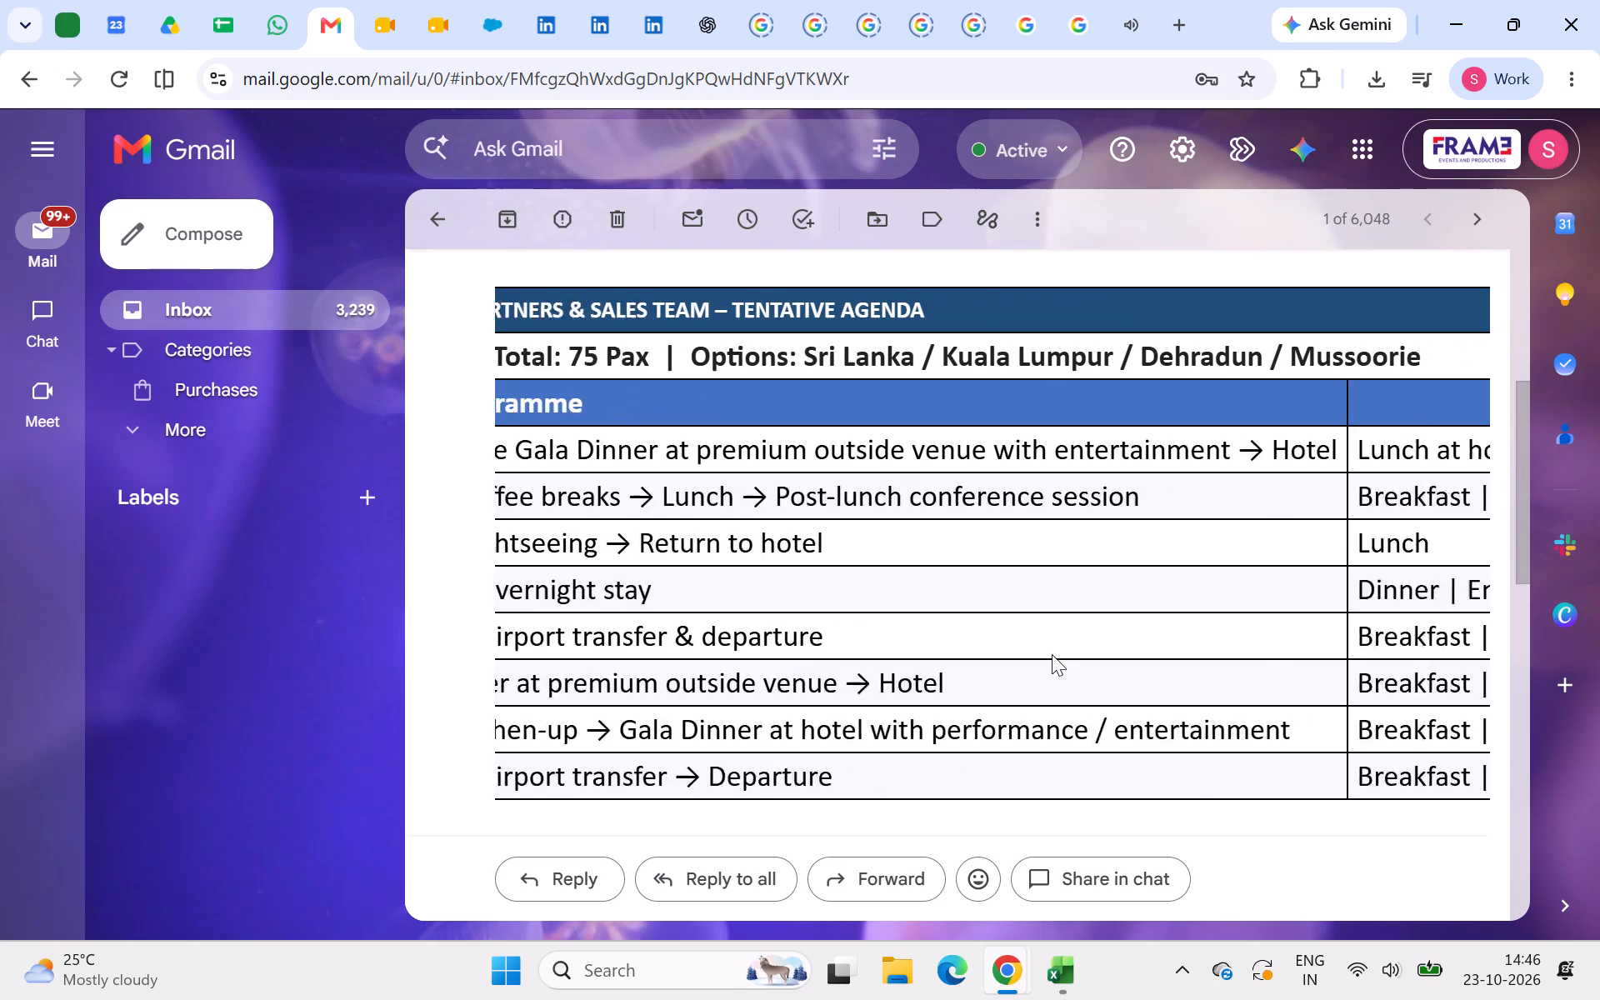
scroll(1052, 654, left, 1)
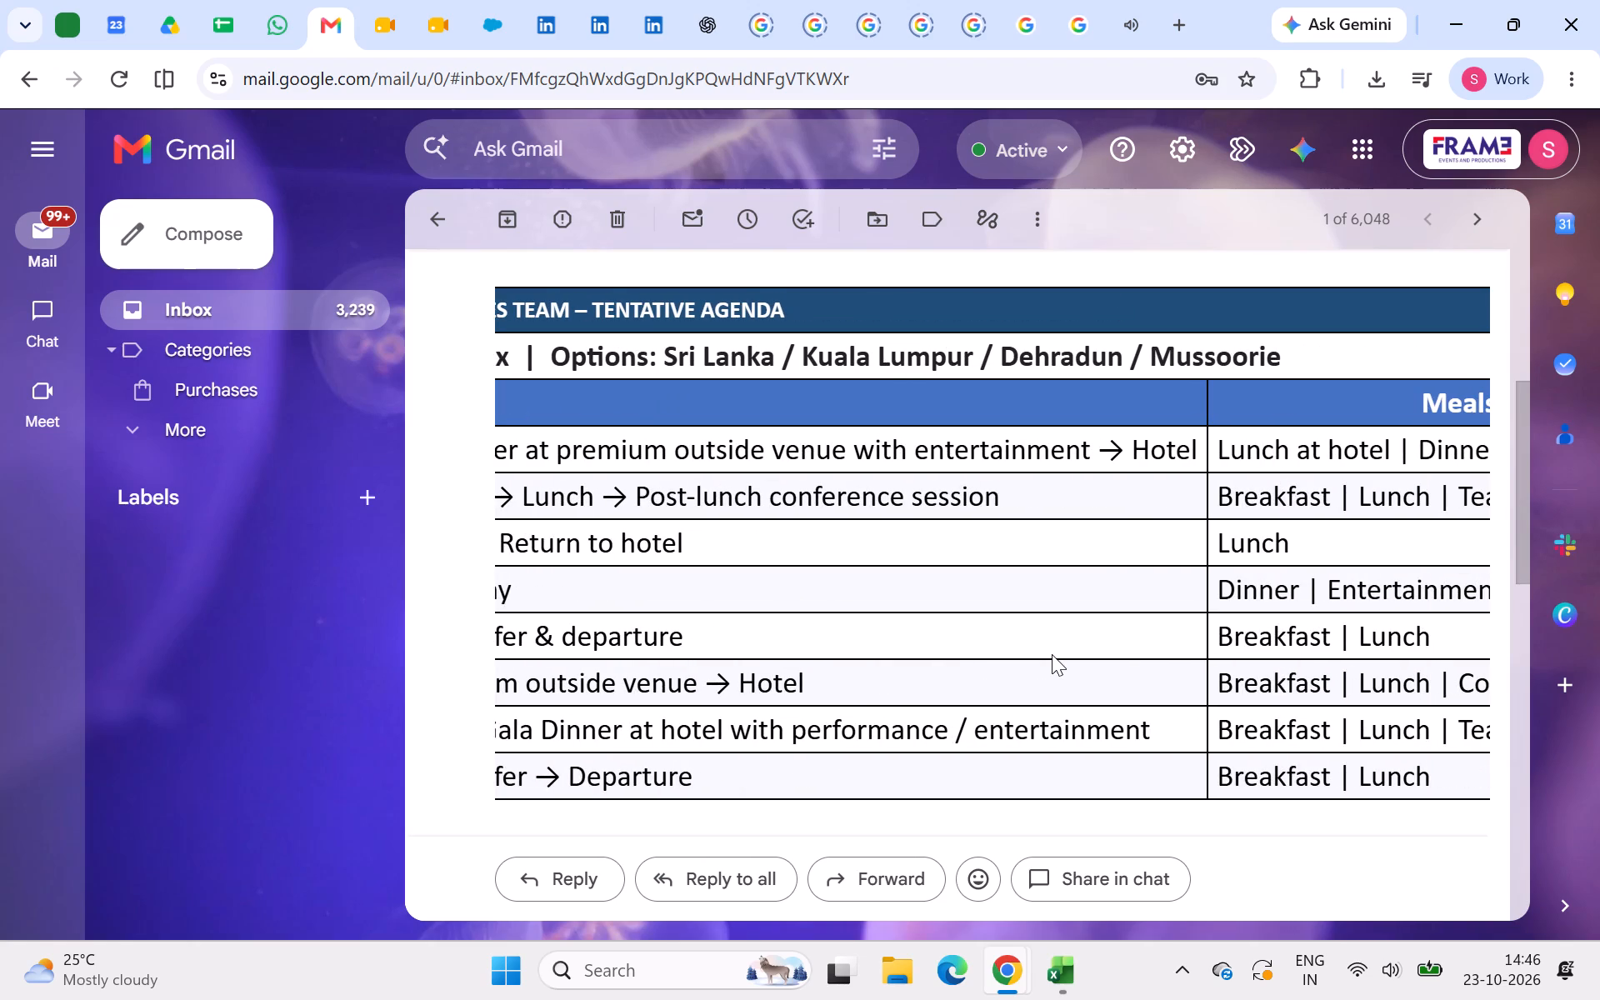
scroll(1052, 654, down, 1)
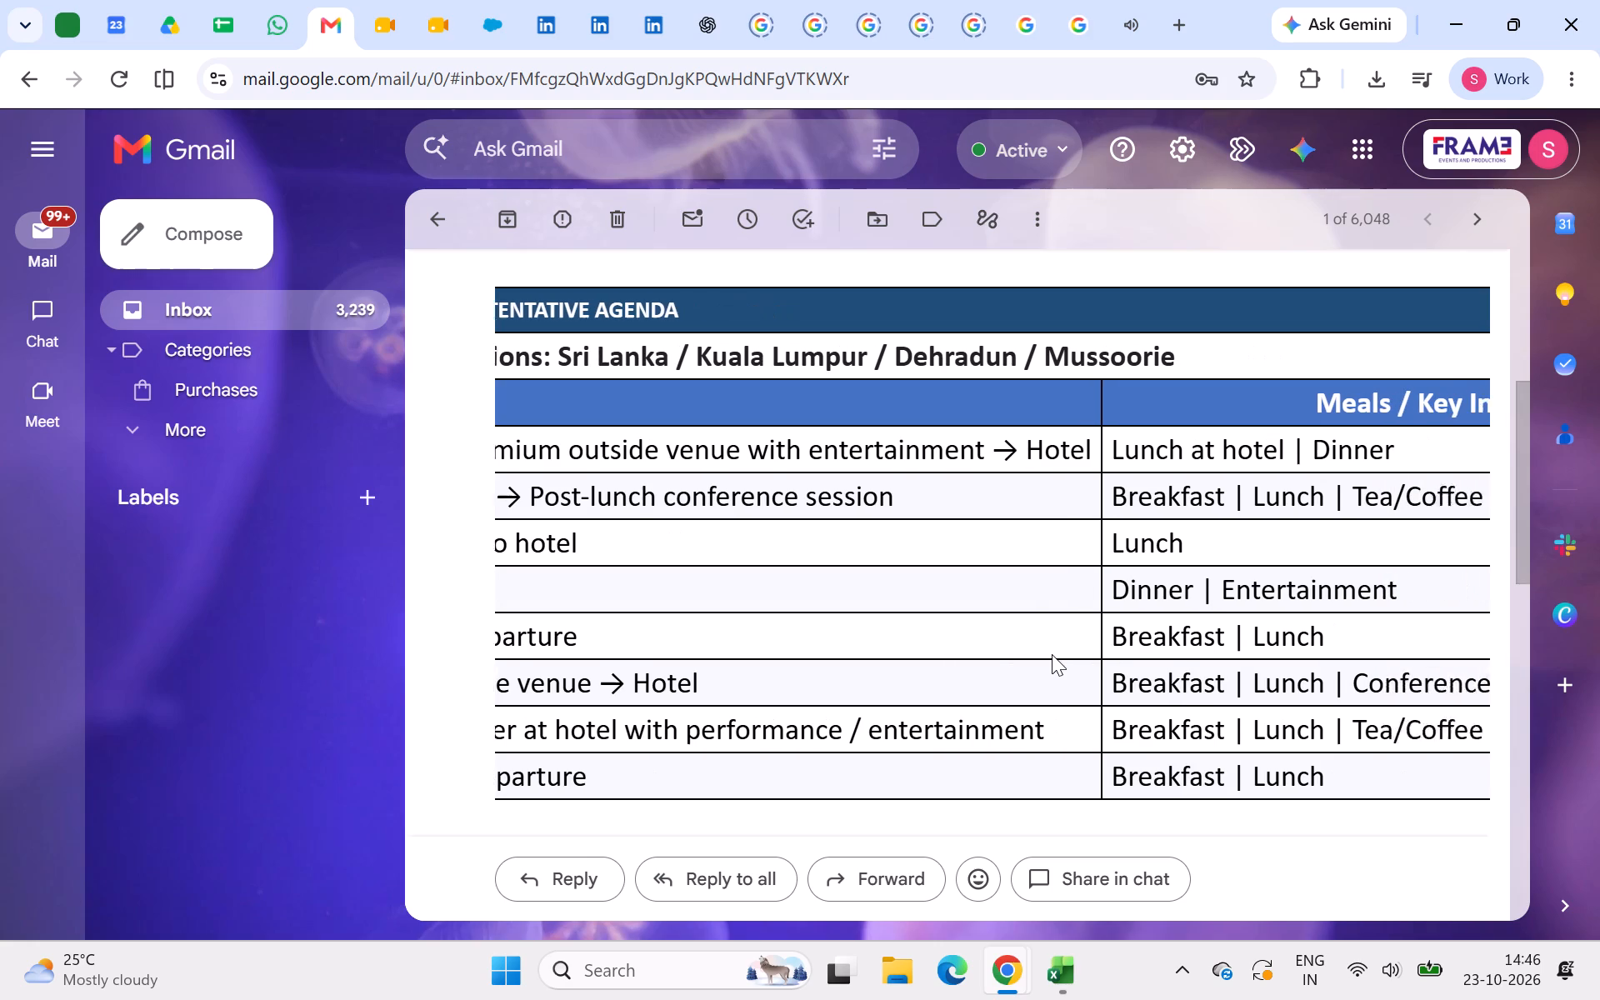
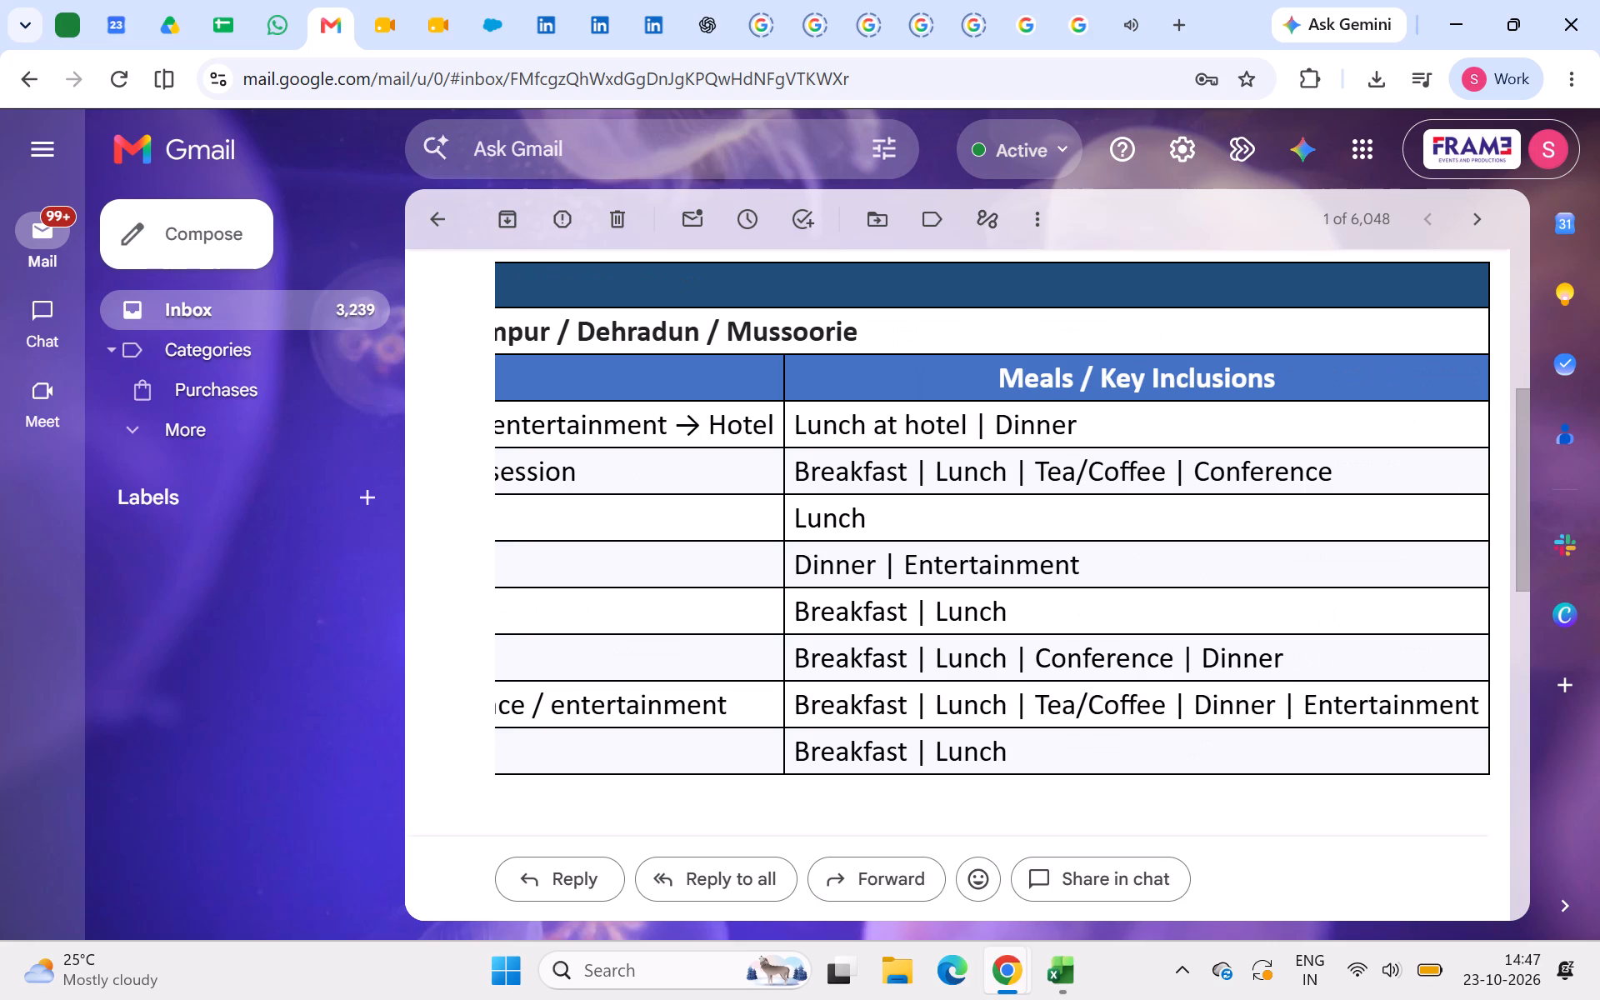
Review the programme column of the Channel Partners & Sales Team tentative agenda, going back from the meals and key inclusions.
scroll(926, 653, right, 2)
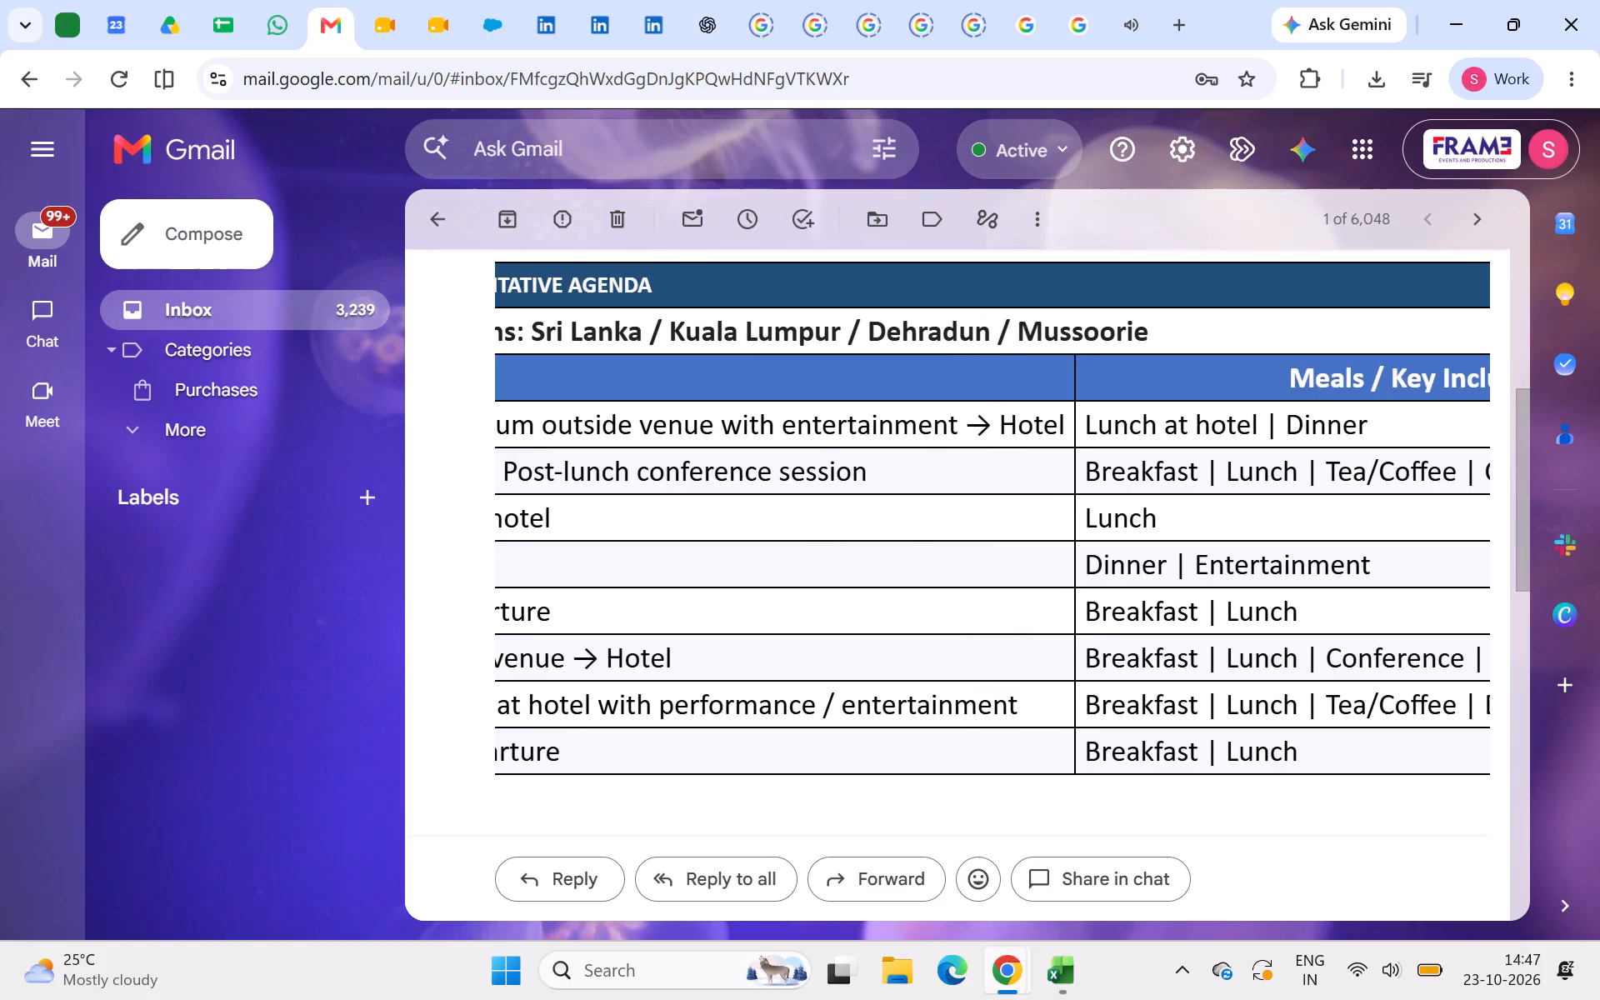
scroll(926, 653, right, 2)
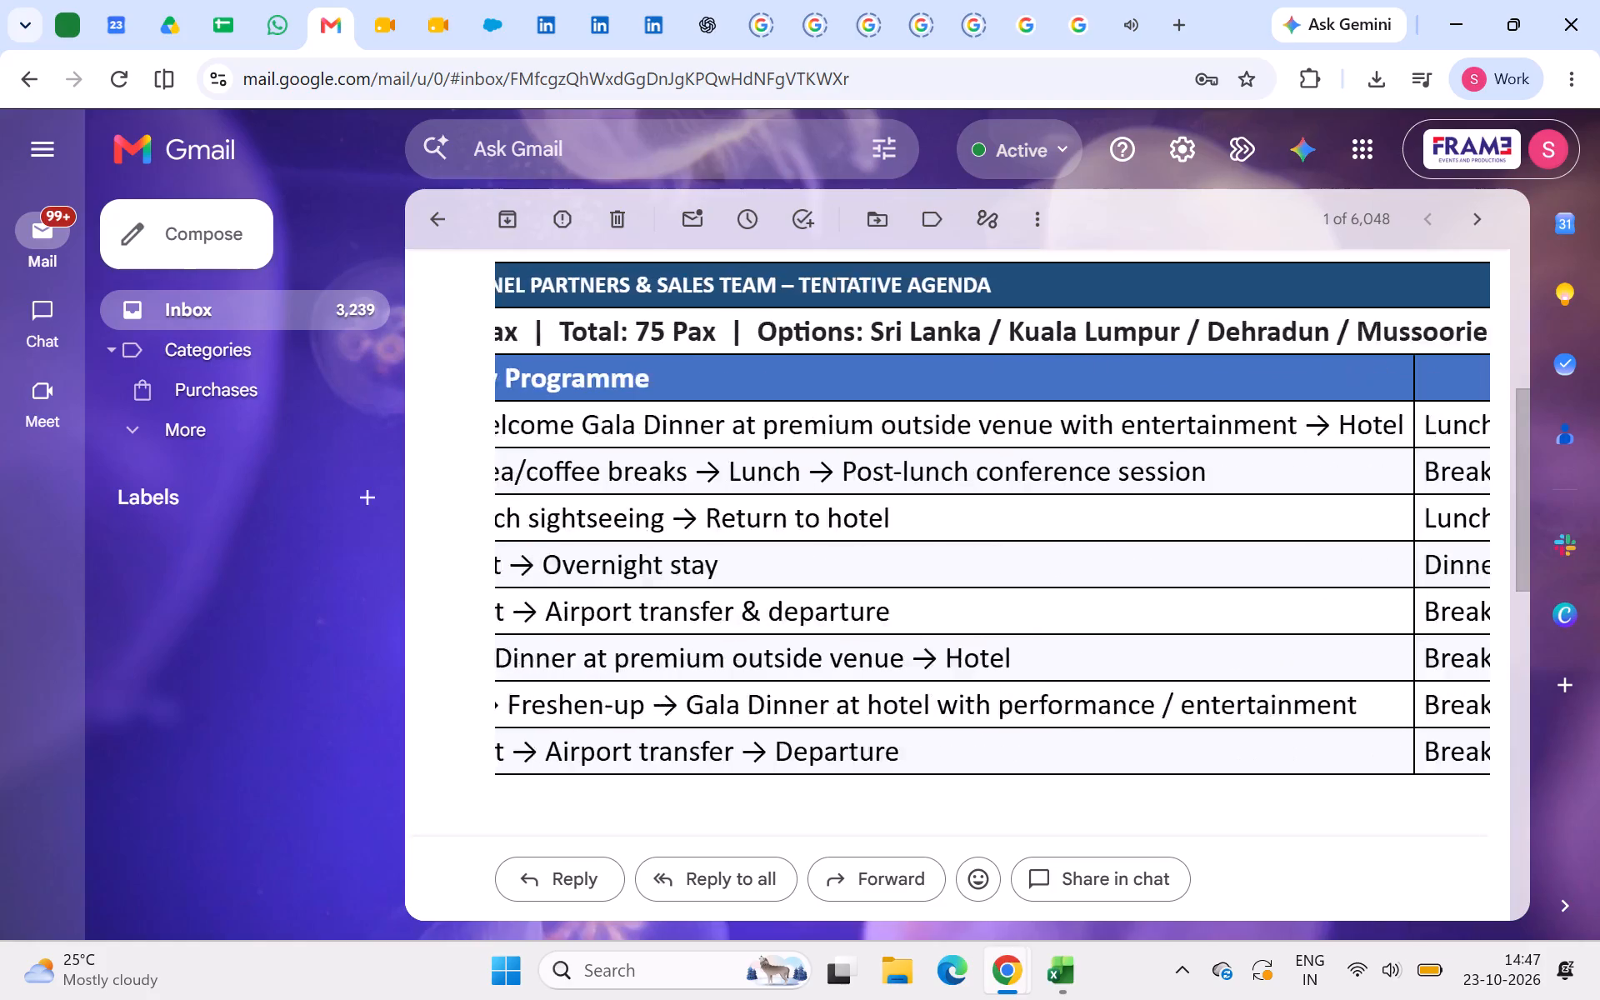
scroll(926, 653, right, 1)
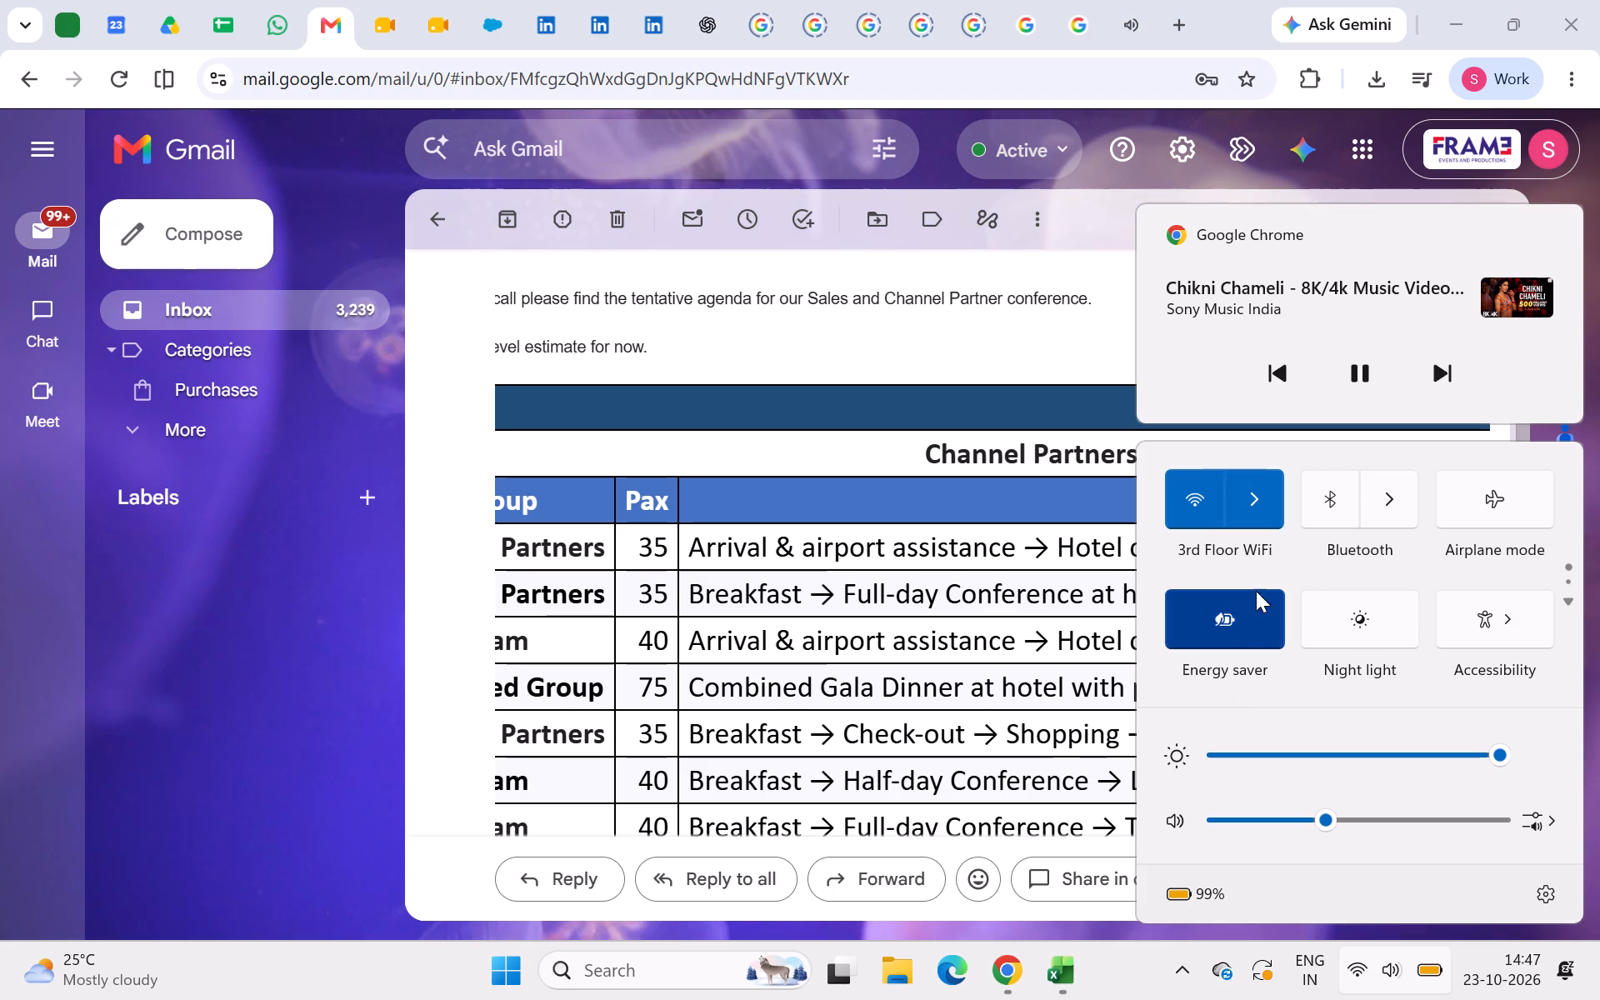
click(1375, 372)
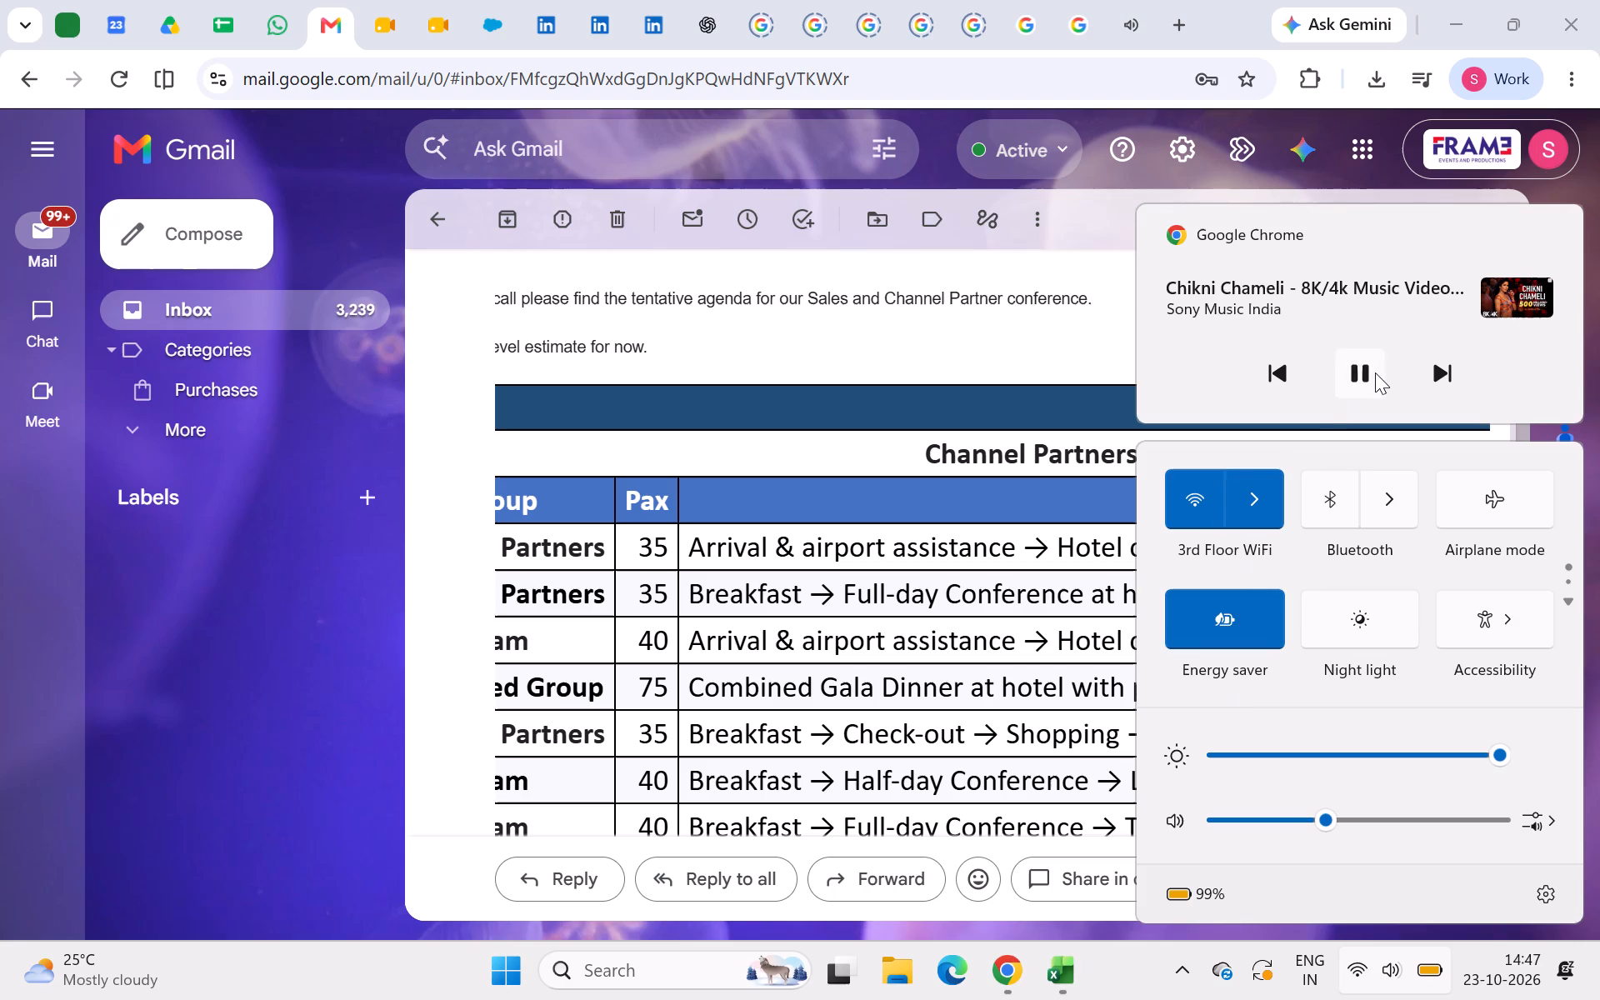
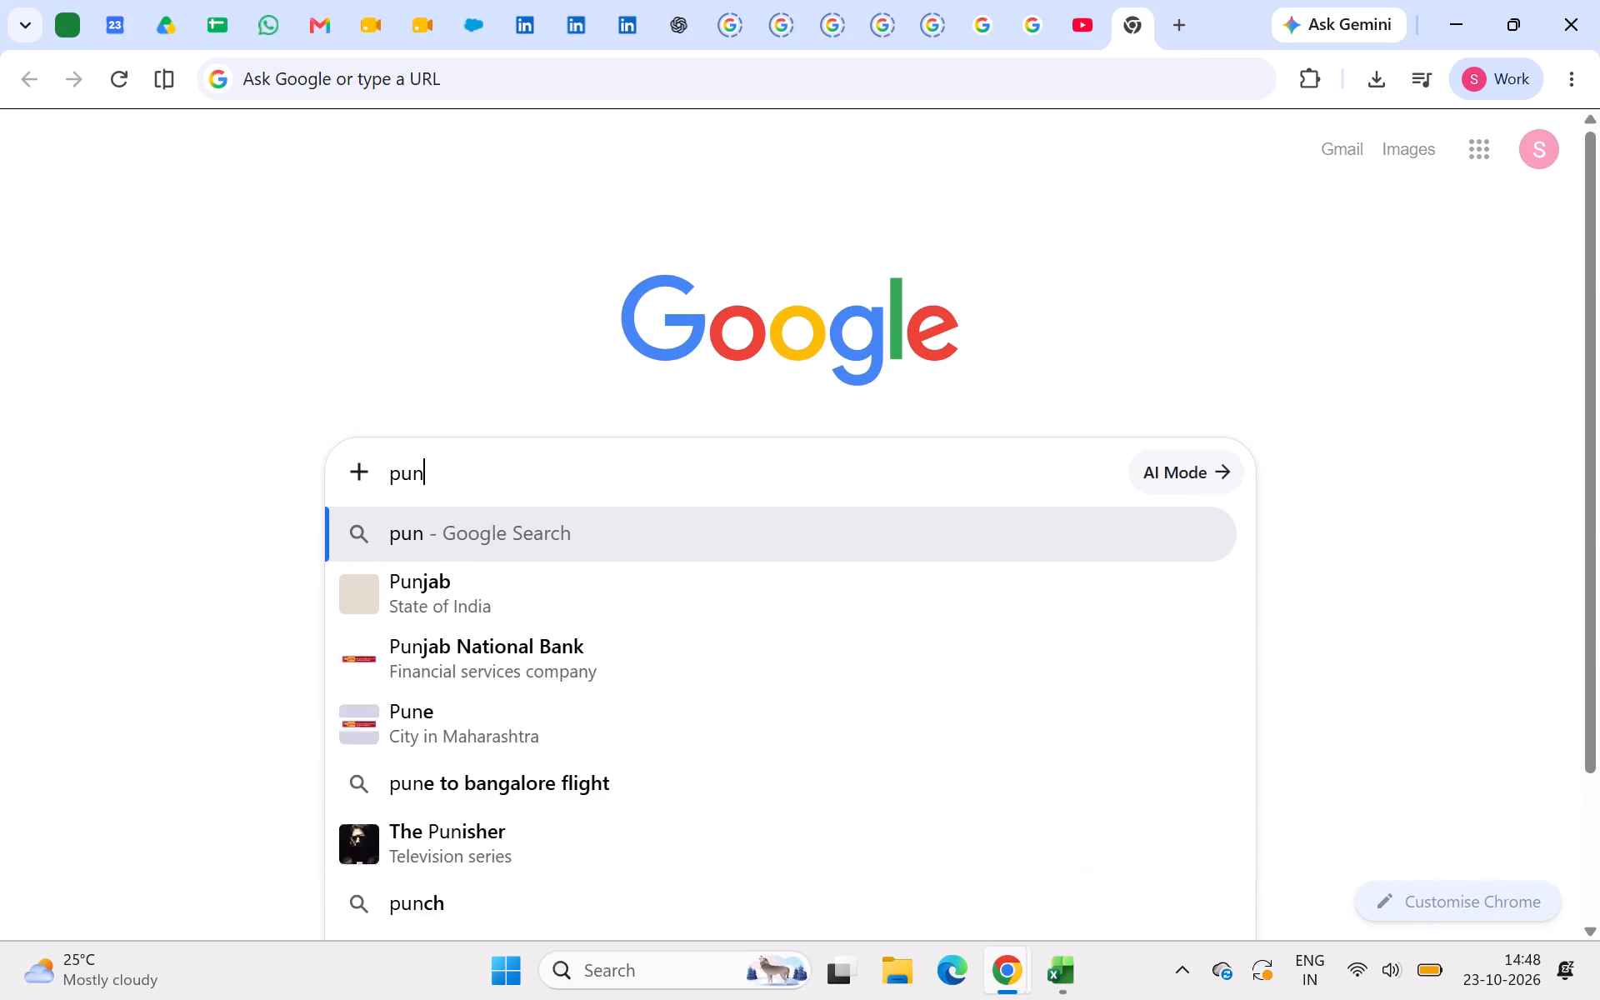
Complete the city list in the Google search box as "pune, mum, blr, ahb, del, kolkata, hyd".
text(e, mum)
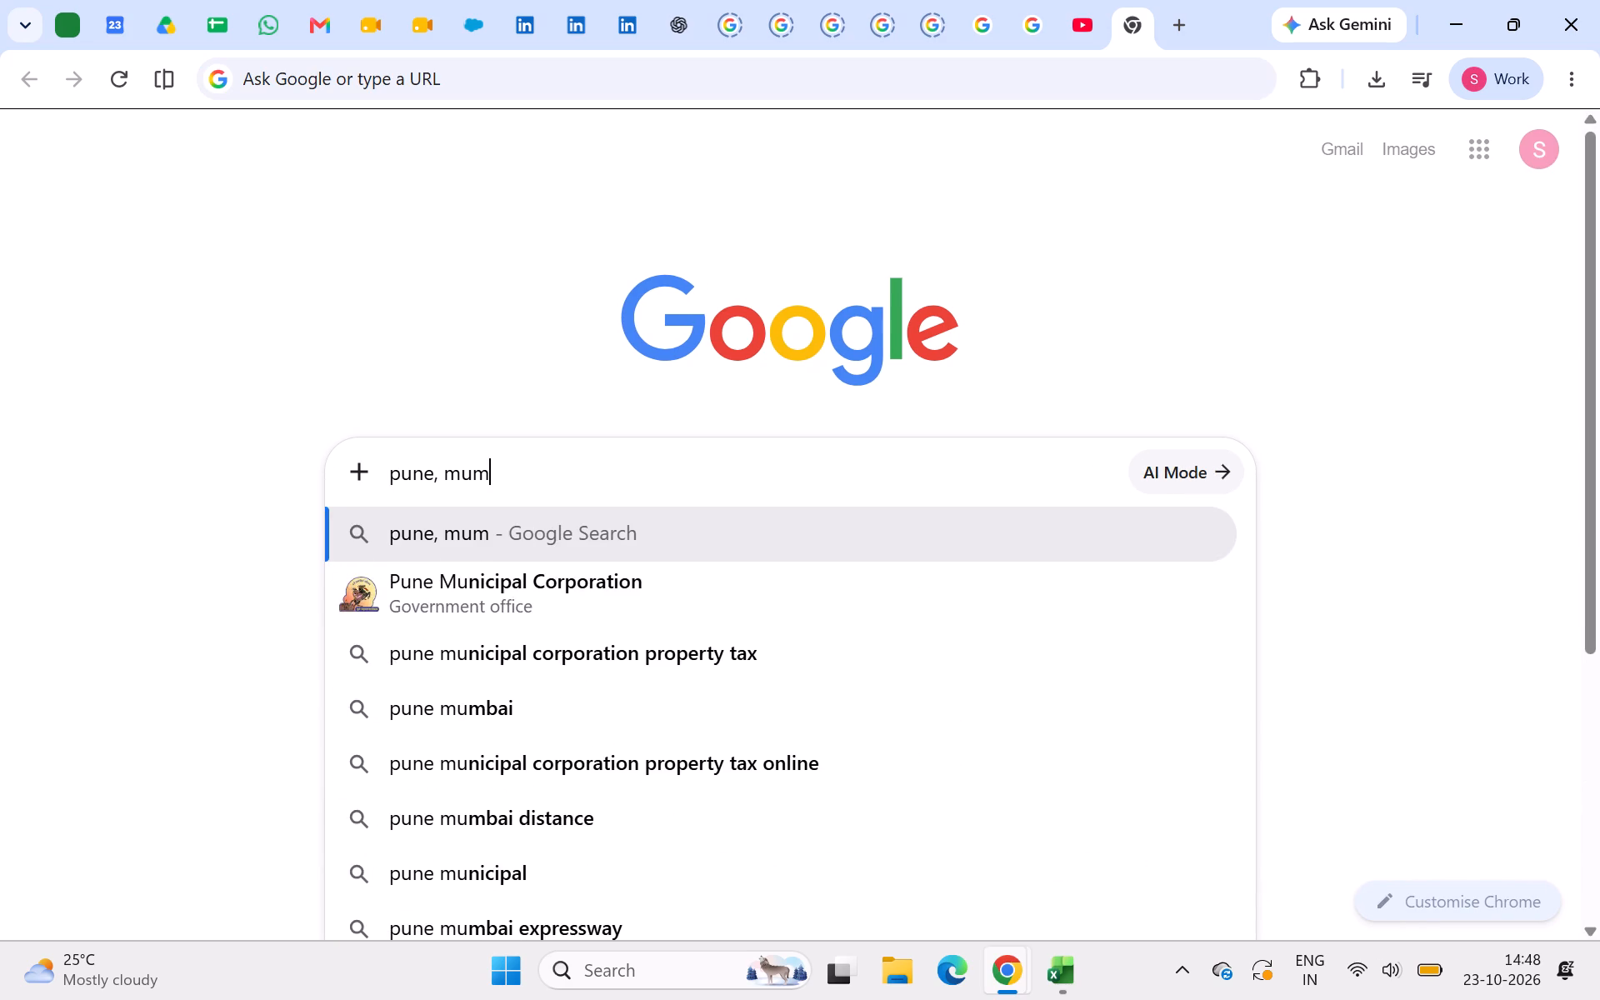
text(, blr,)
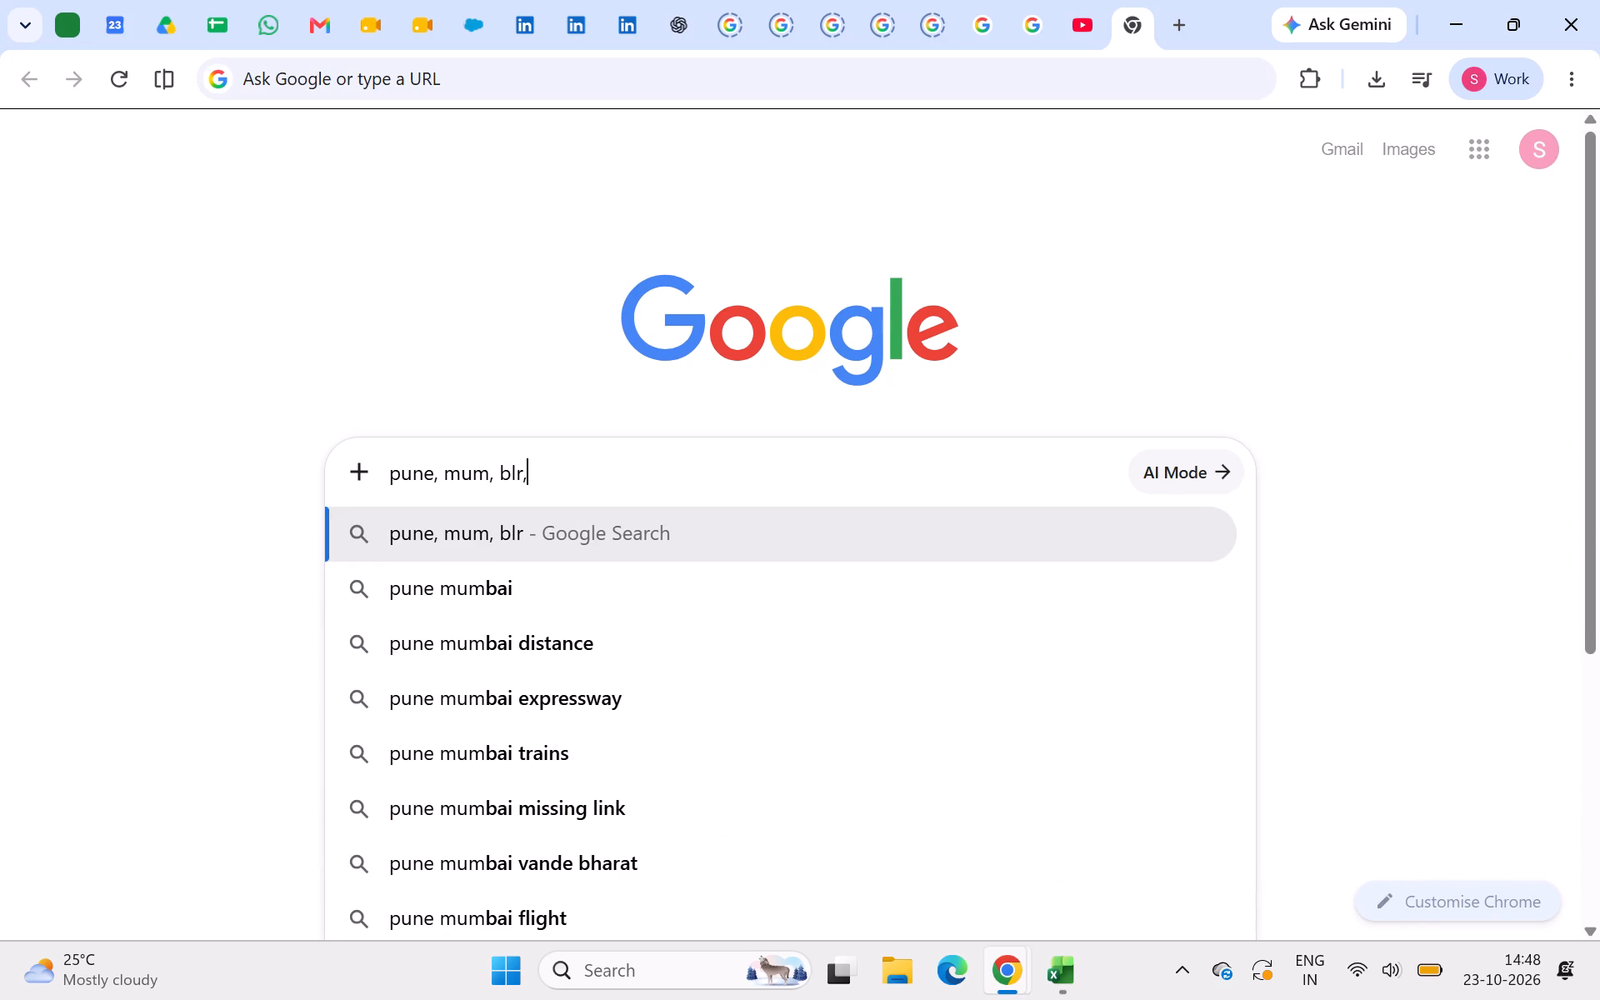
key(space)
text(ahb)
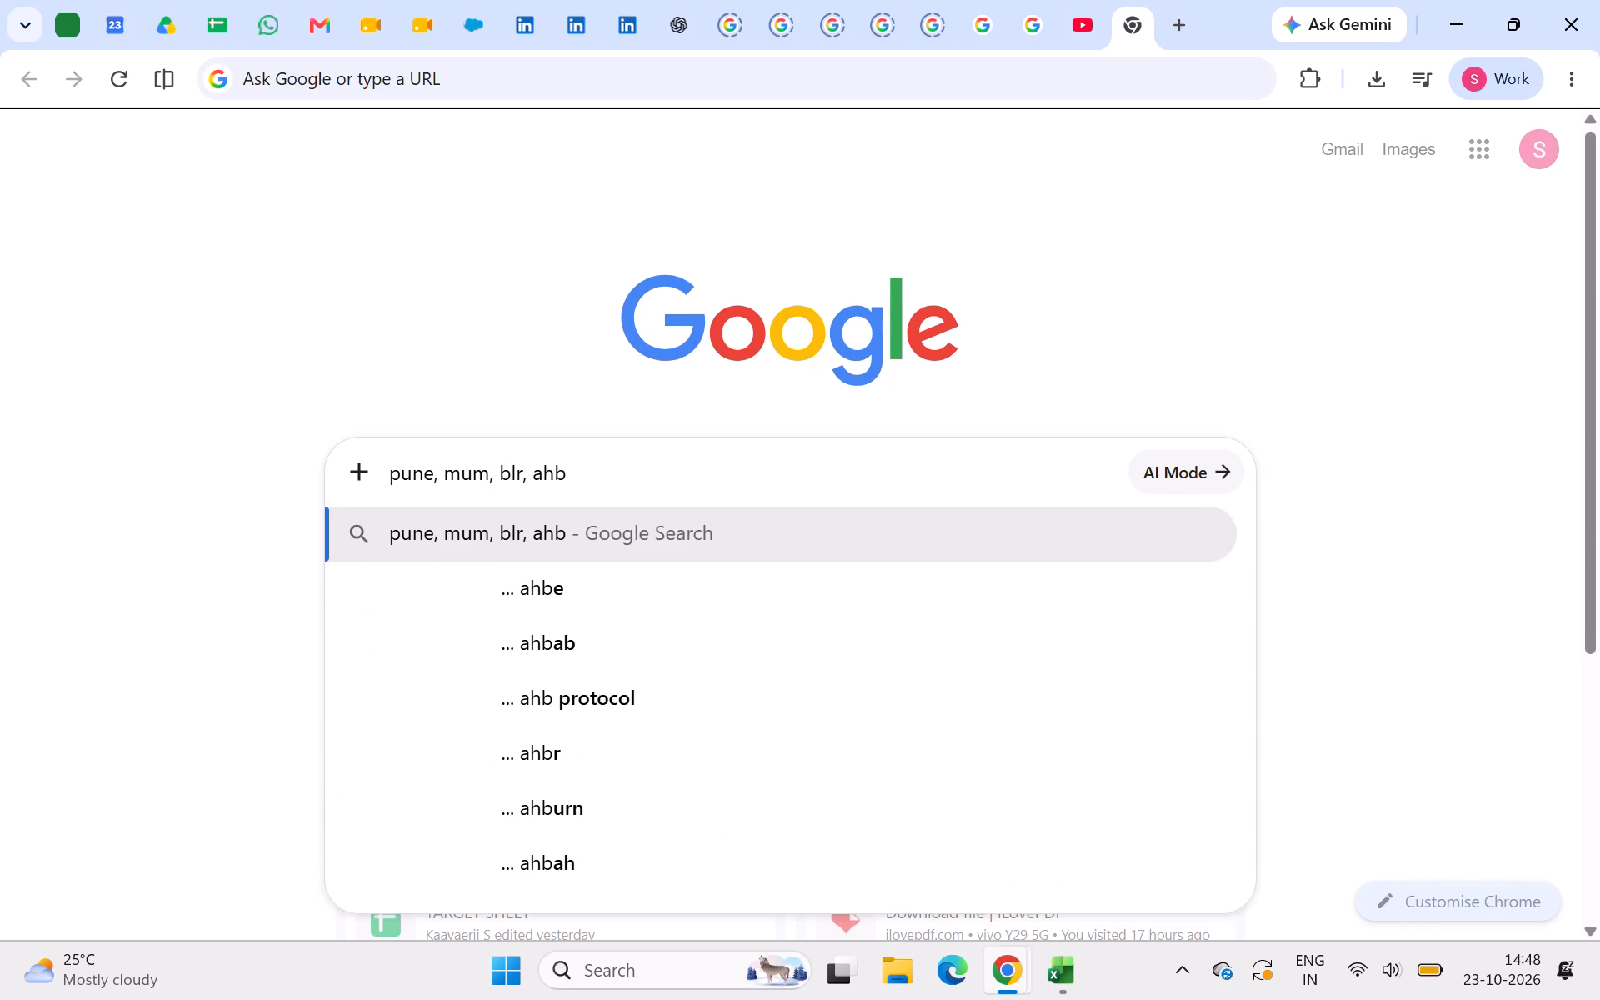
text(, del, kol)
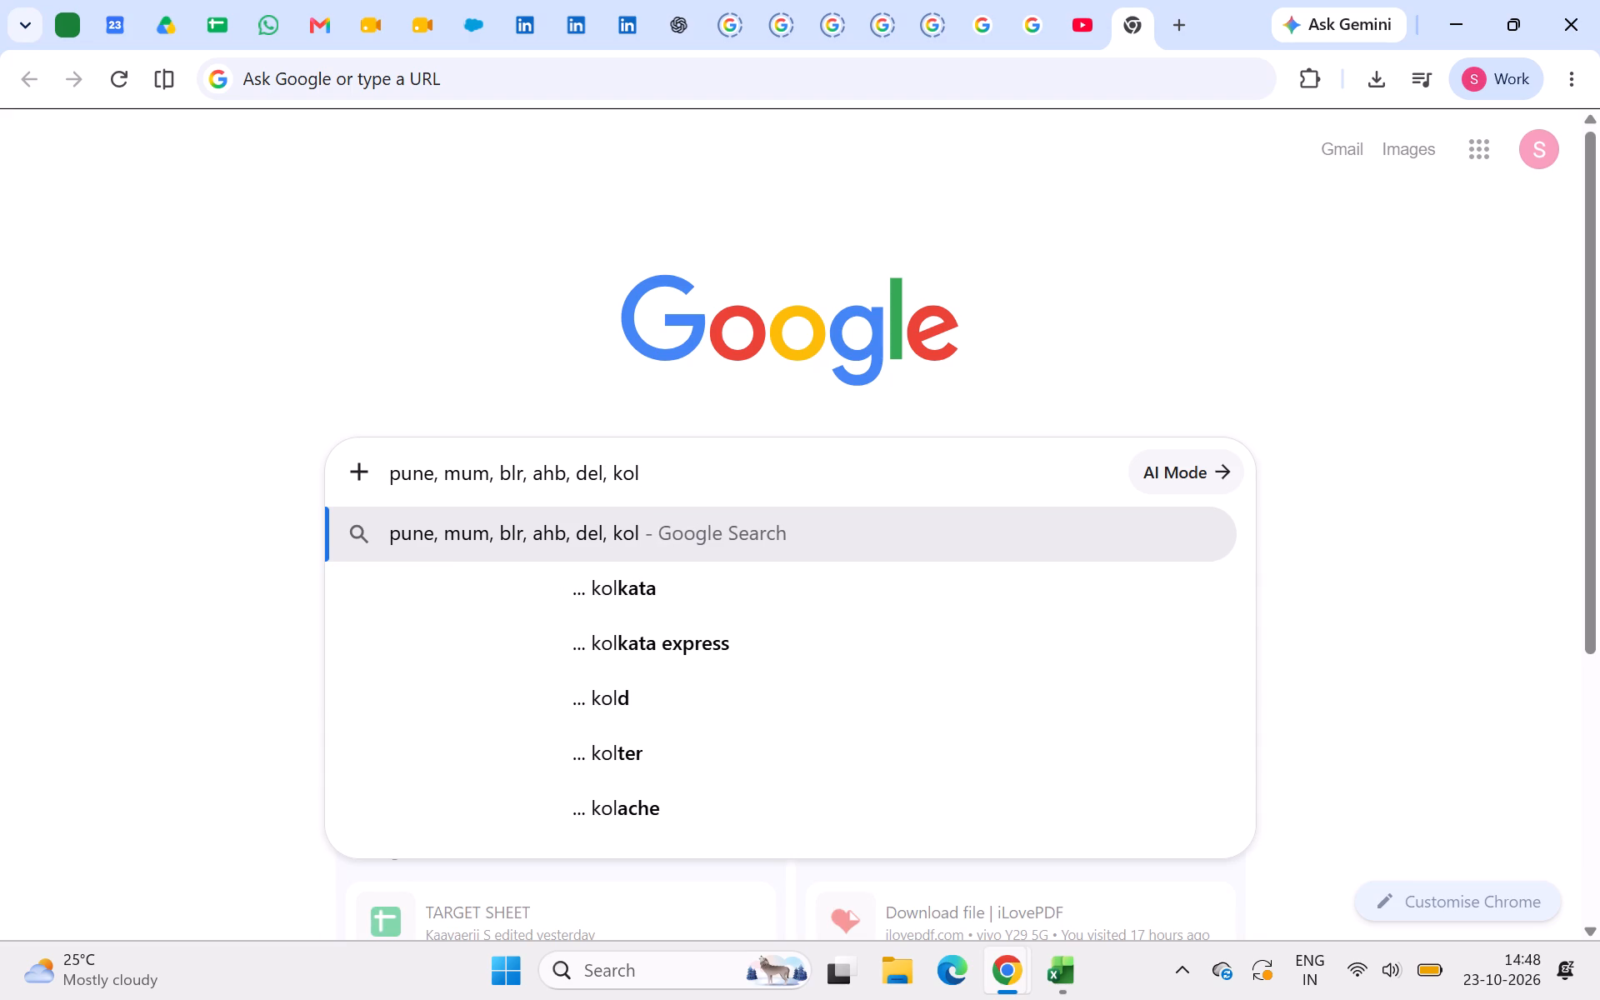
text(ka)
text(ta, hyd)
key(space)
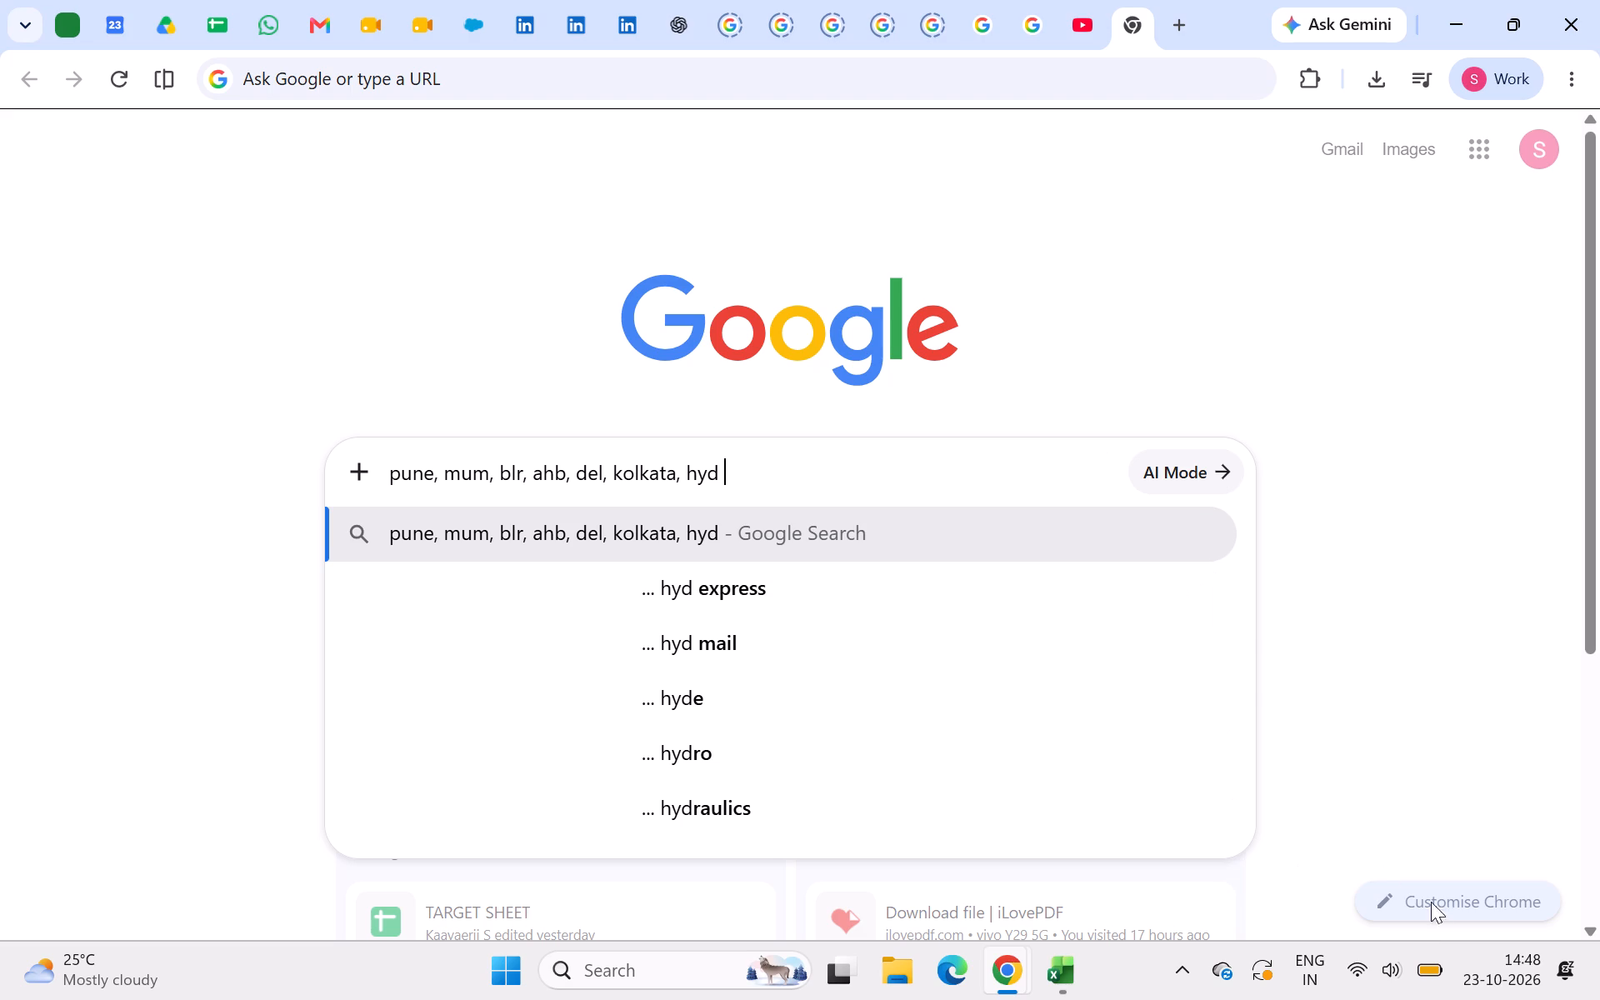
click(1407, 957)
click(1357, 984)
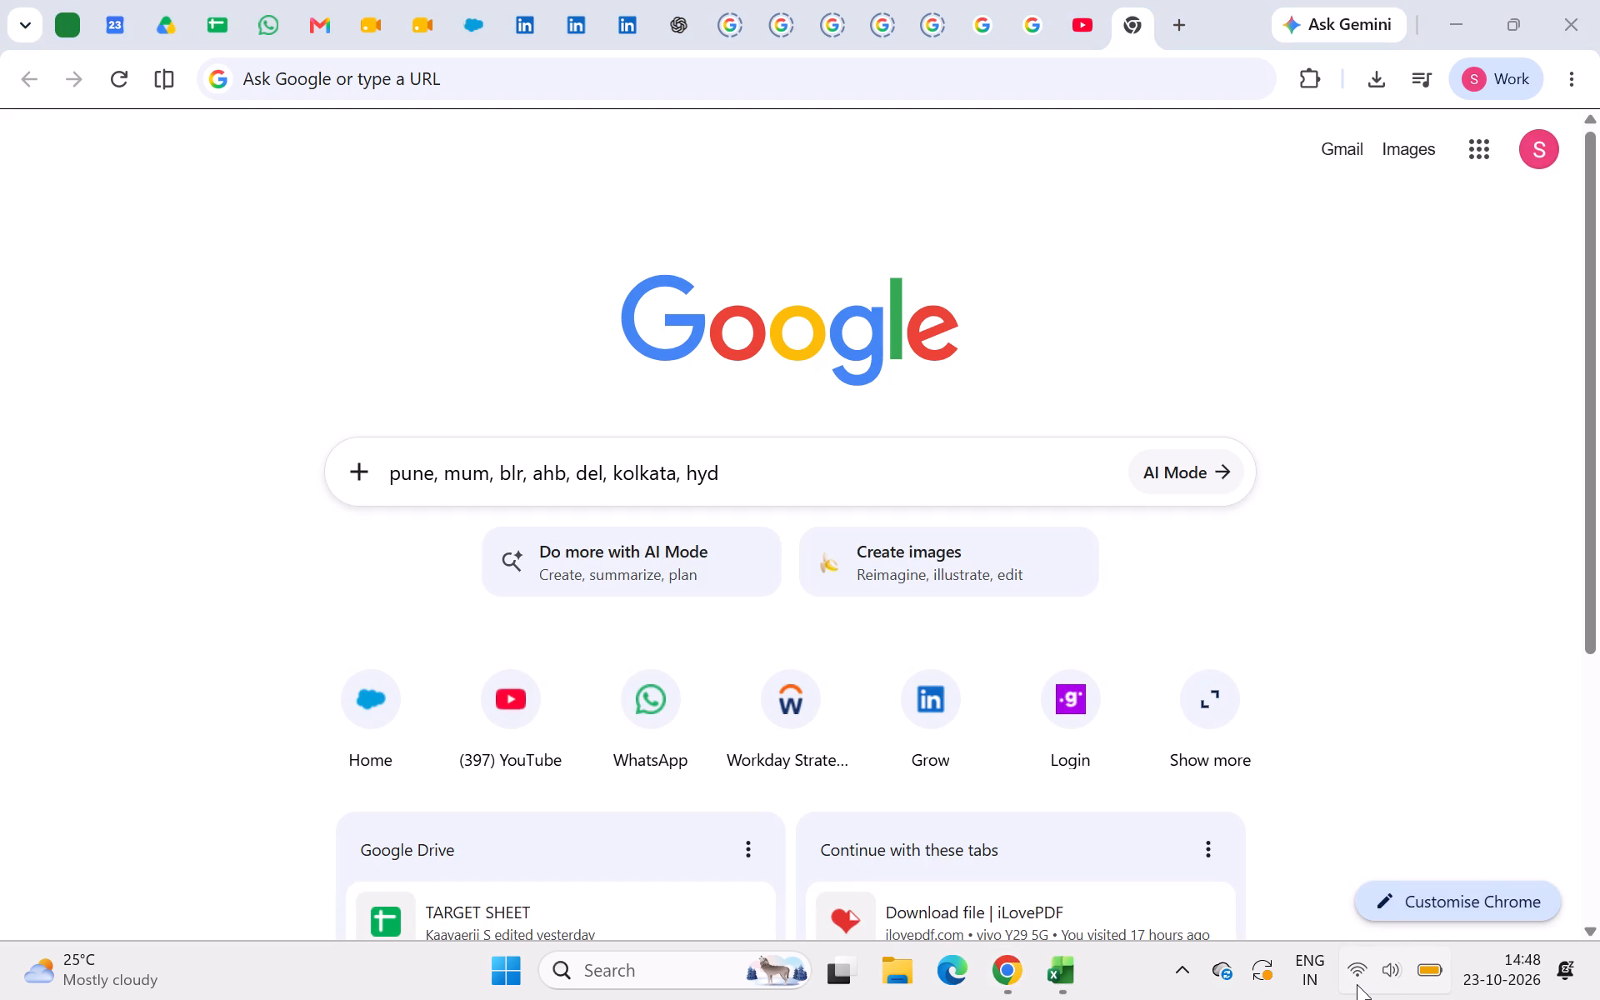
Resume playback of the Chikni Chameli music video using the system media controls, and return to the new browser page.
click(1357, 372)
click(1048, 296)
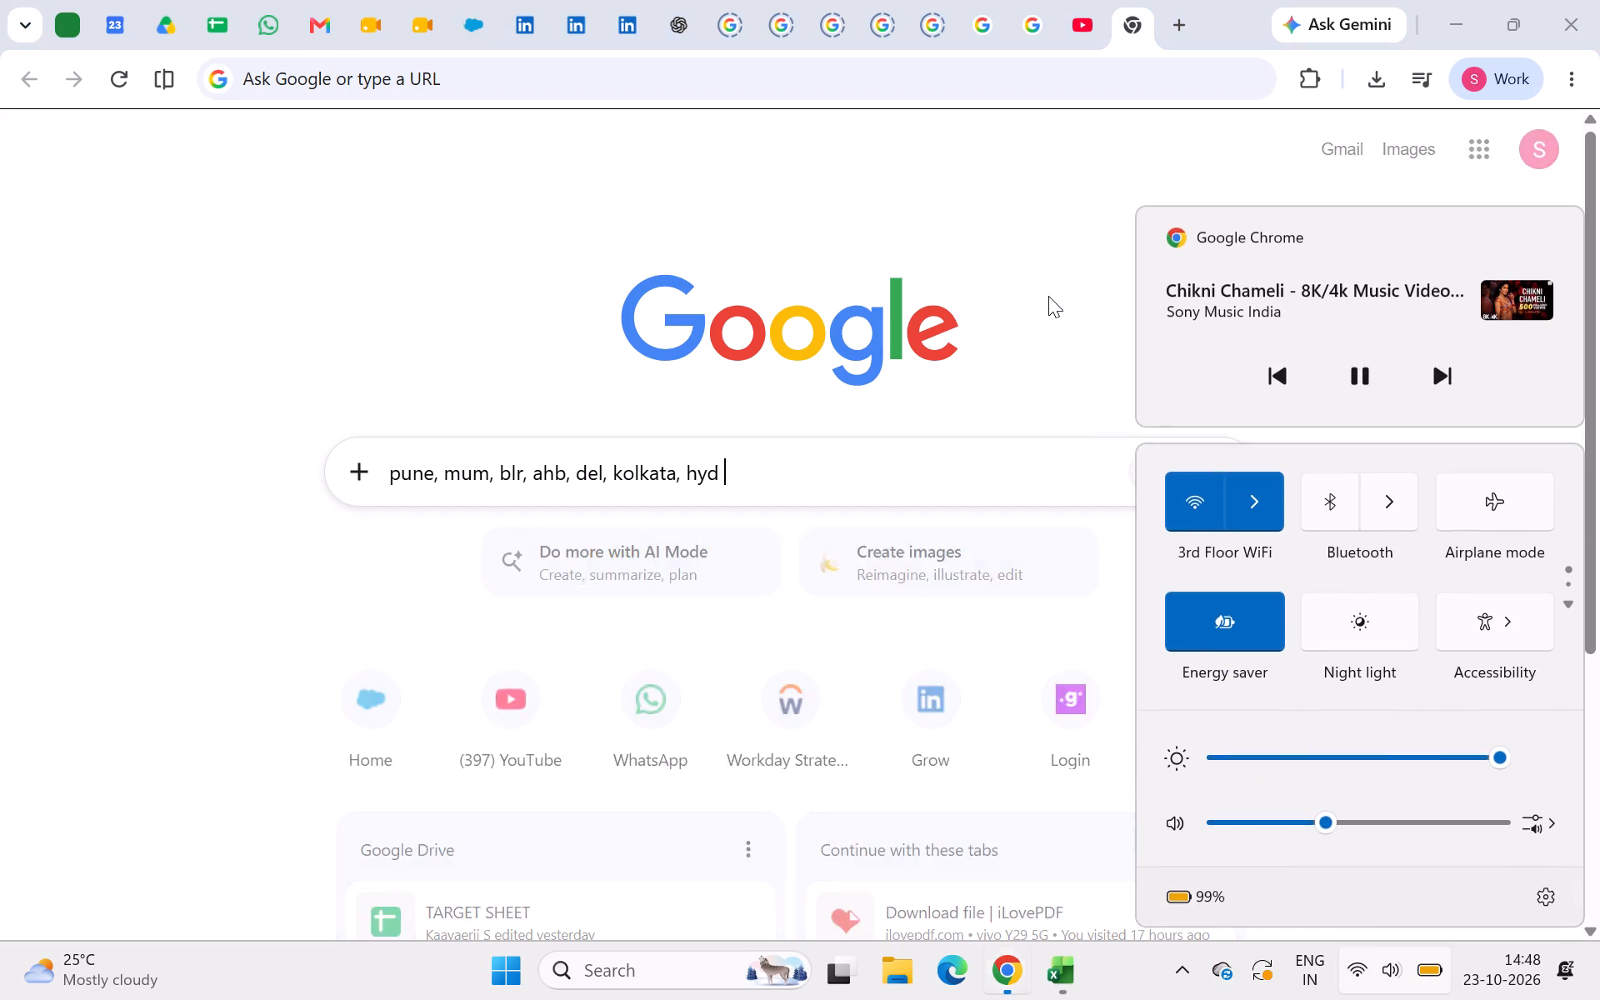
Skip back to the previous track, the Ram Chahe Leela song, using the system media controls, and show its YouTube page.
double_click(1369, 940)
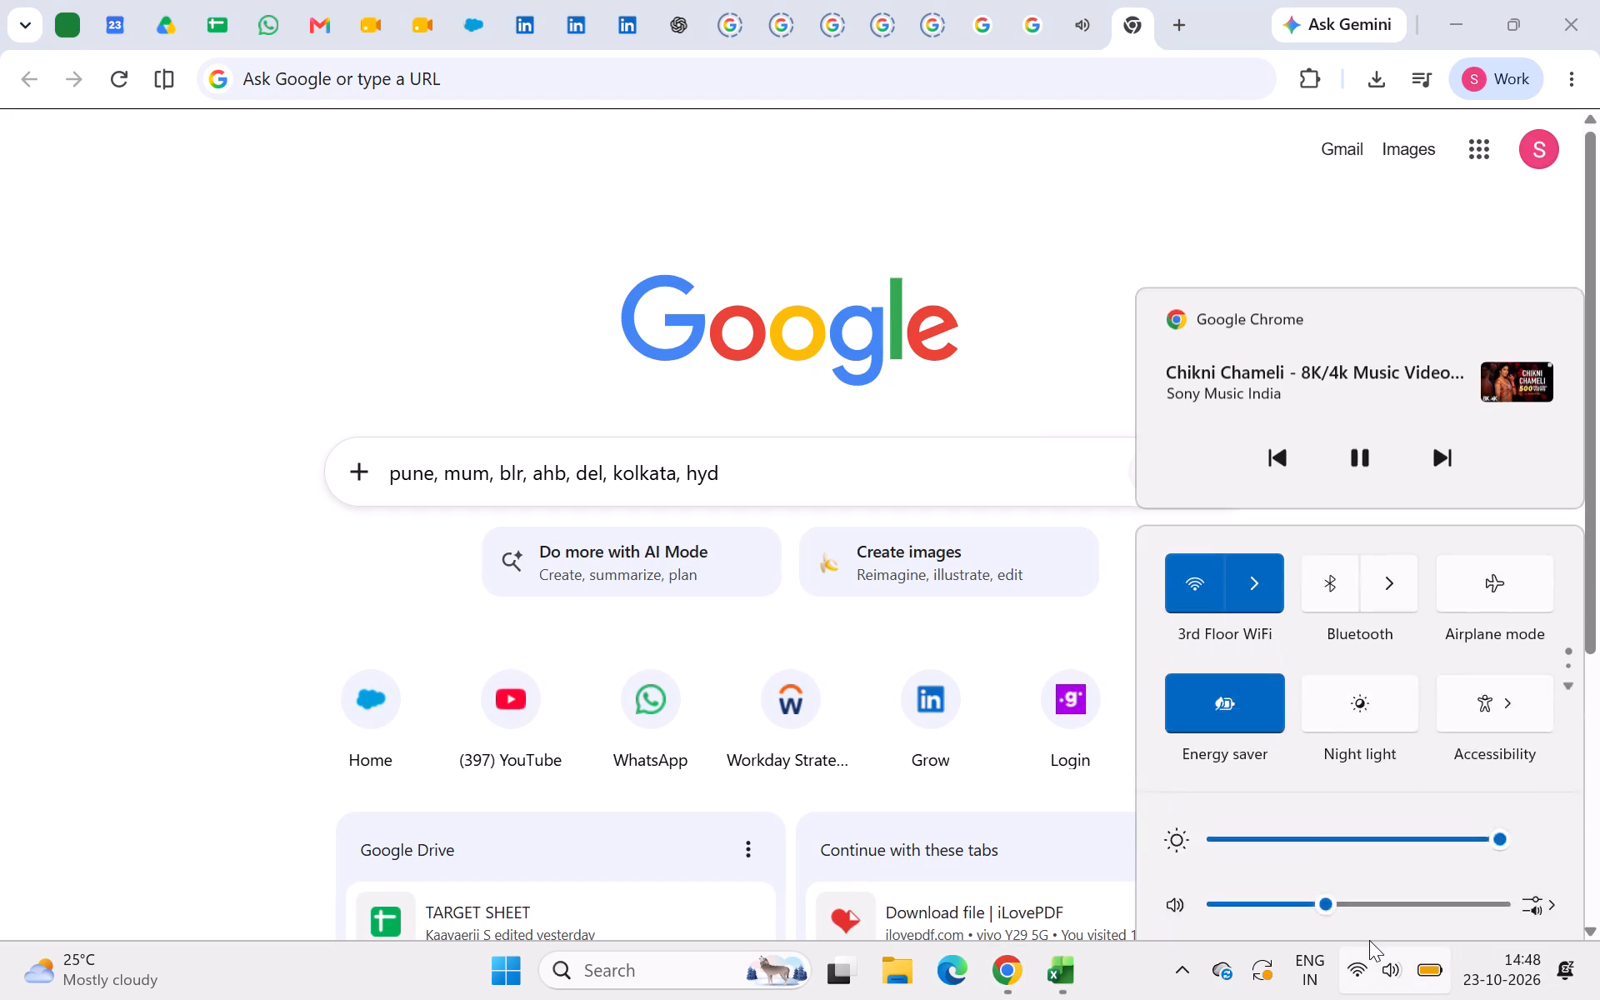
click(1277, 367)
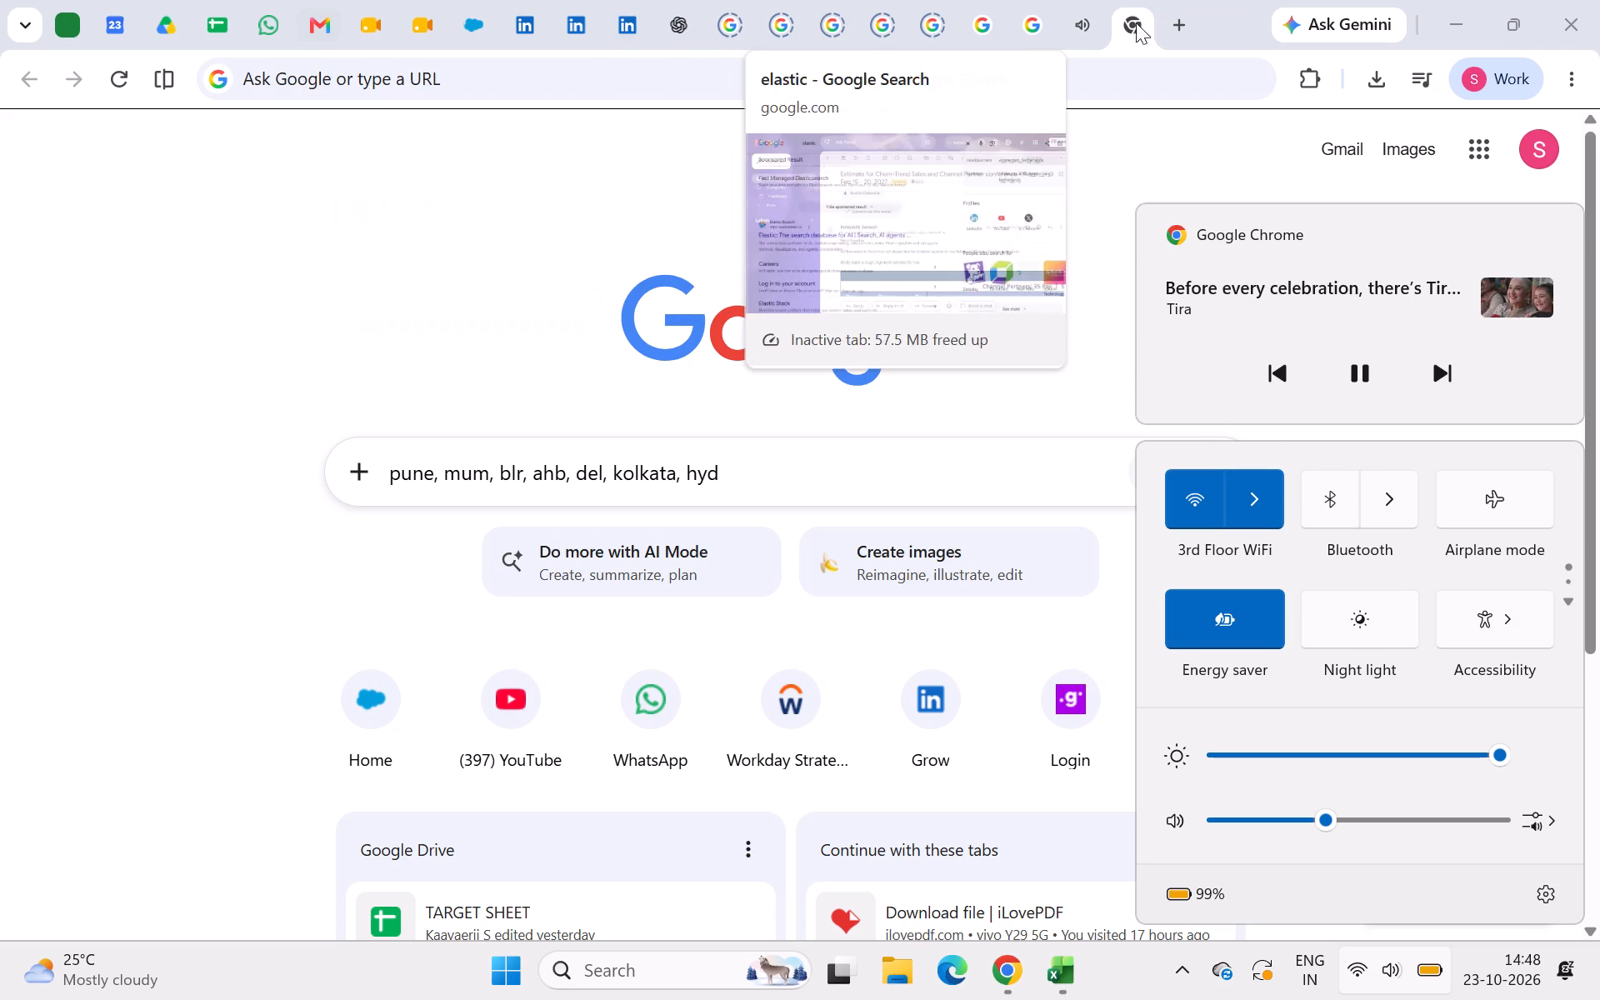
click(1094, 18)
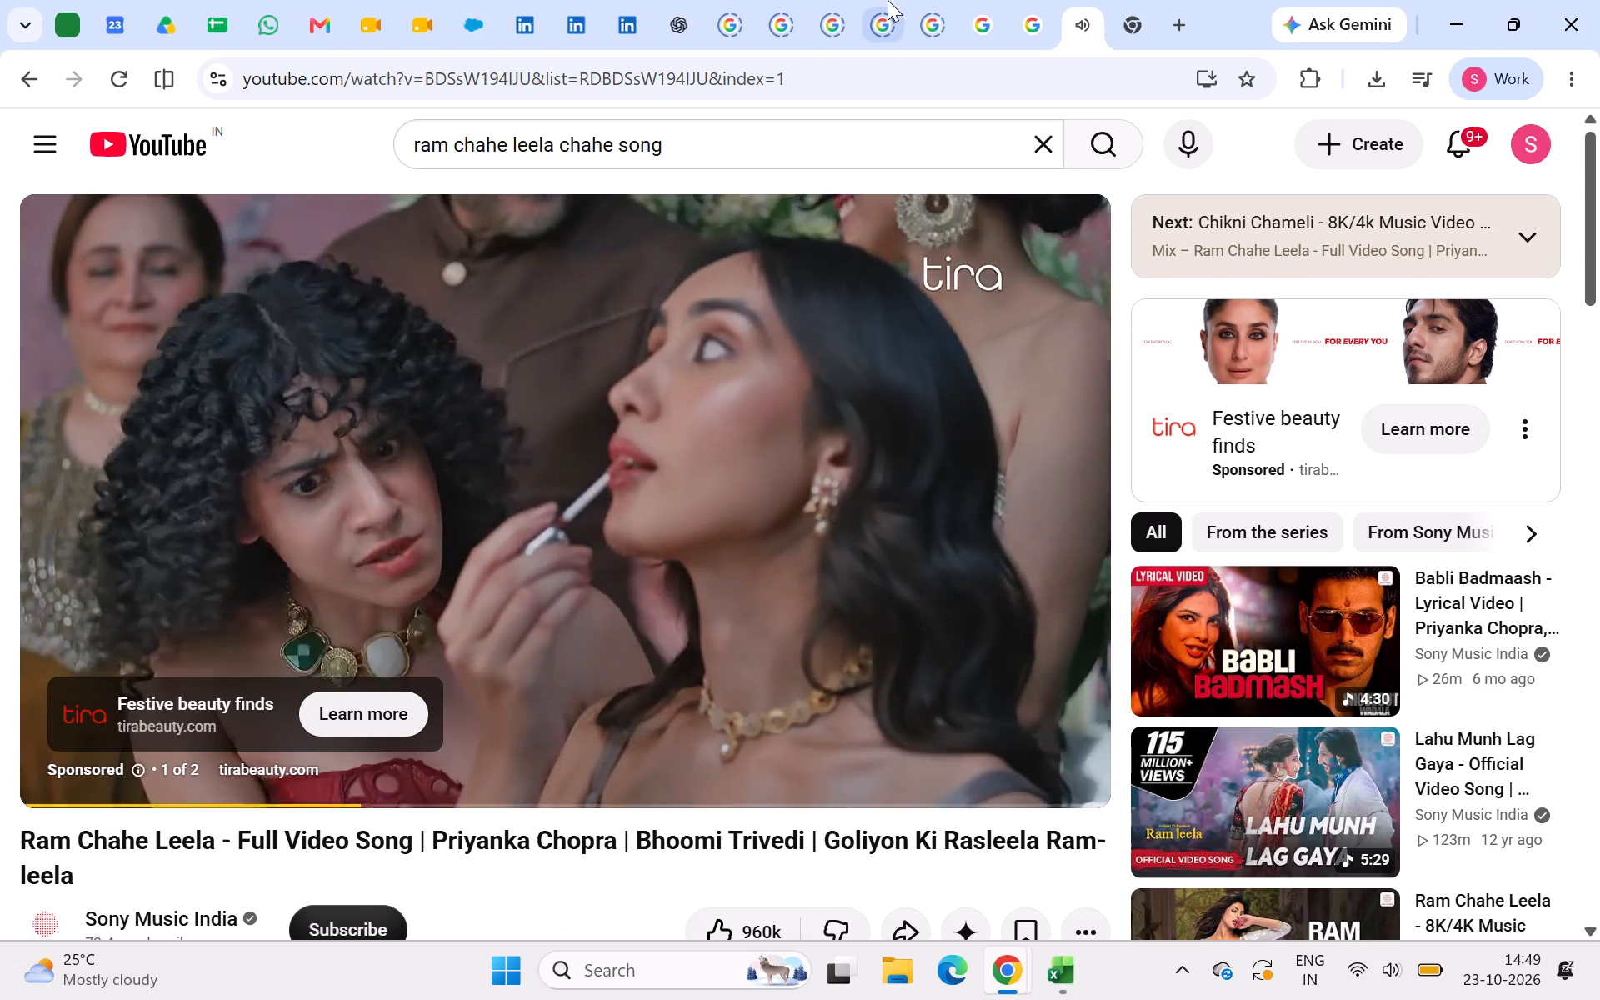
Recheck the start of the conference agenda email, and copy the list "pune, mum, blr, ahb, del, kolkata, hyd" from the Google search box.
click(329, 16)
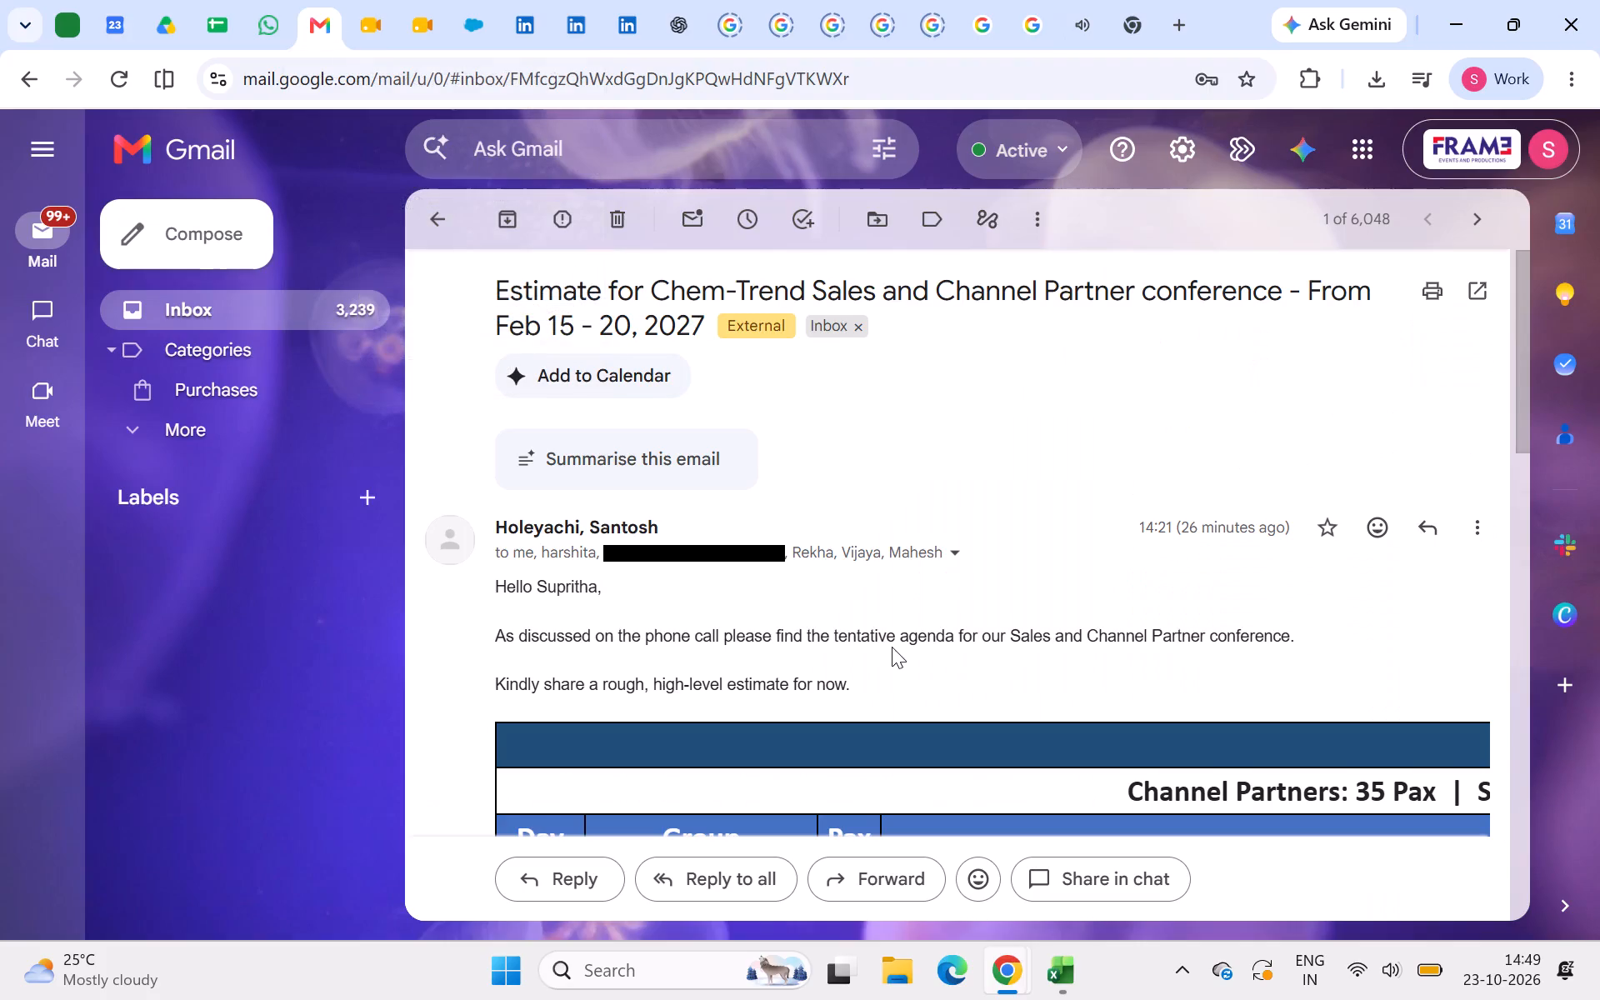
scroll(892, 647, down, 1)
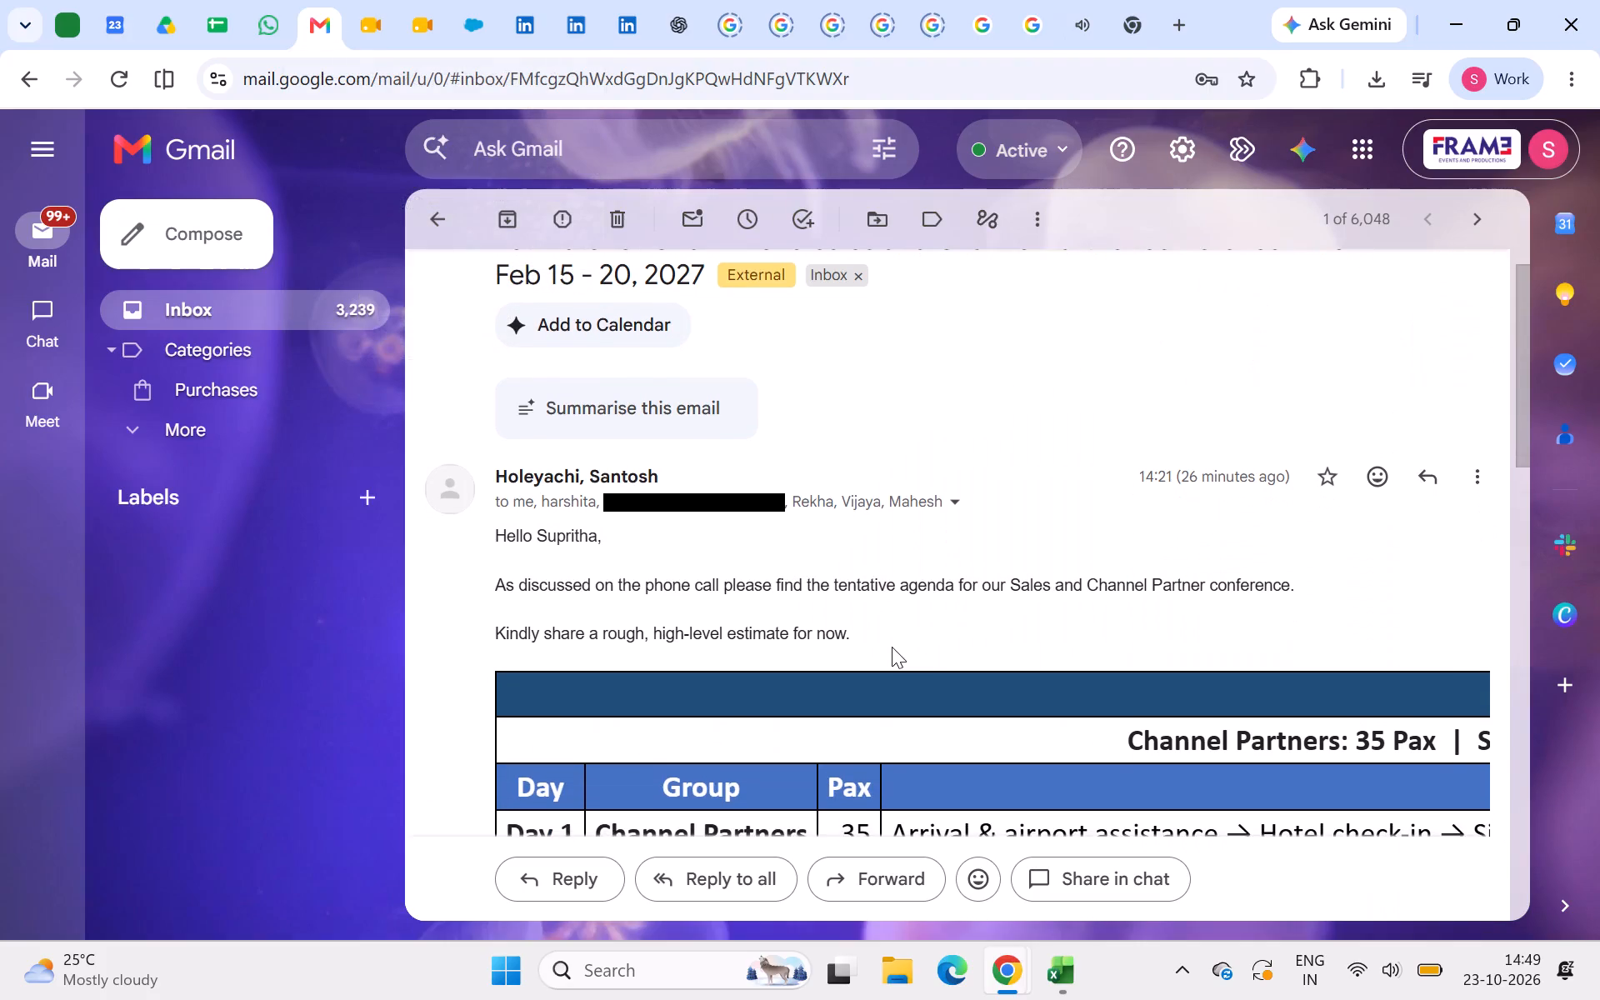
click(1142, 7)
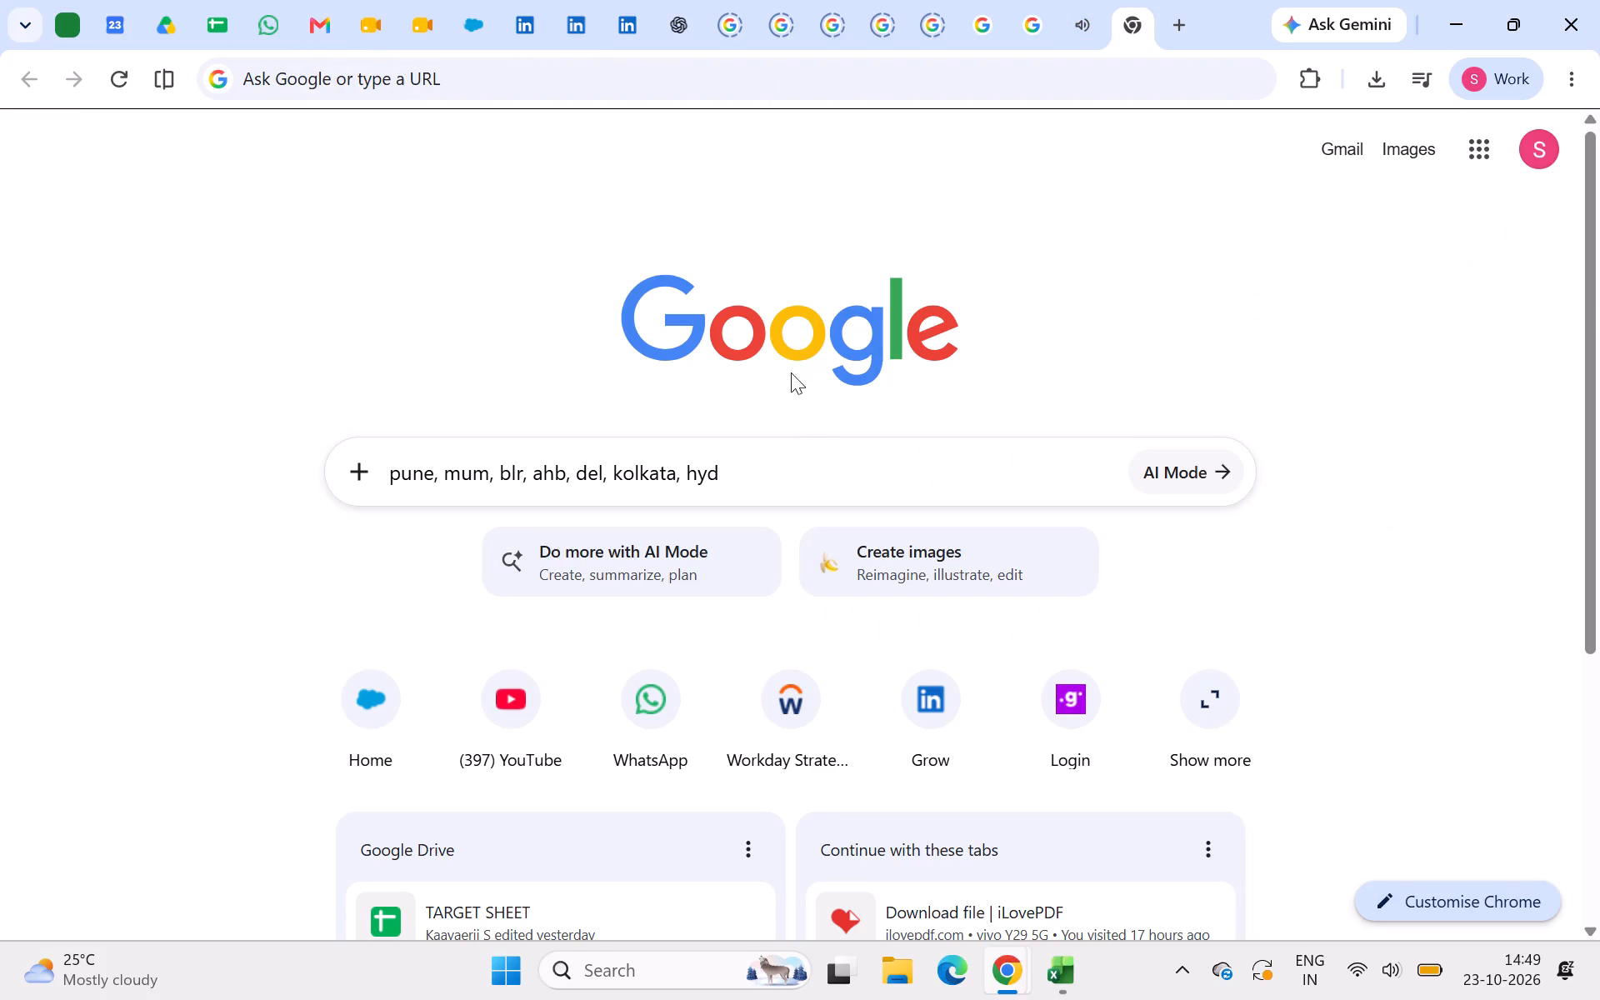
triple_click(760, 467)
key(ctrl+c)
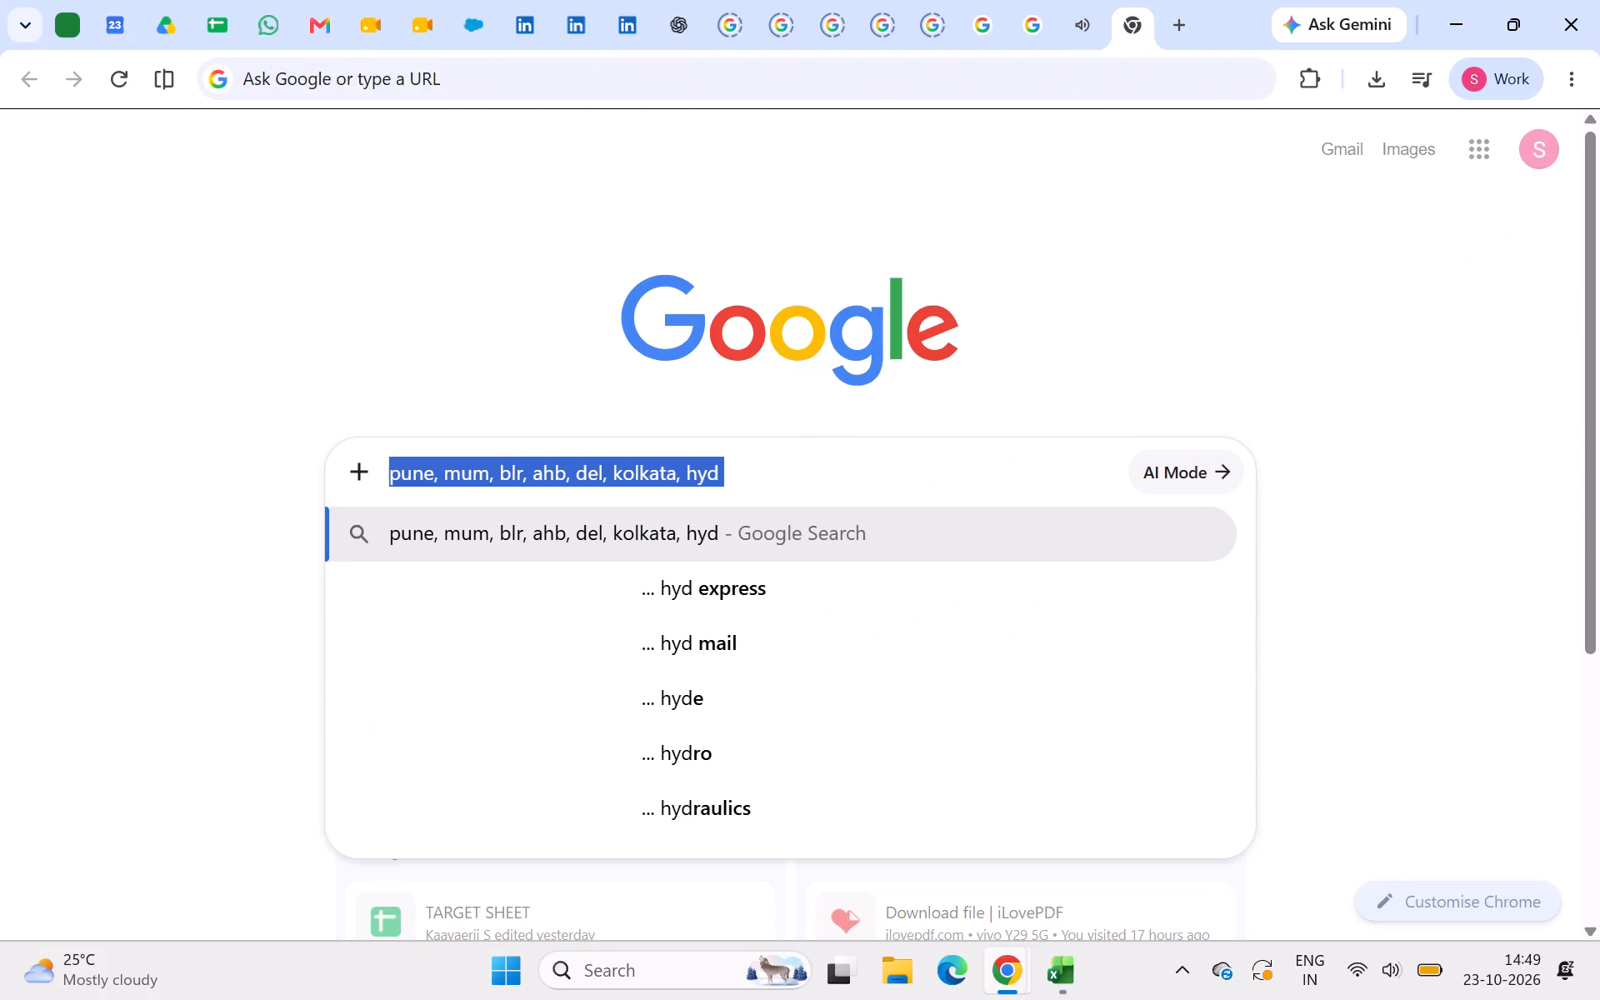
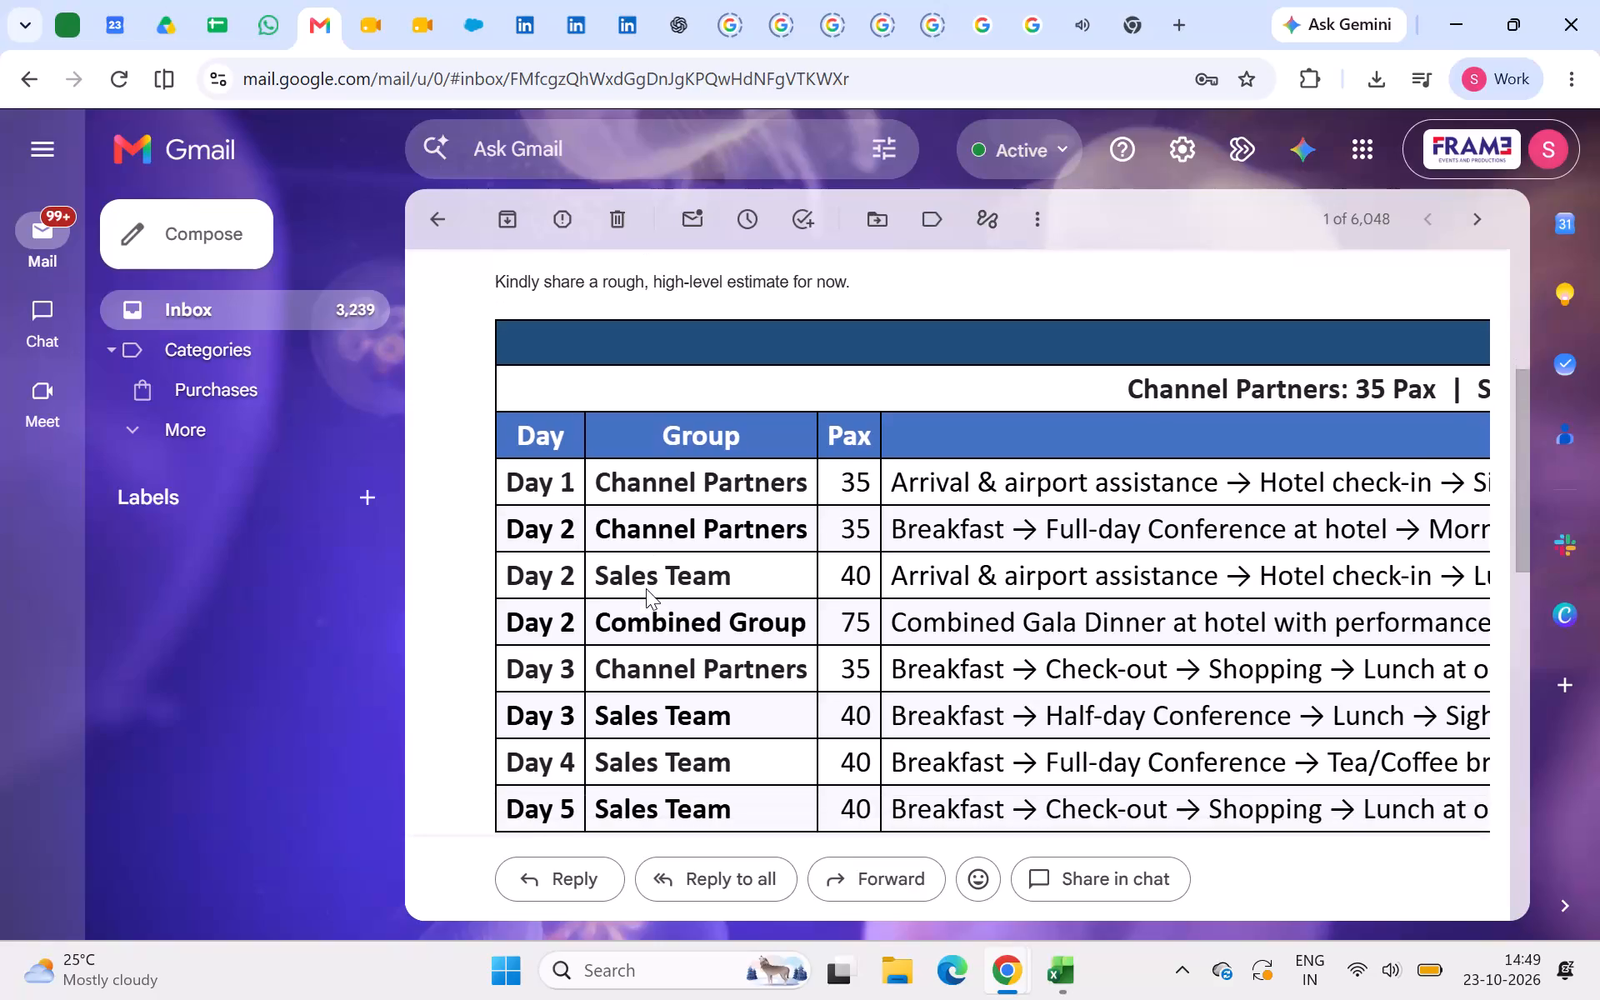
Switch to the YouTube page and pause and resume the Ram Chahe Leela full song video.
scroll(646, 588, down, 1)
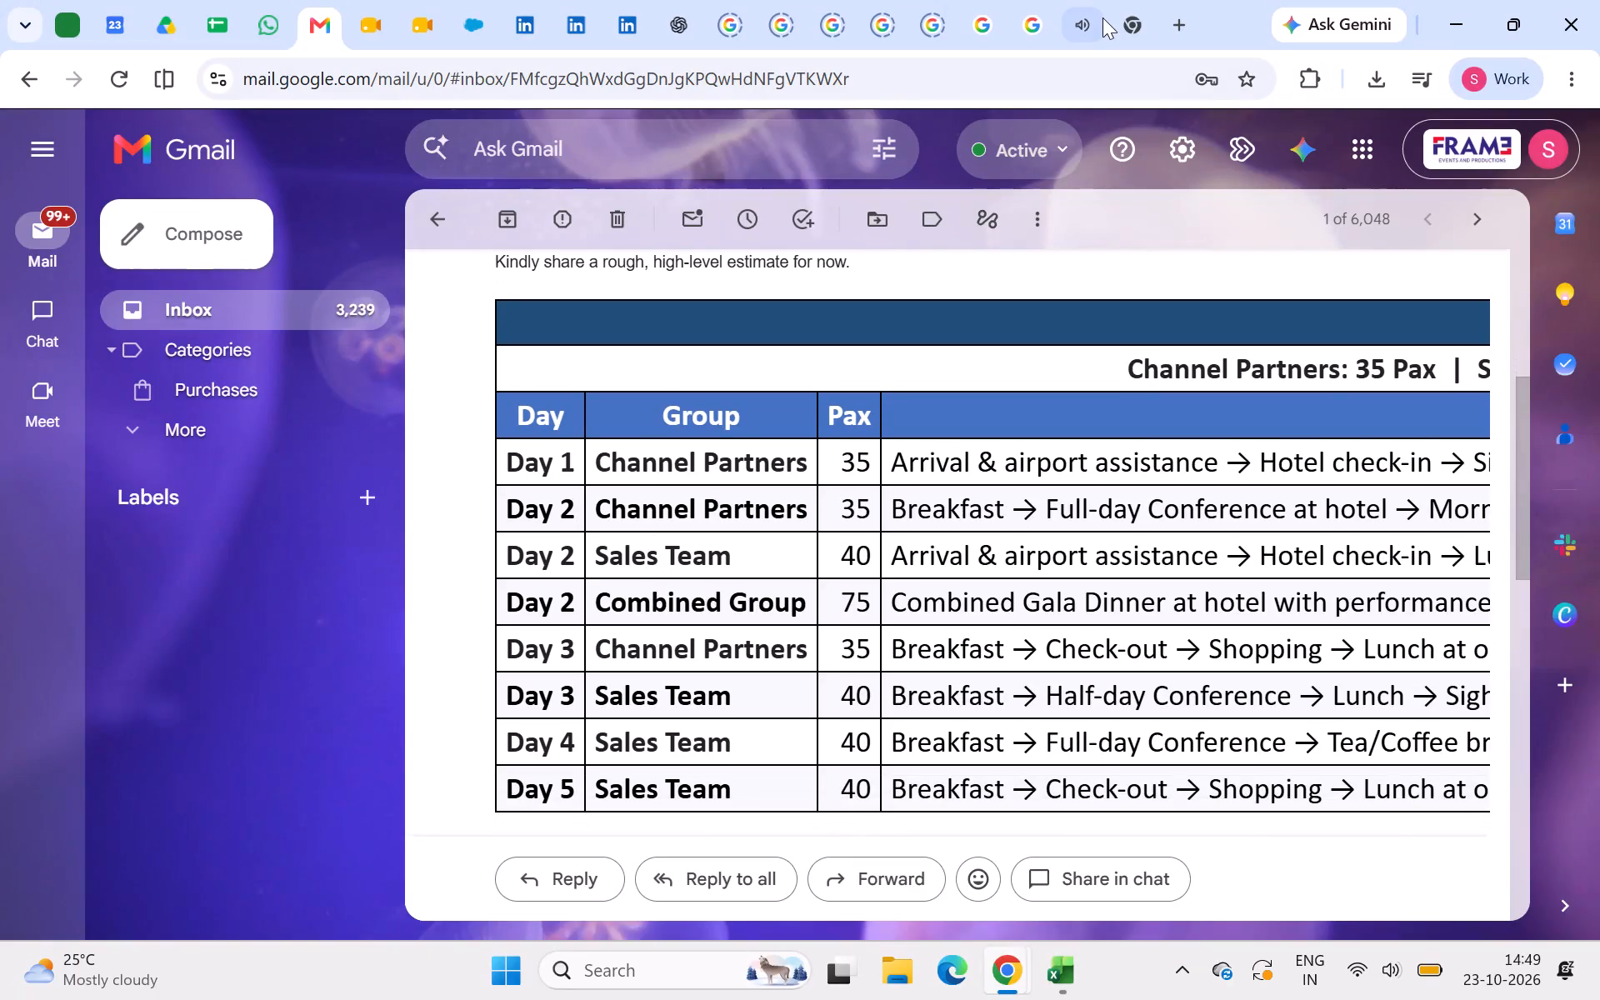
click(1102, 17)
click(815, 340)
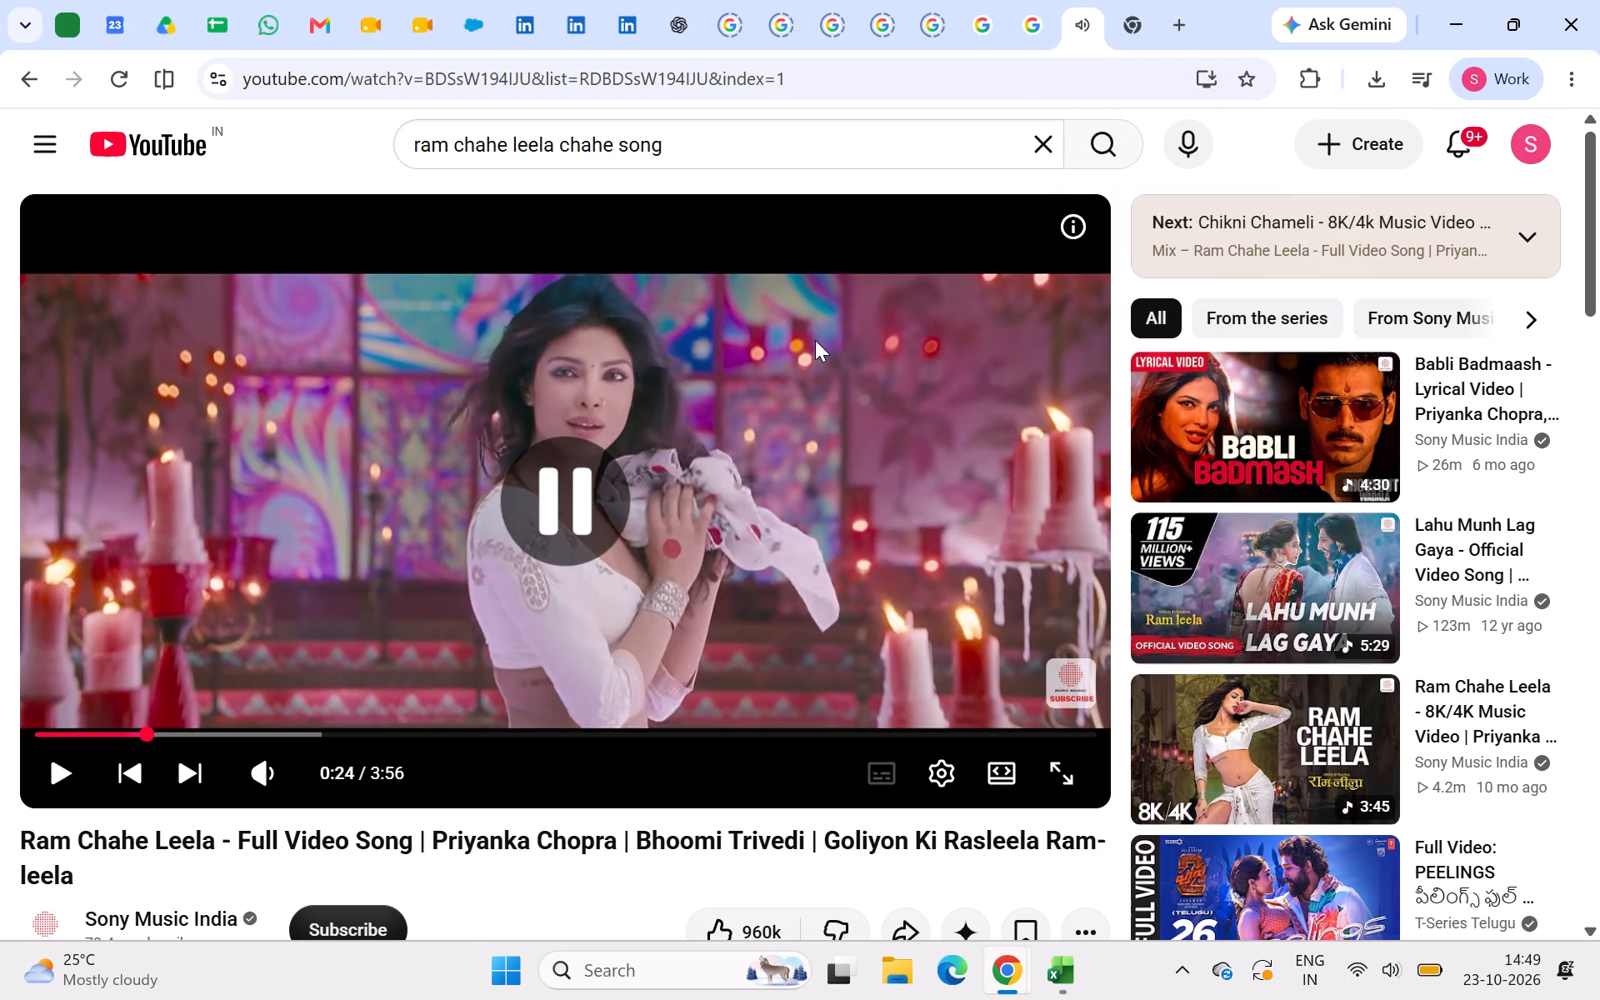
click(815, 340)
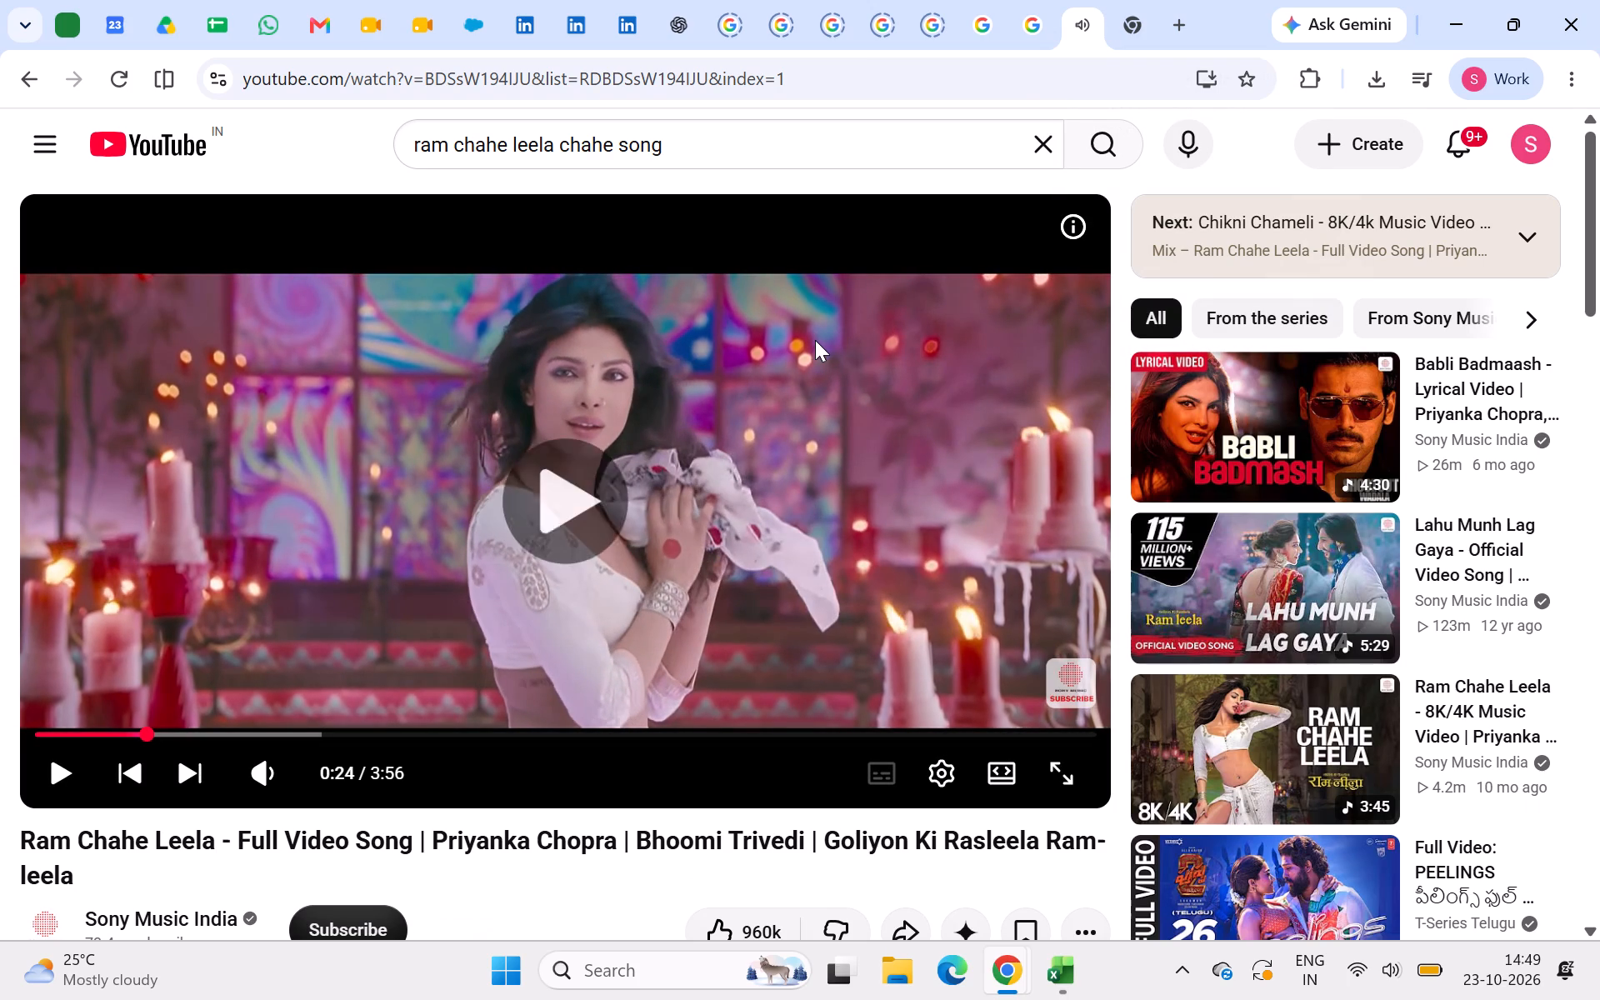
click(315, 2)
scroll(801, 546, down, 1)
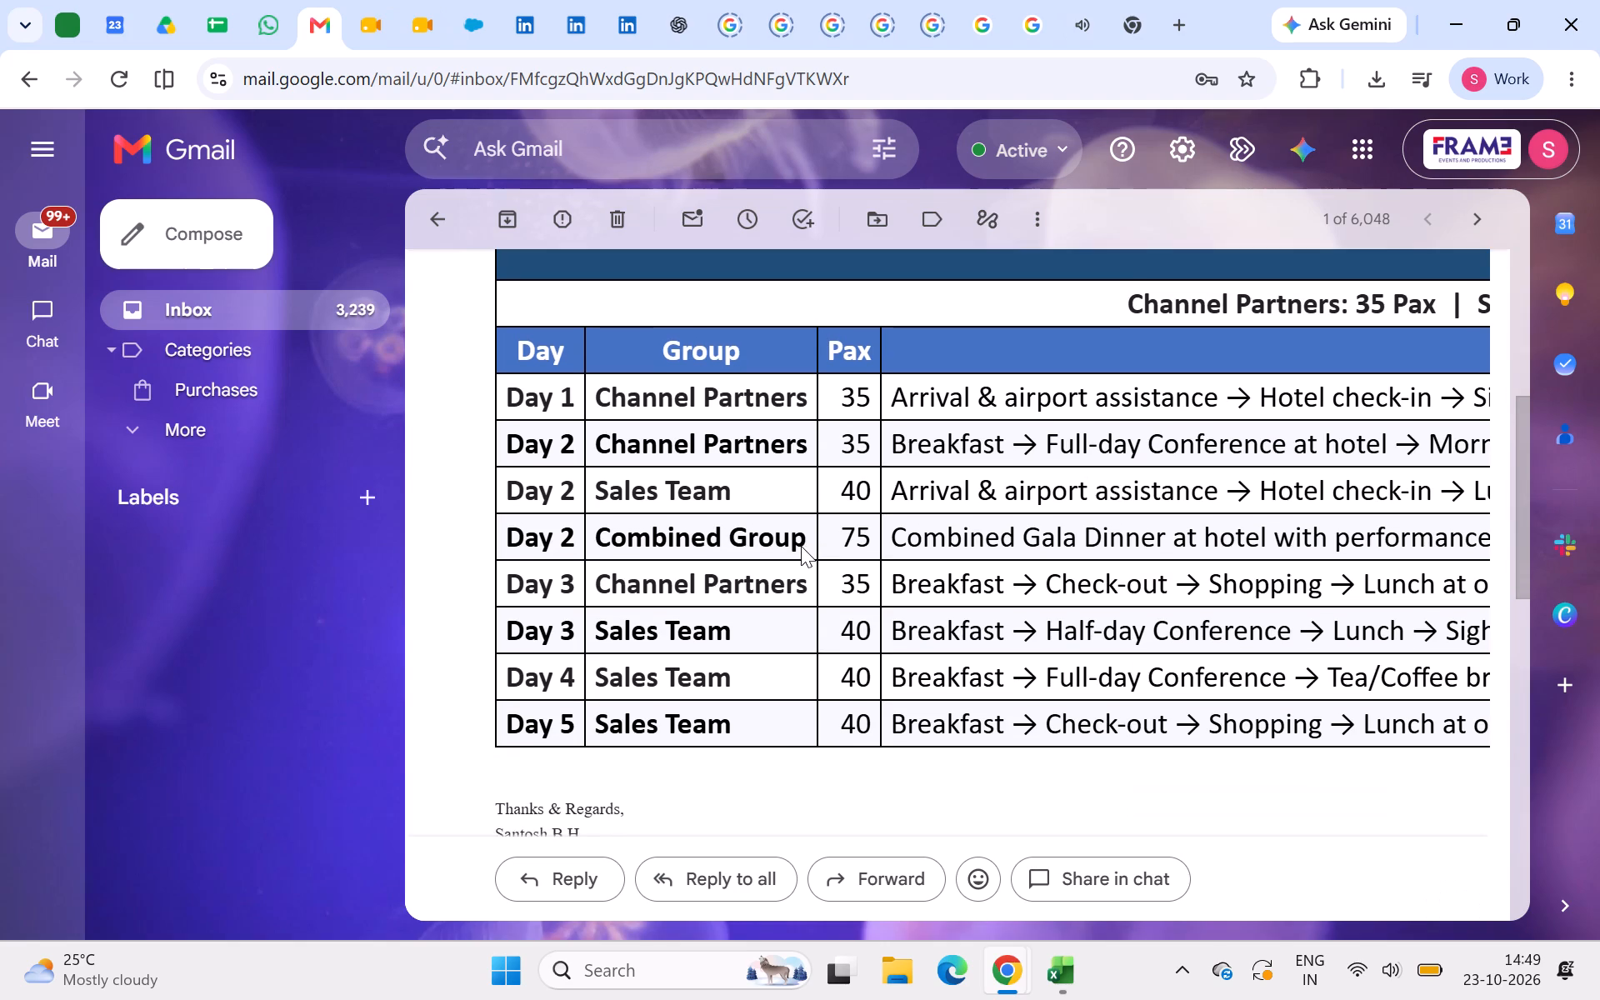
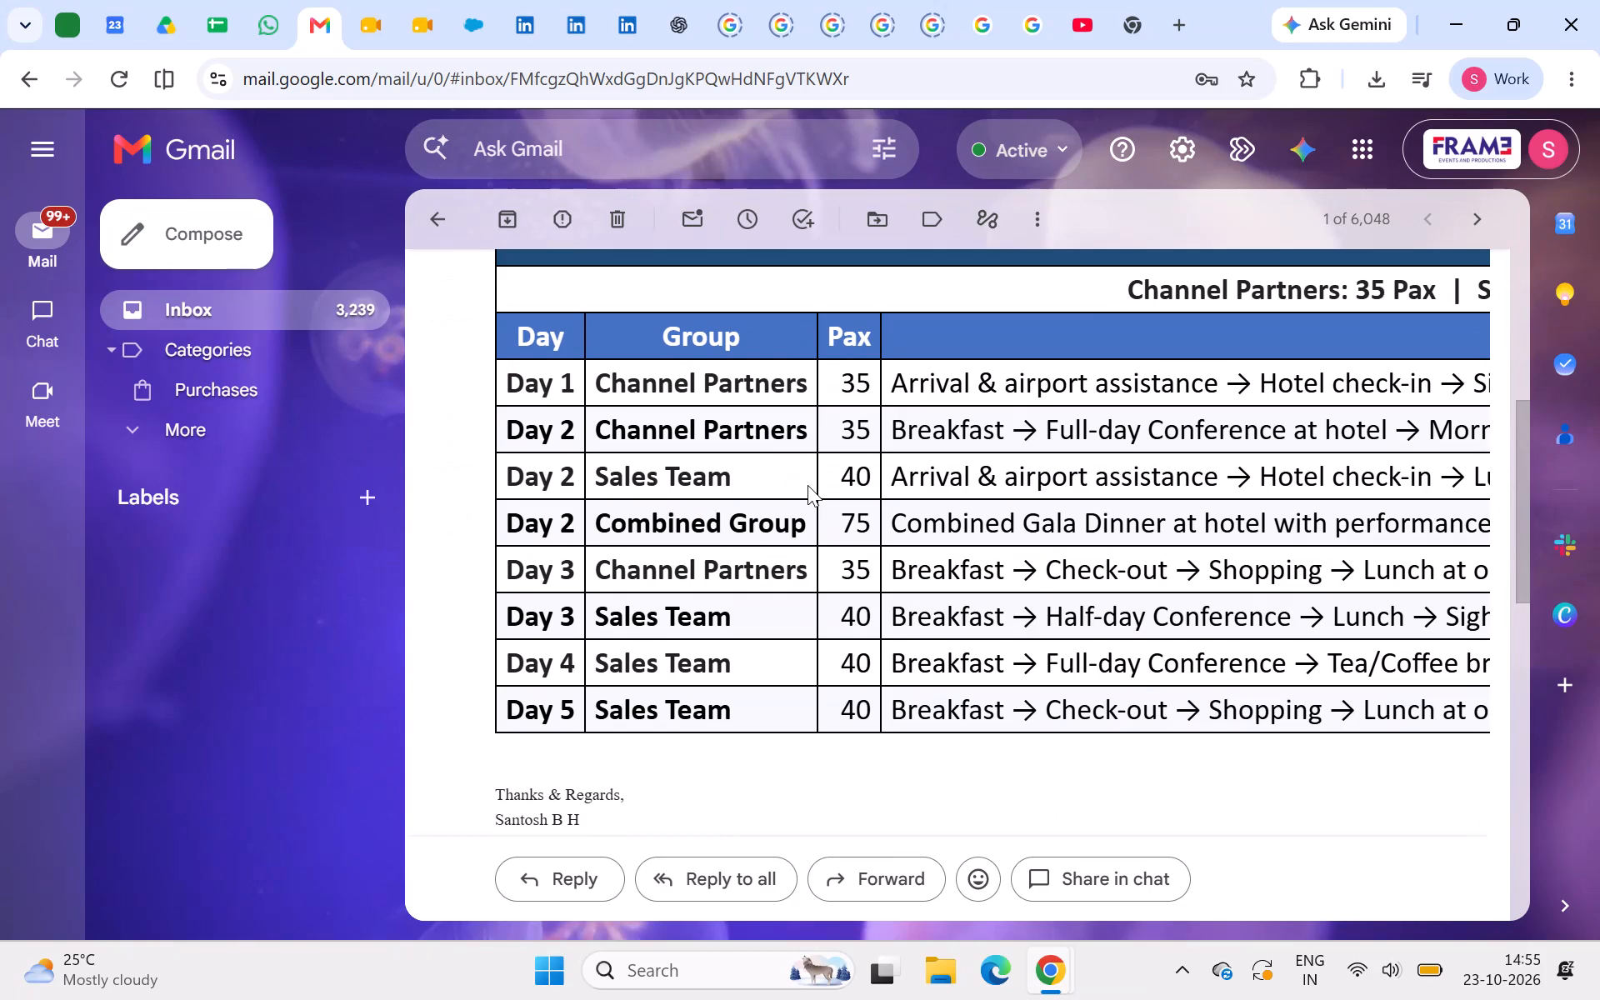
scroll(807, 485, right, 1)
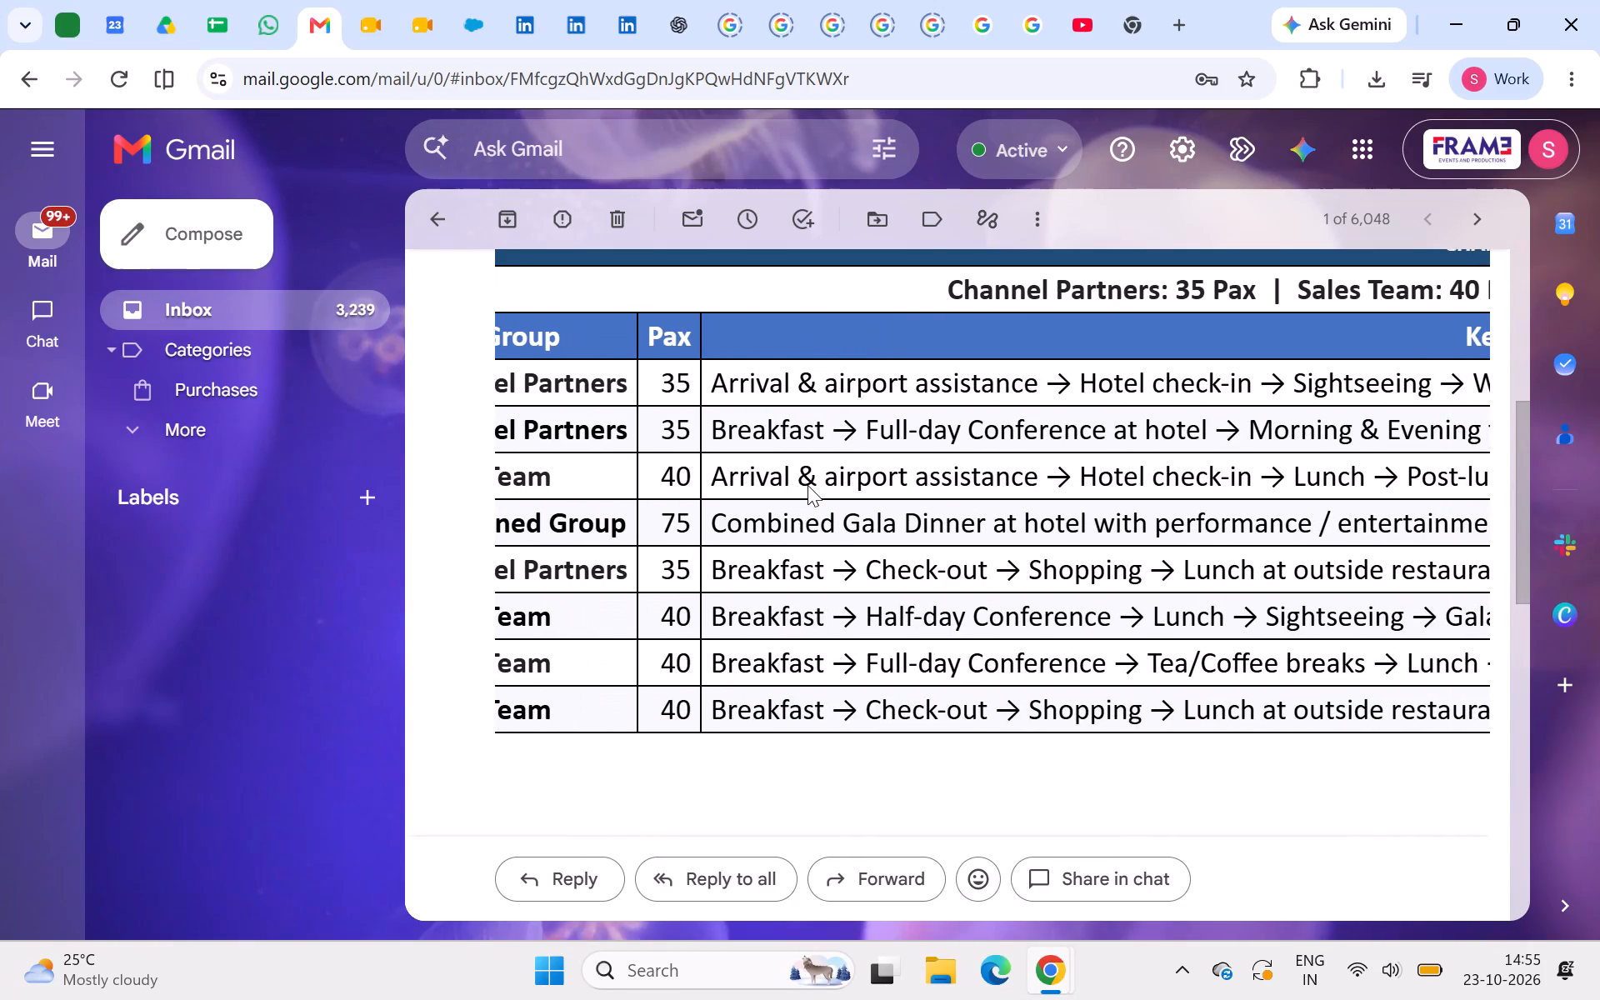
scroll(807, 485, right, 2)
scroll(807, 485, up, 1)
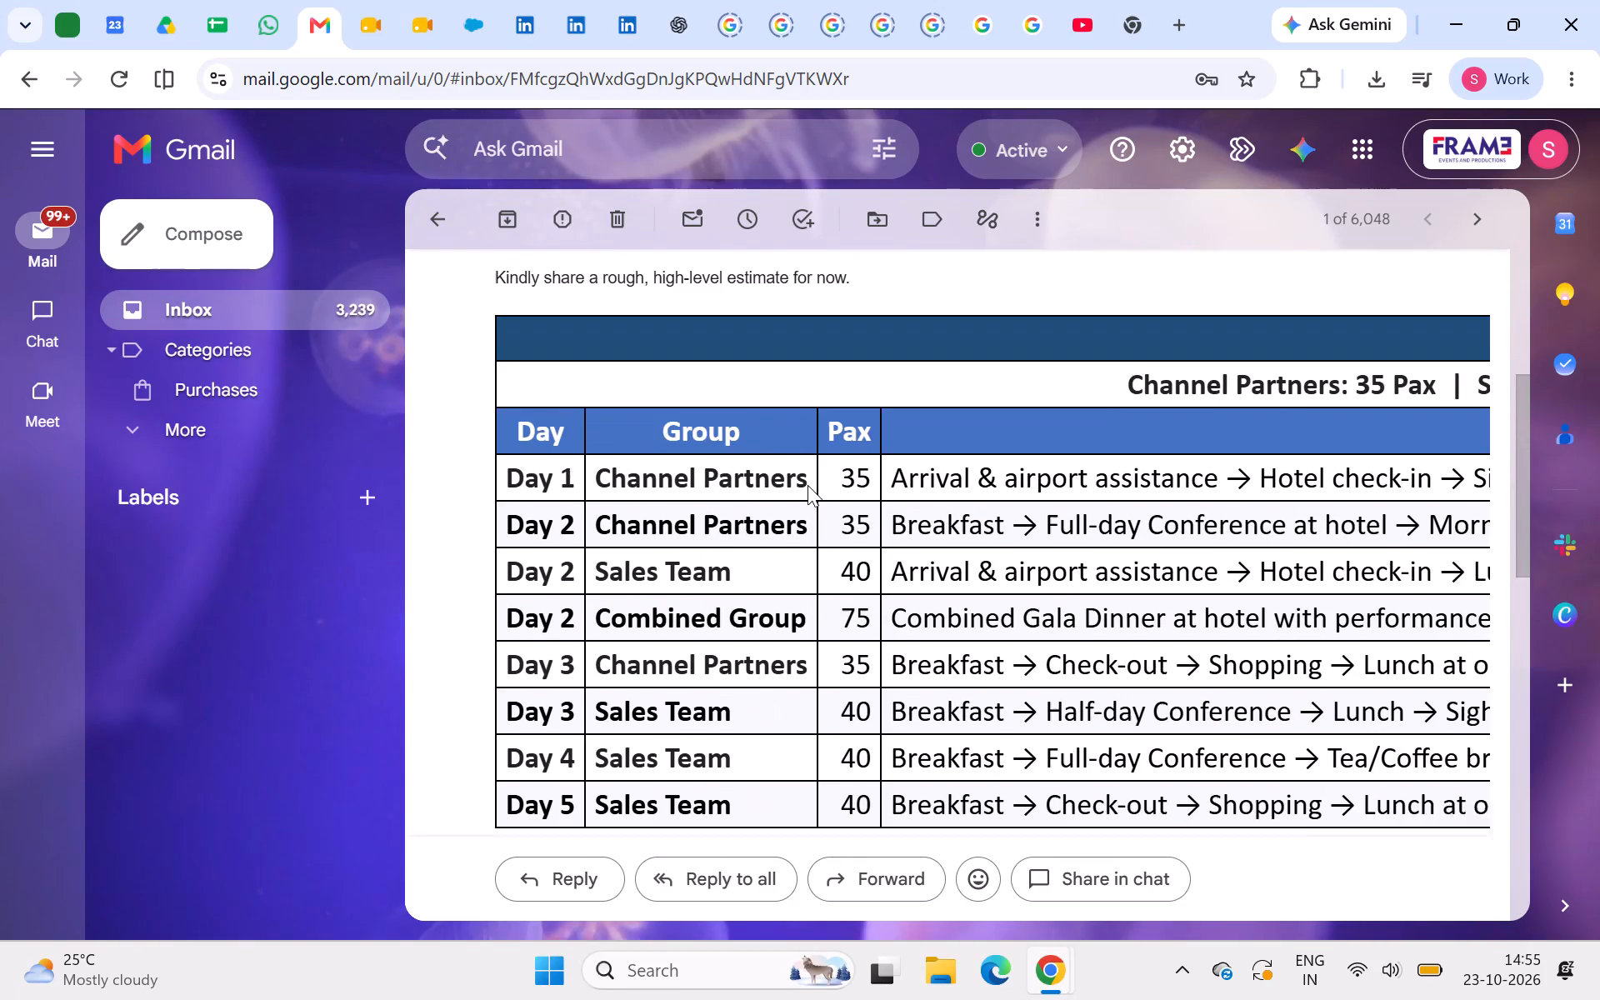
scroll(807, 485, up, 3)
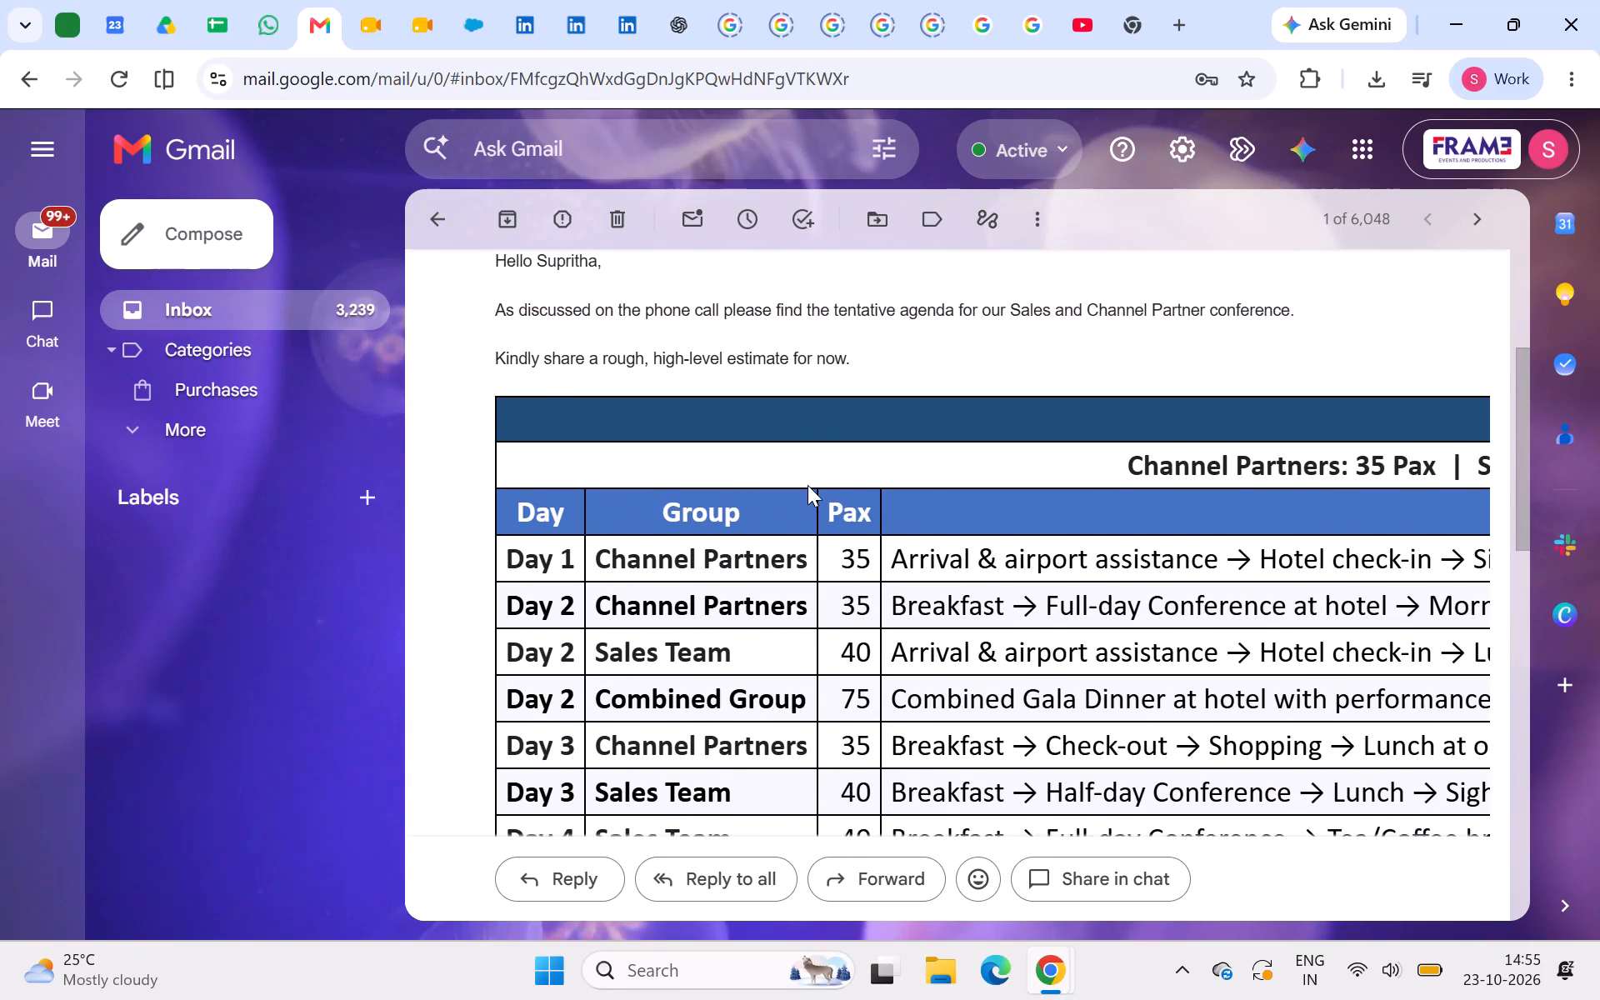
scroll(807, 485, up, 1)
Examine the key programme column and destination options of the tentative agenda, returning to the day column.
scroll(807, 485, down, 1)
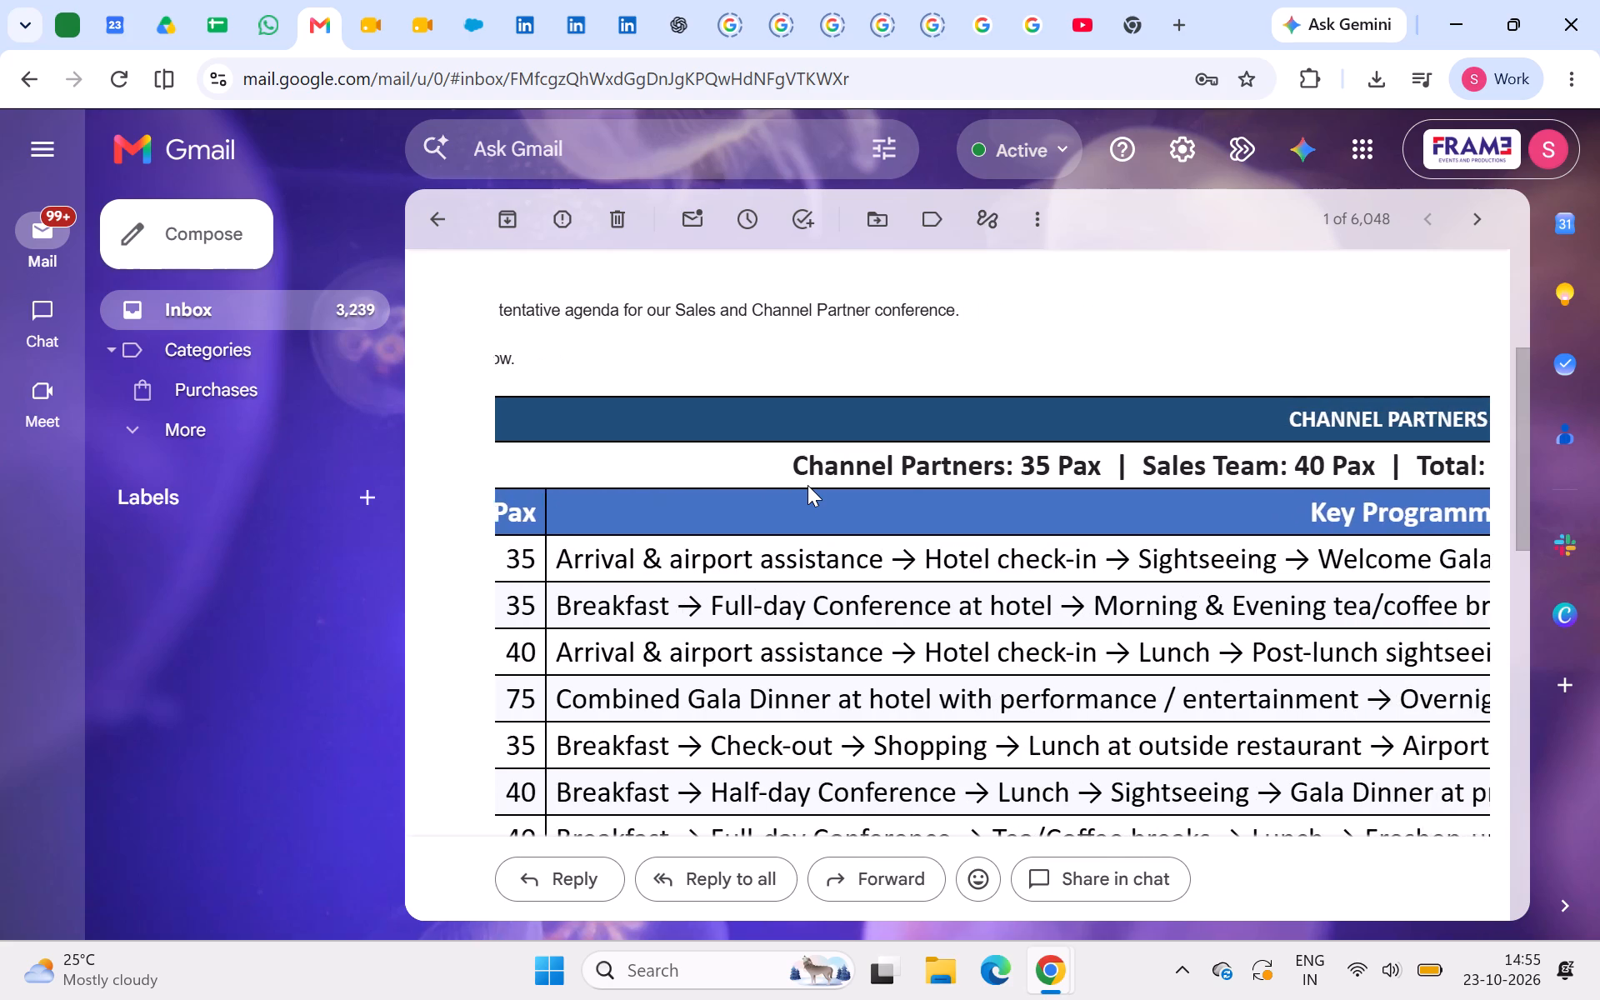
scroll(807, 485, down, 1)
scroll(807, 485, left, 3)
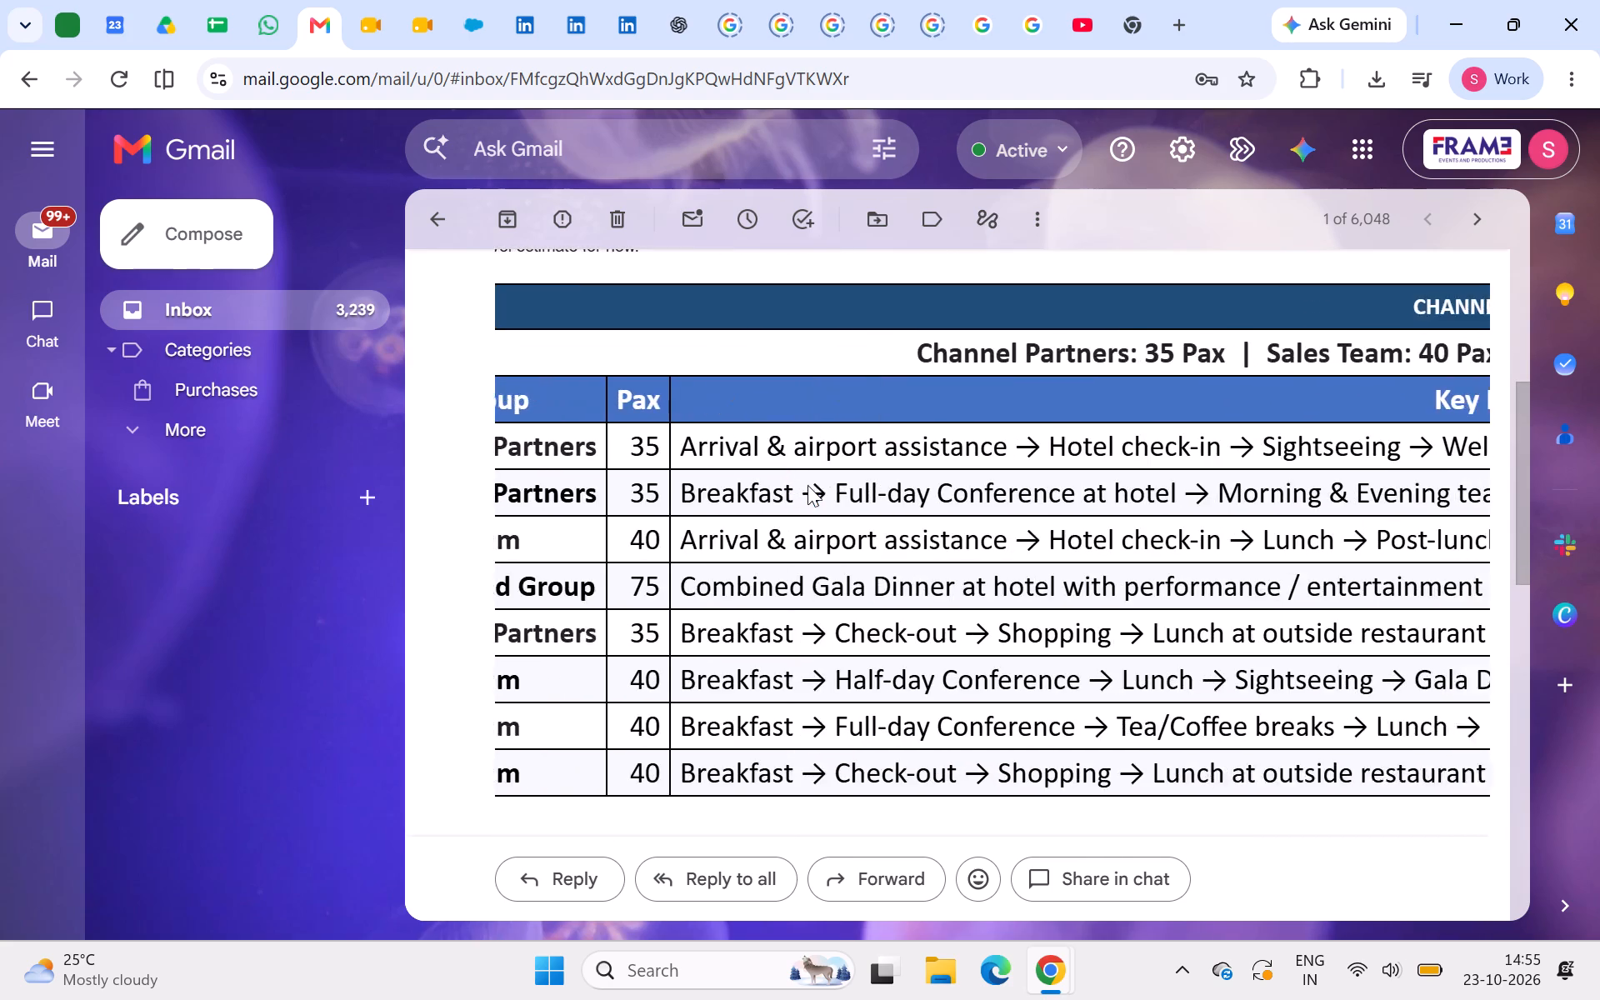
scroll(807, 485, left, 4)
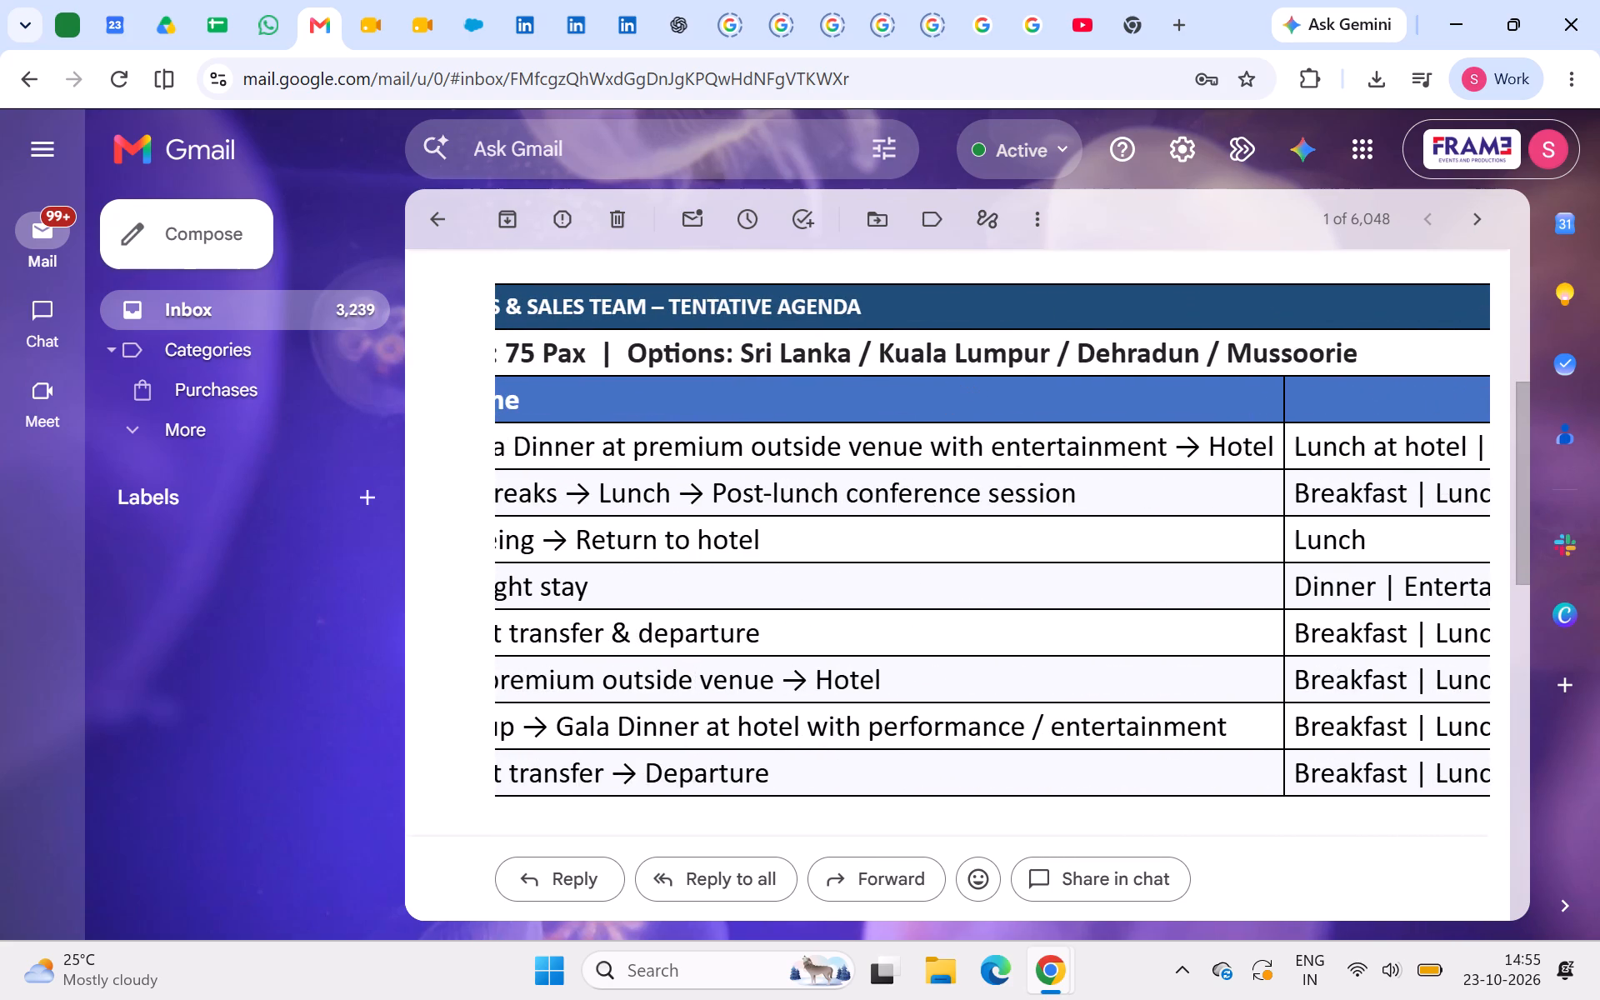
scroll(930, 354, right, 9)
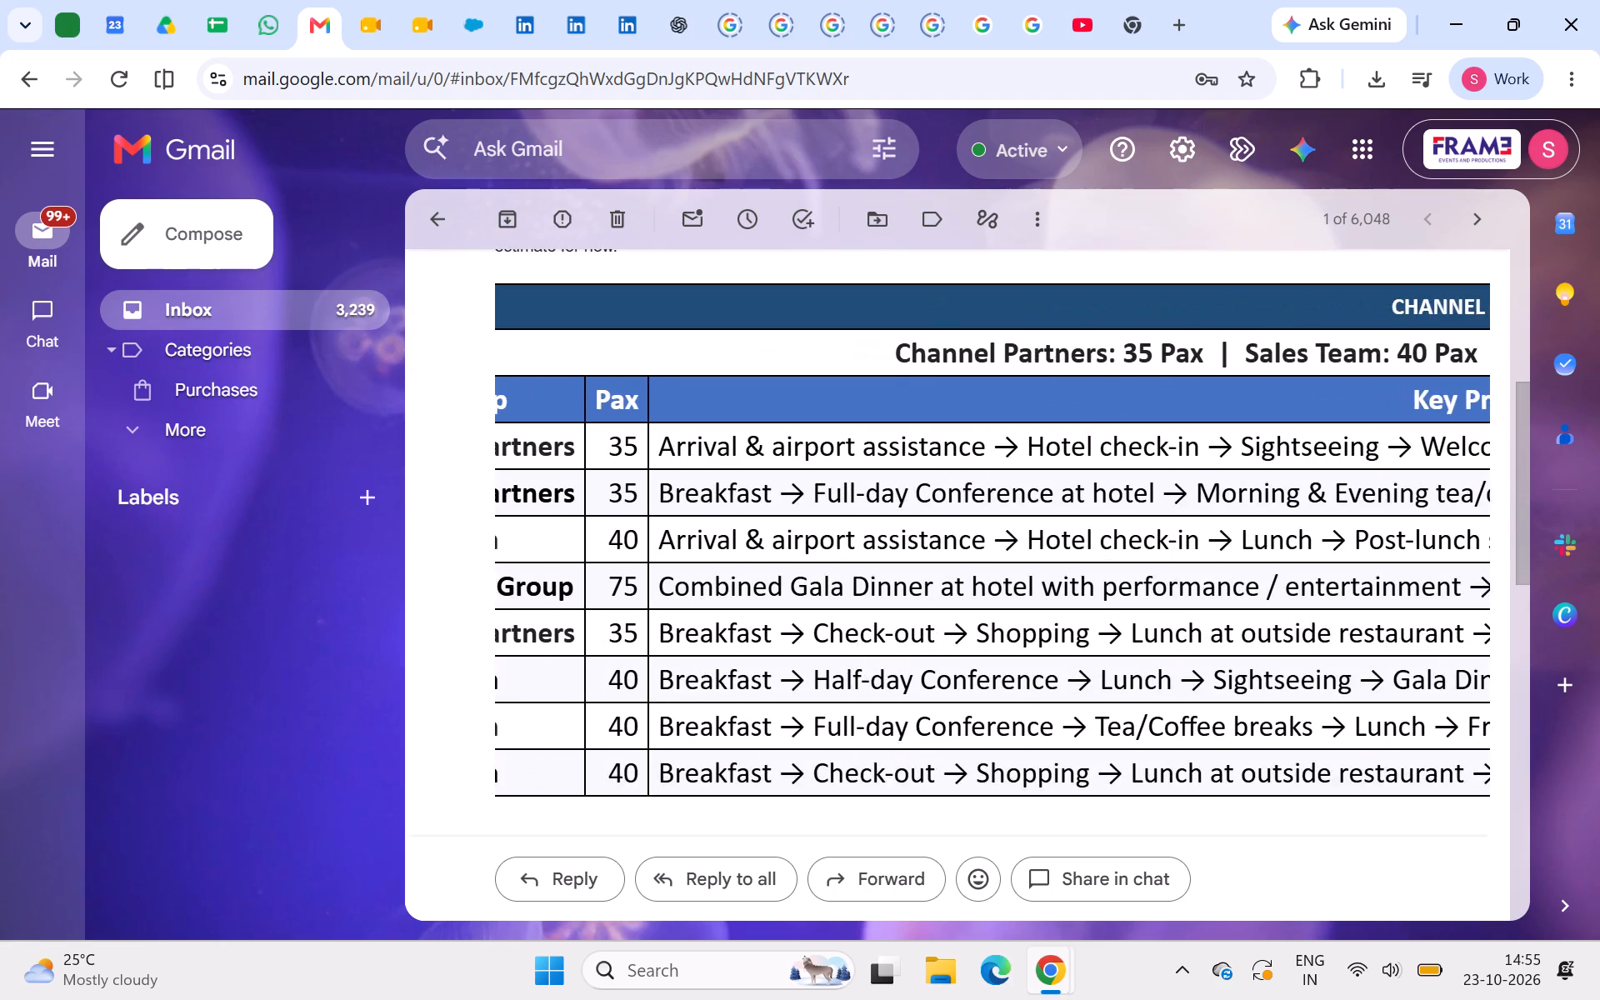
scroll(930, 354, right, 1)
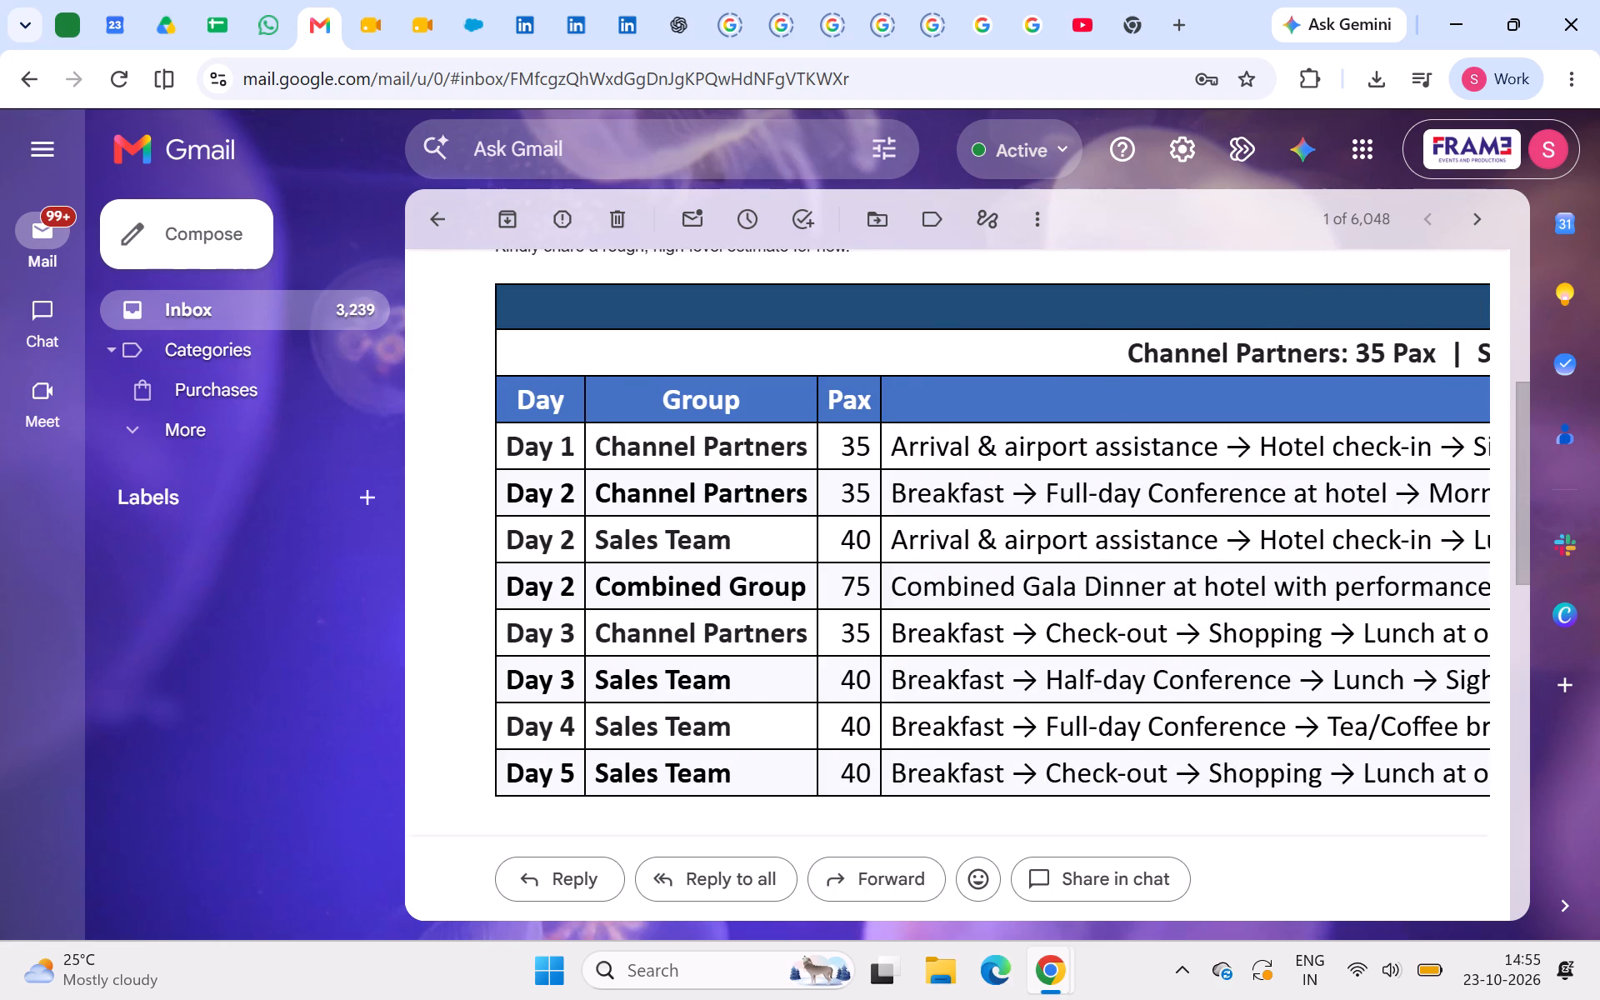
scroll(864, 724, left, 1)
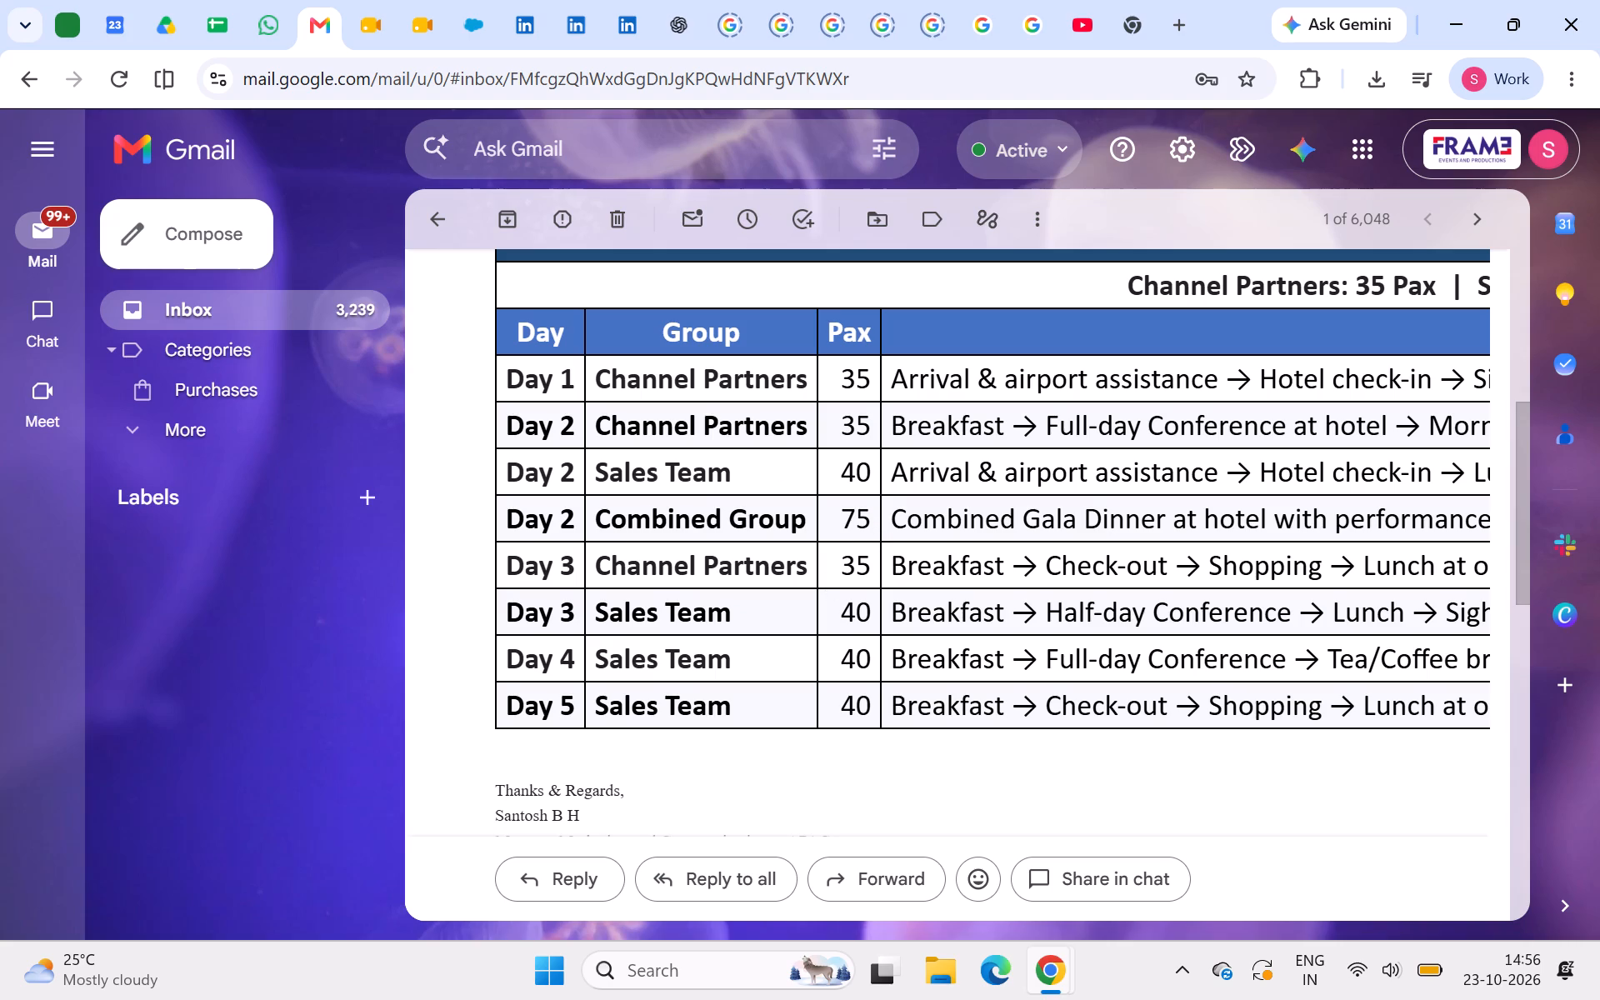
scroll(937, 555, left, 1)
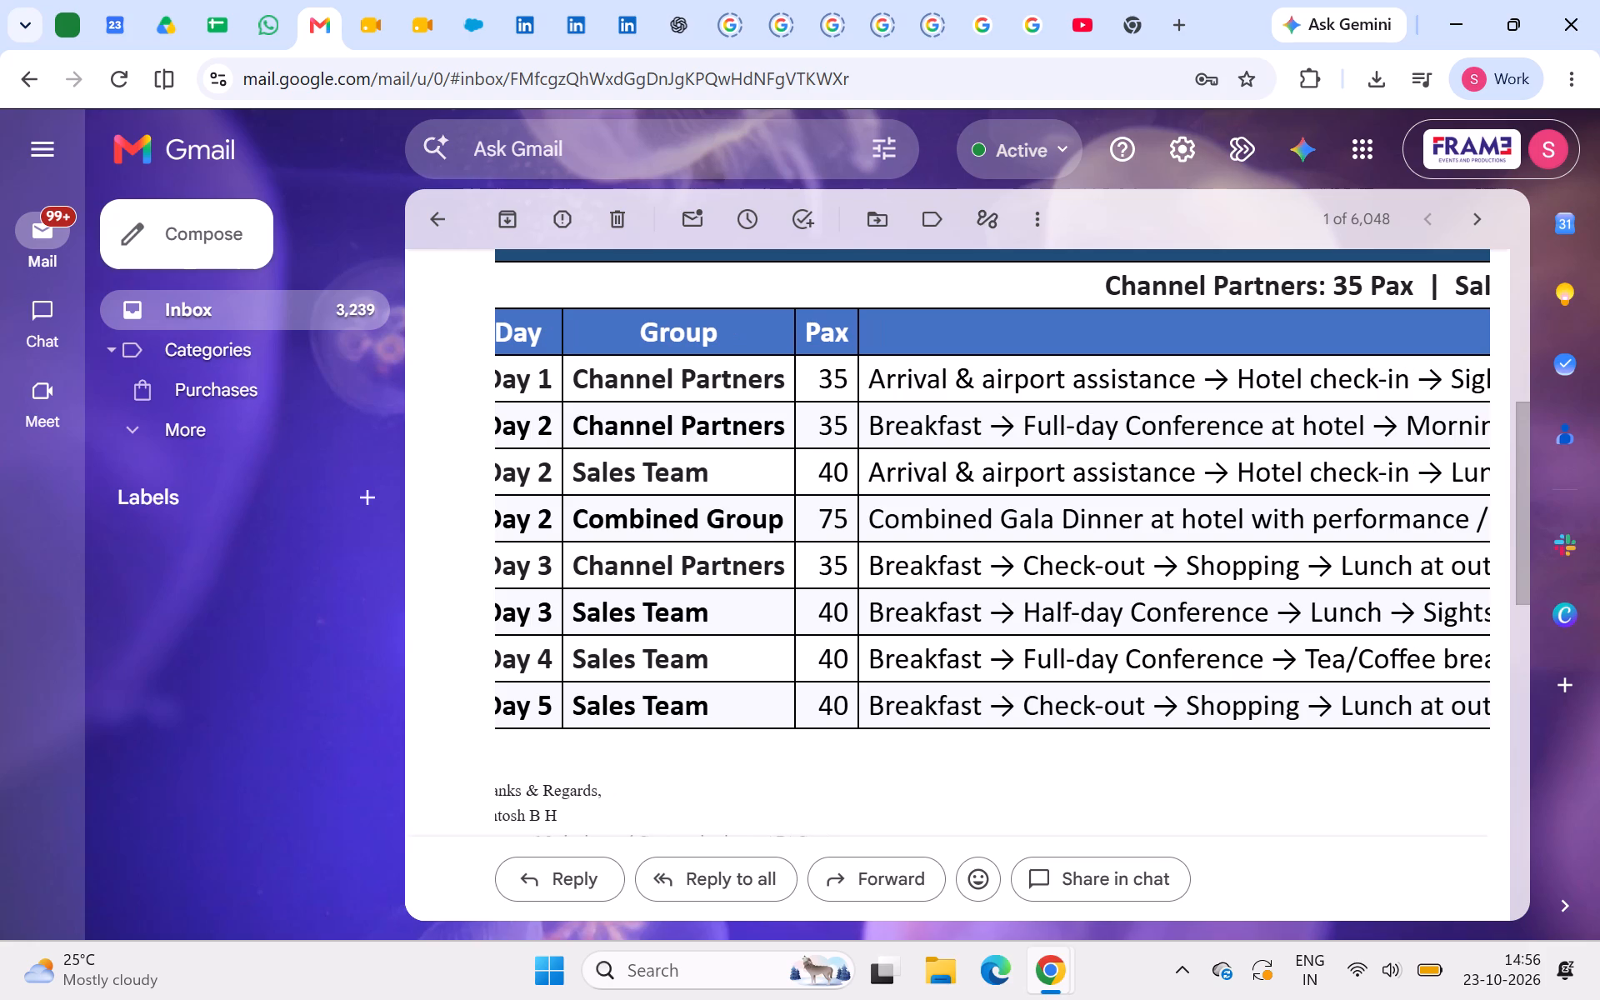
scroll(937, 555, right, 1)
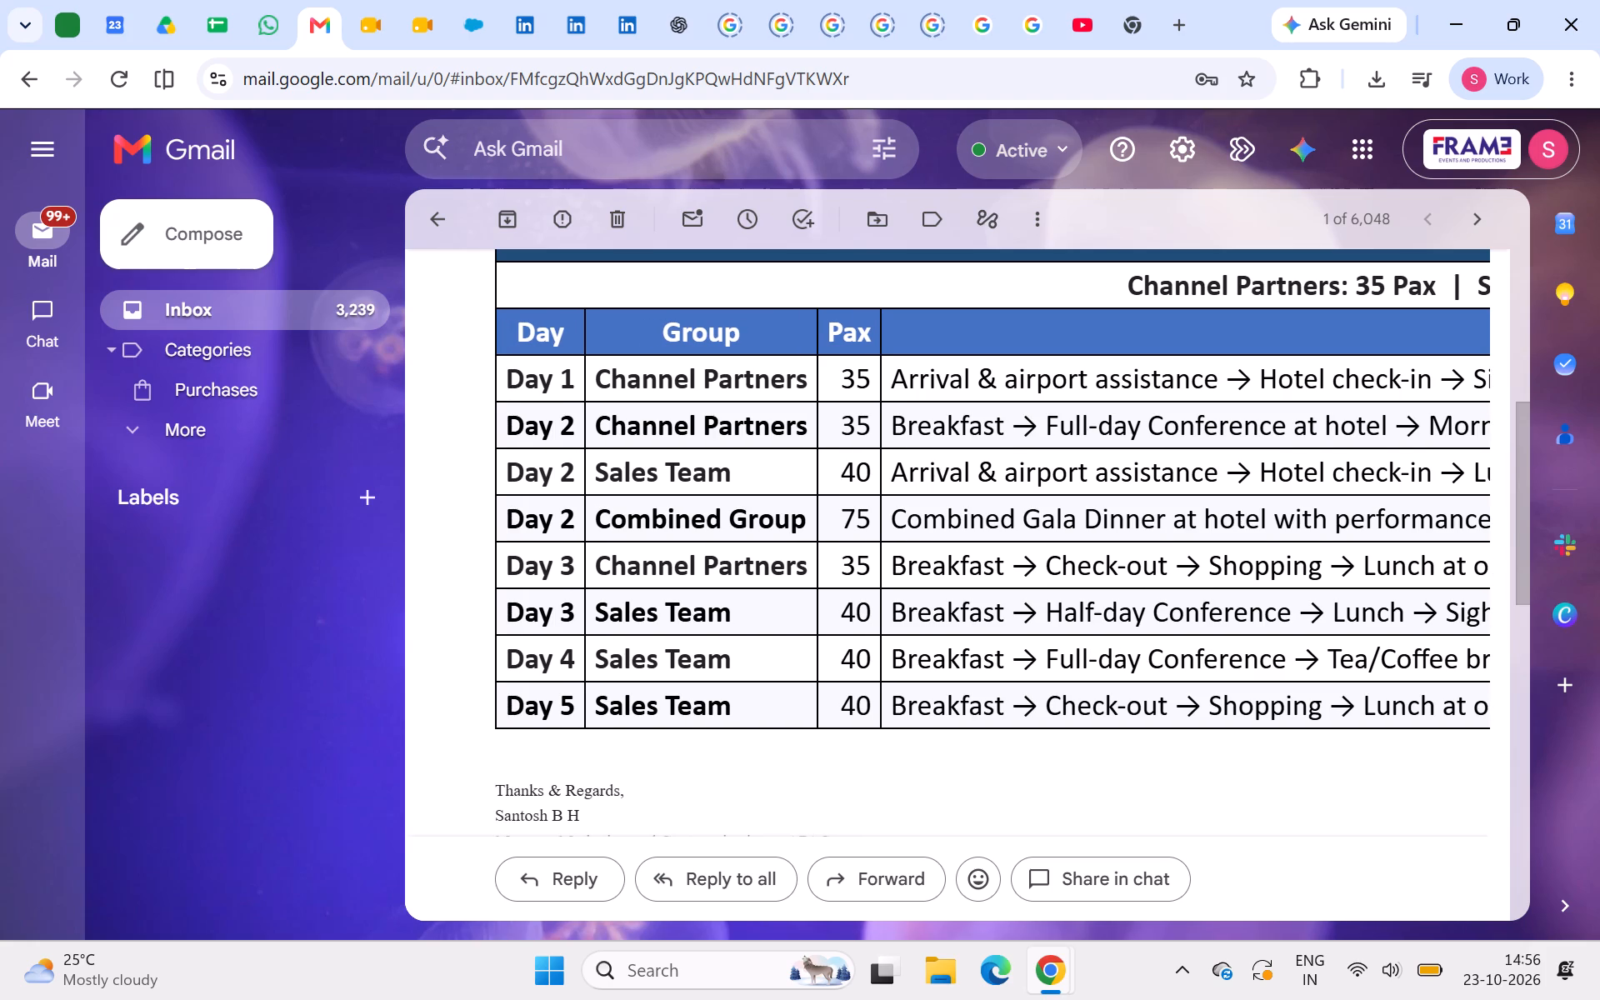
scroll(937, 555, up, 1)
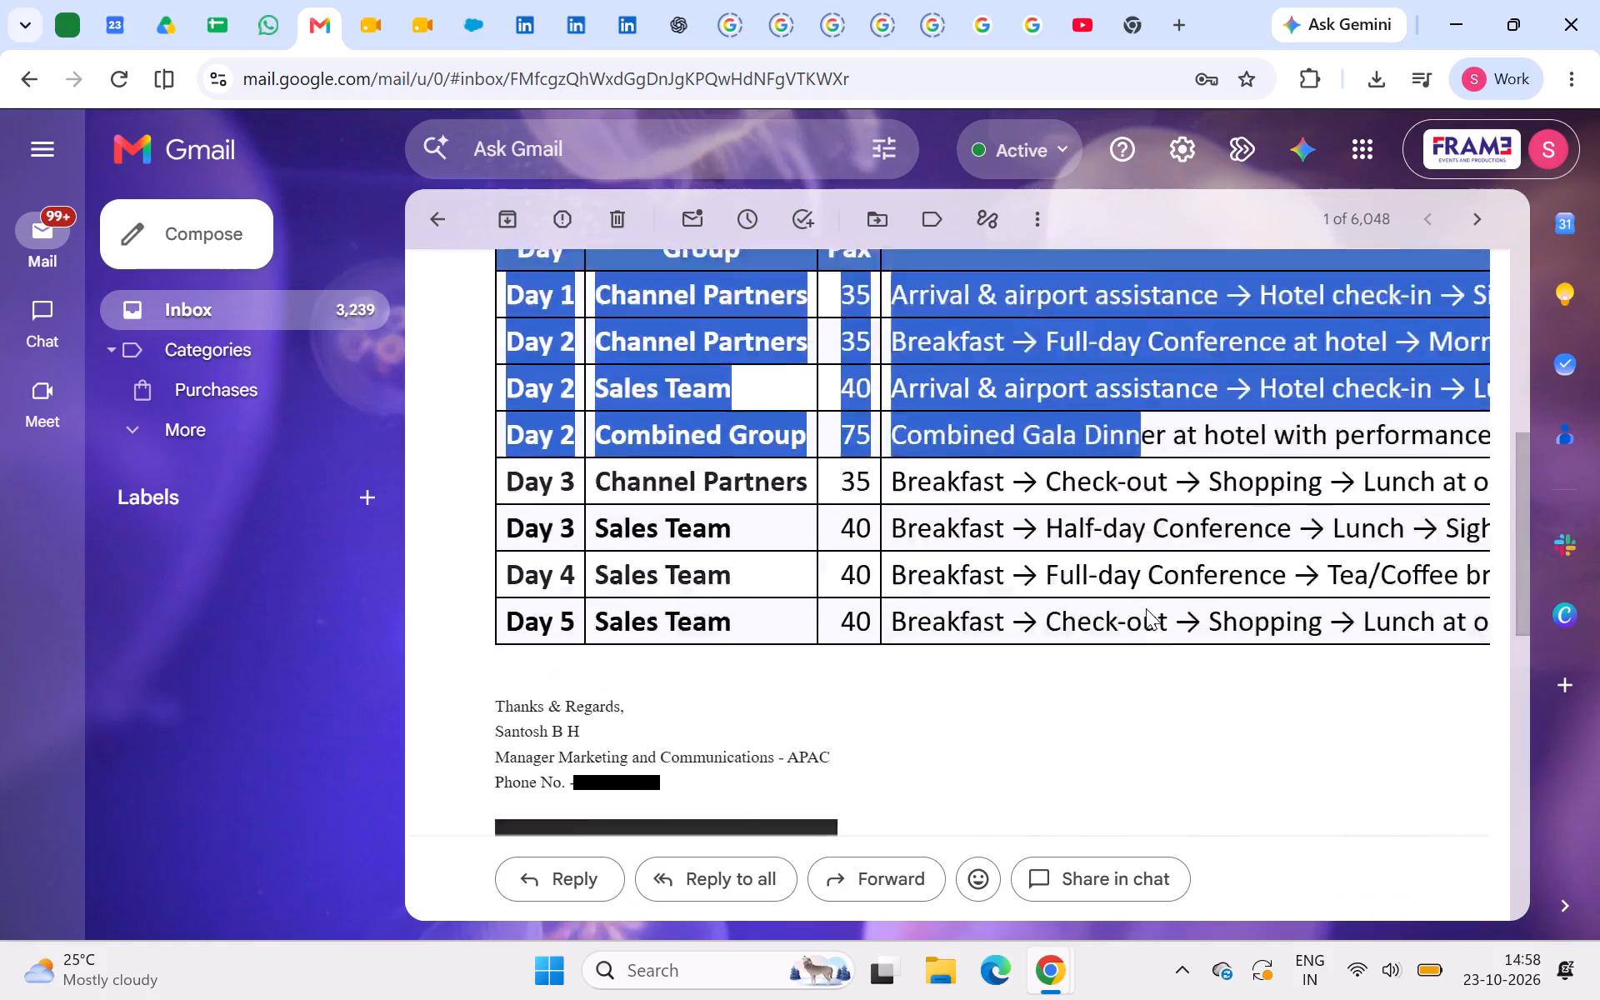
scroll(1146, 608, down, 1)
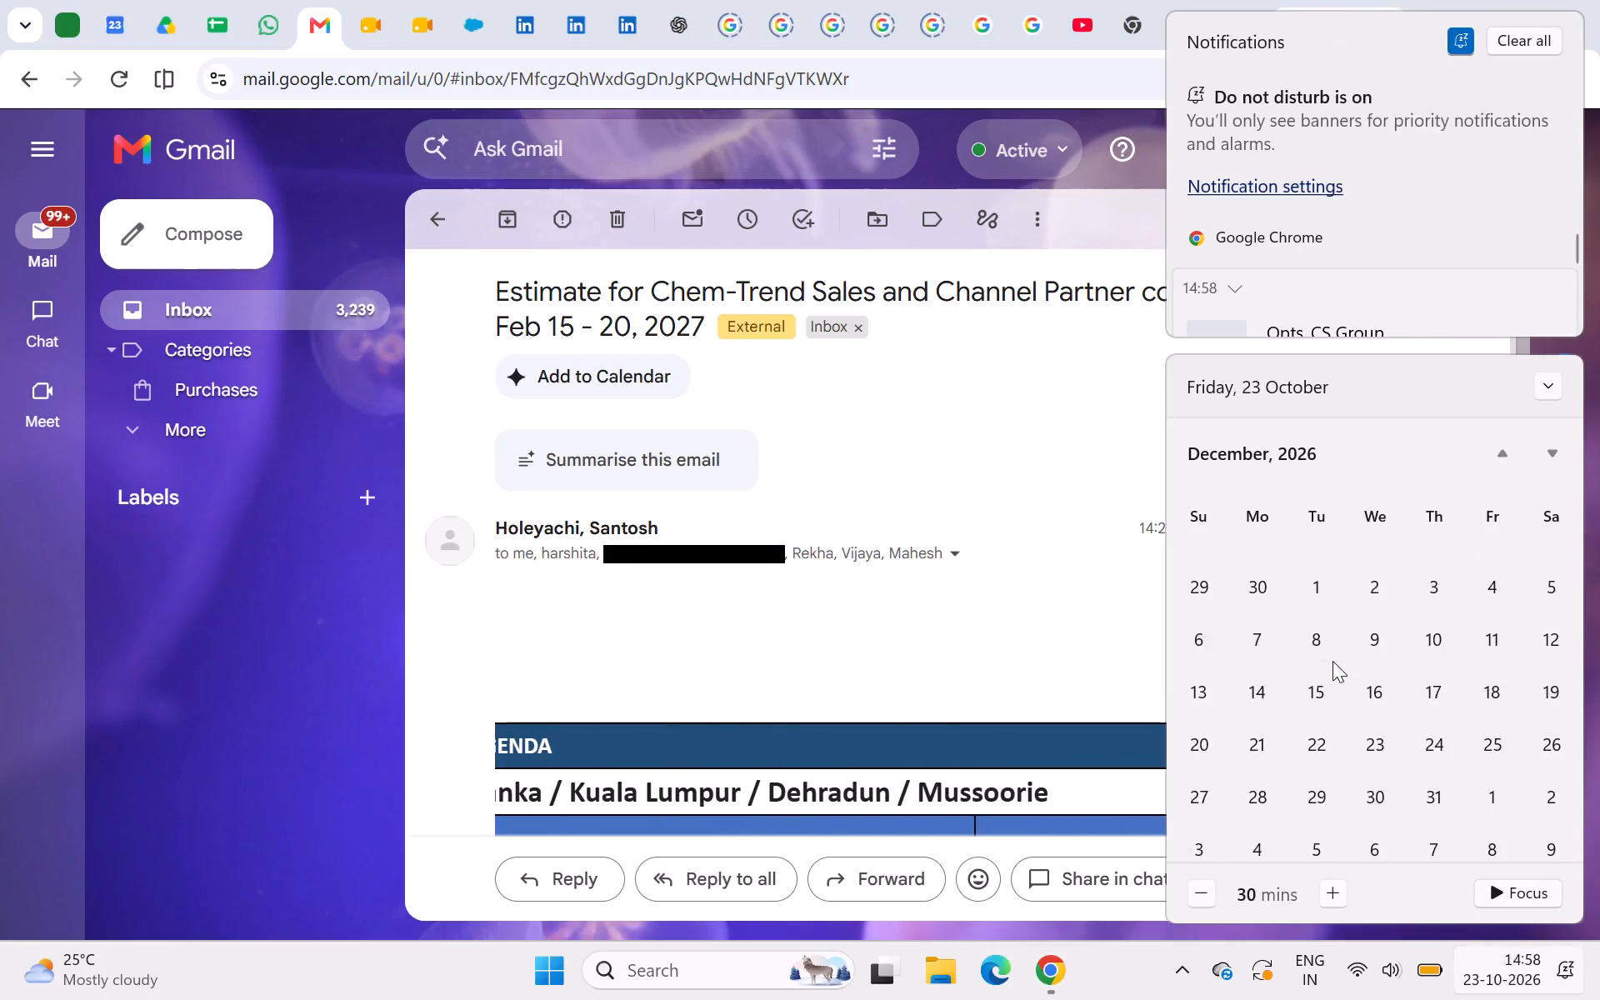
scroll(1332, 661, down, 4)
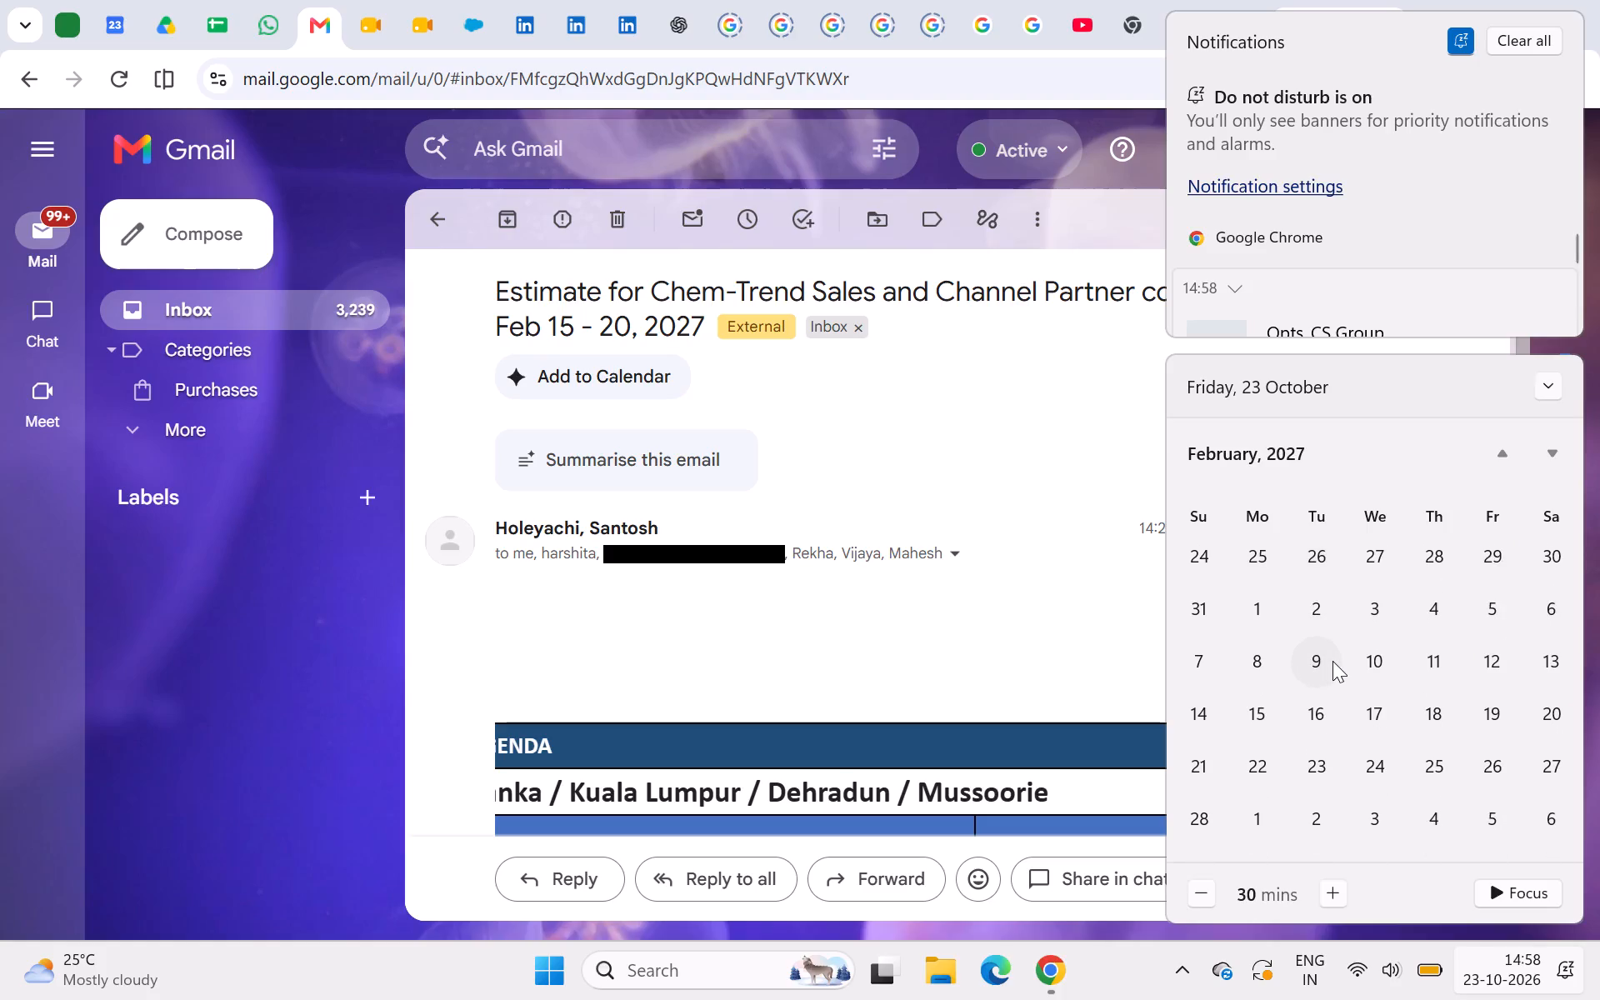
click(1240, 717)
click(1020, 563)
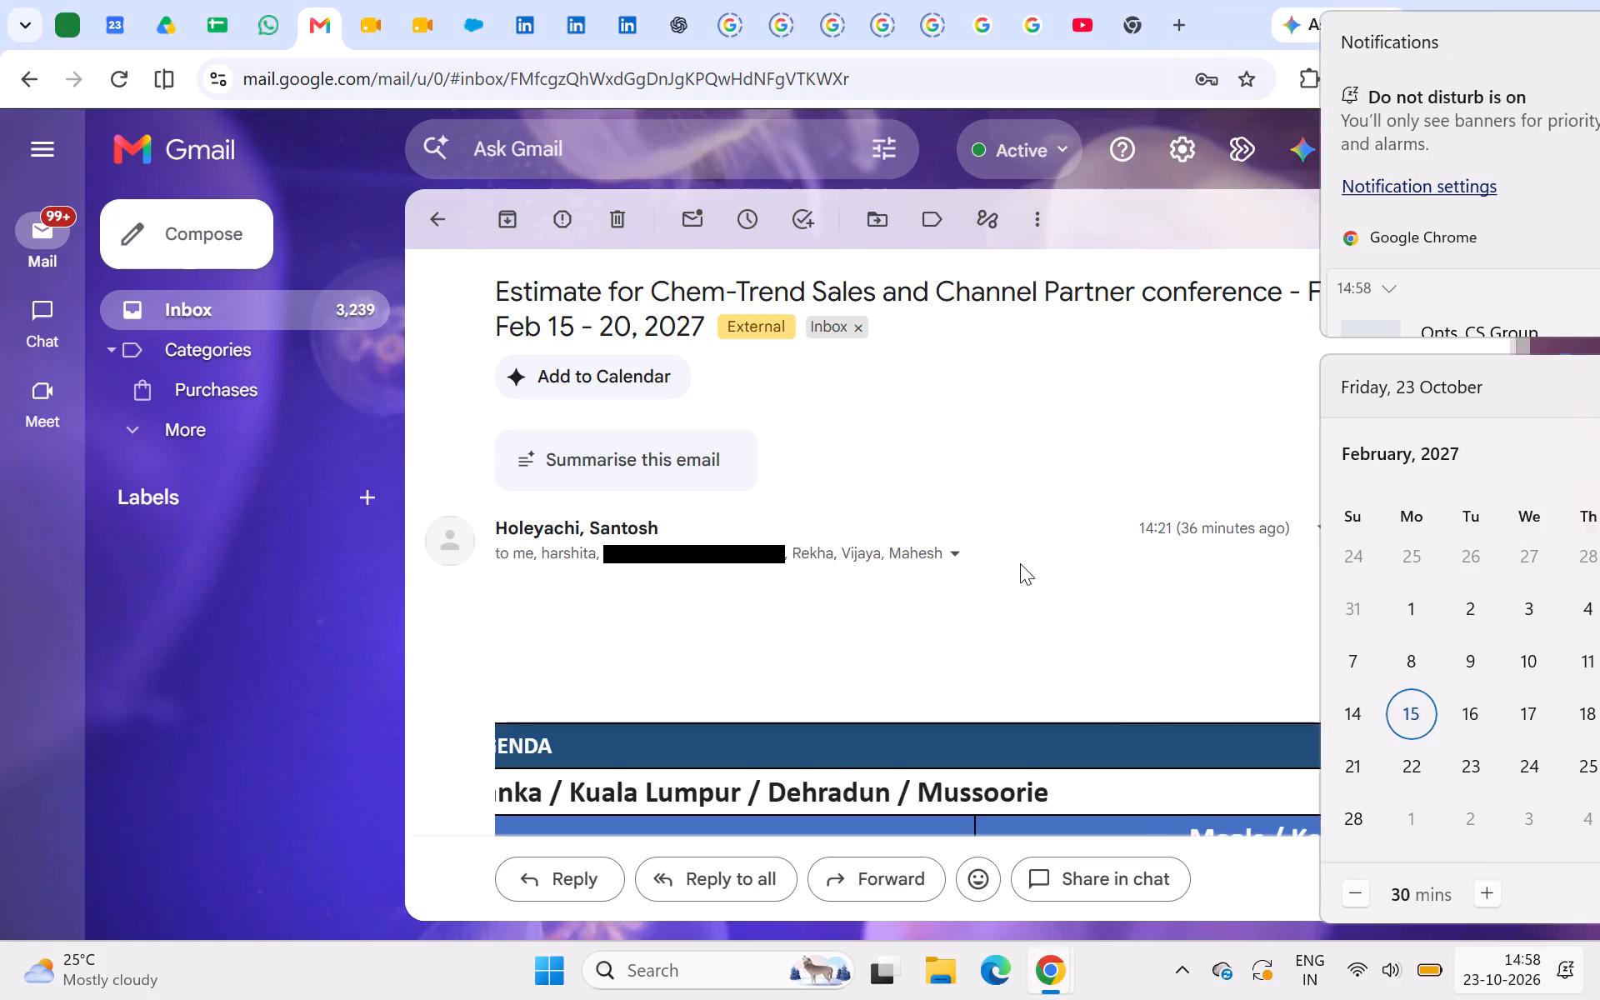
Review the meals and key inclusions for each row of the tentative agenda.
scroll(1020, 563, down, 3)
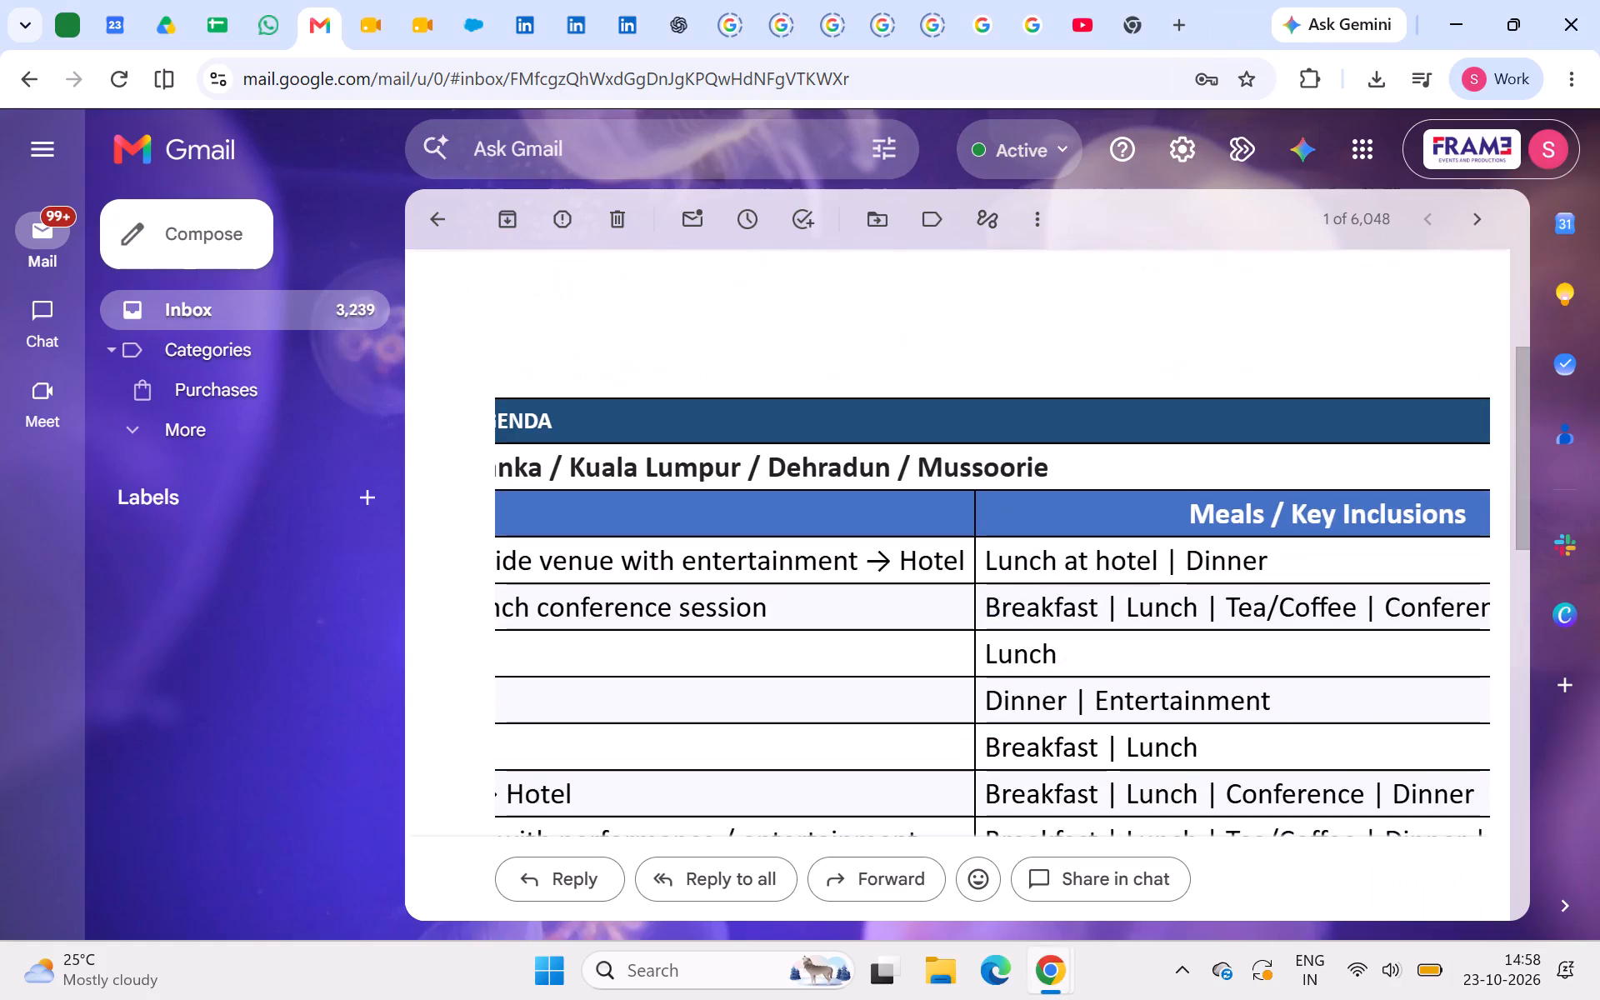
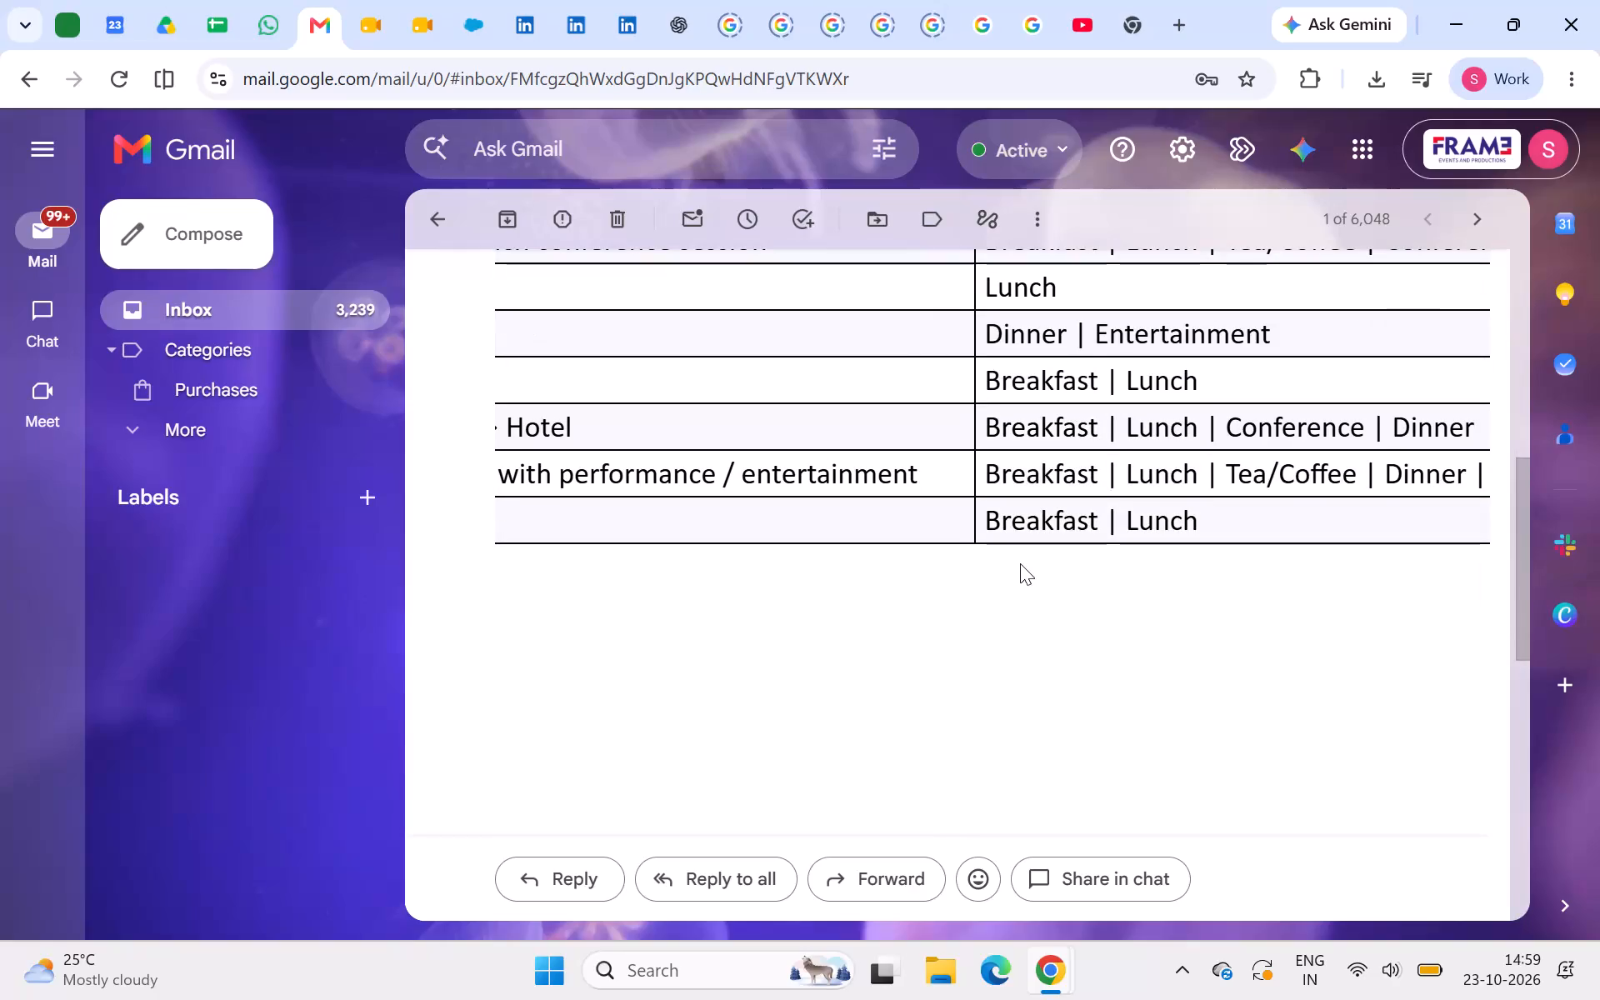
Examine the agenda table's Meals / Key Inclusions column, going back to the Day, Group and Pax columns and the request text above.
scroll(1020, 563, up, 2)
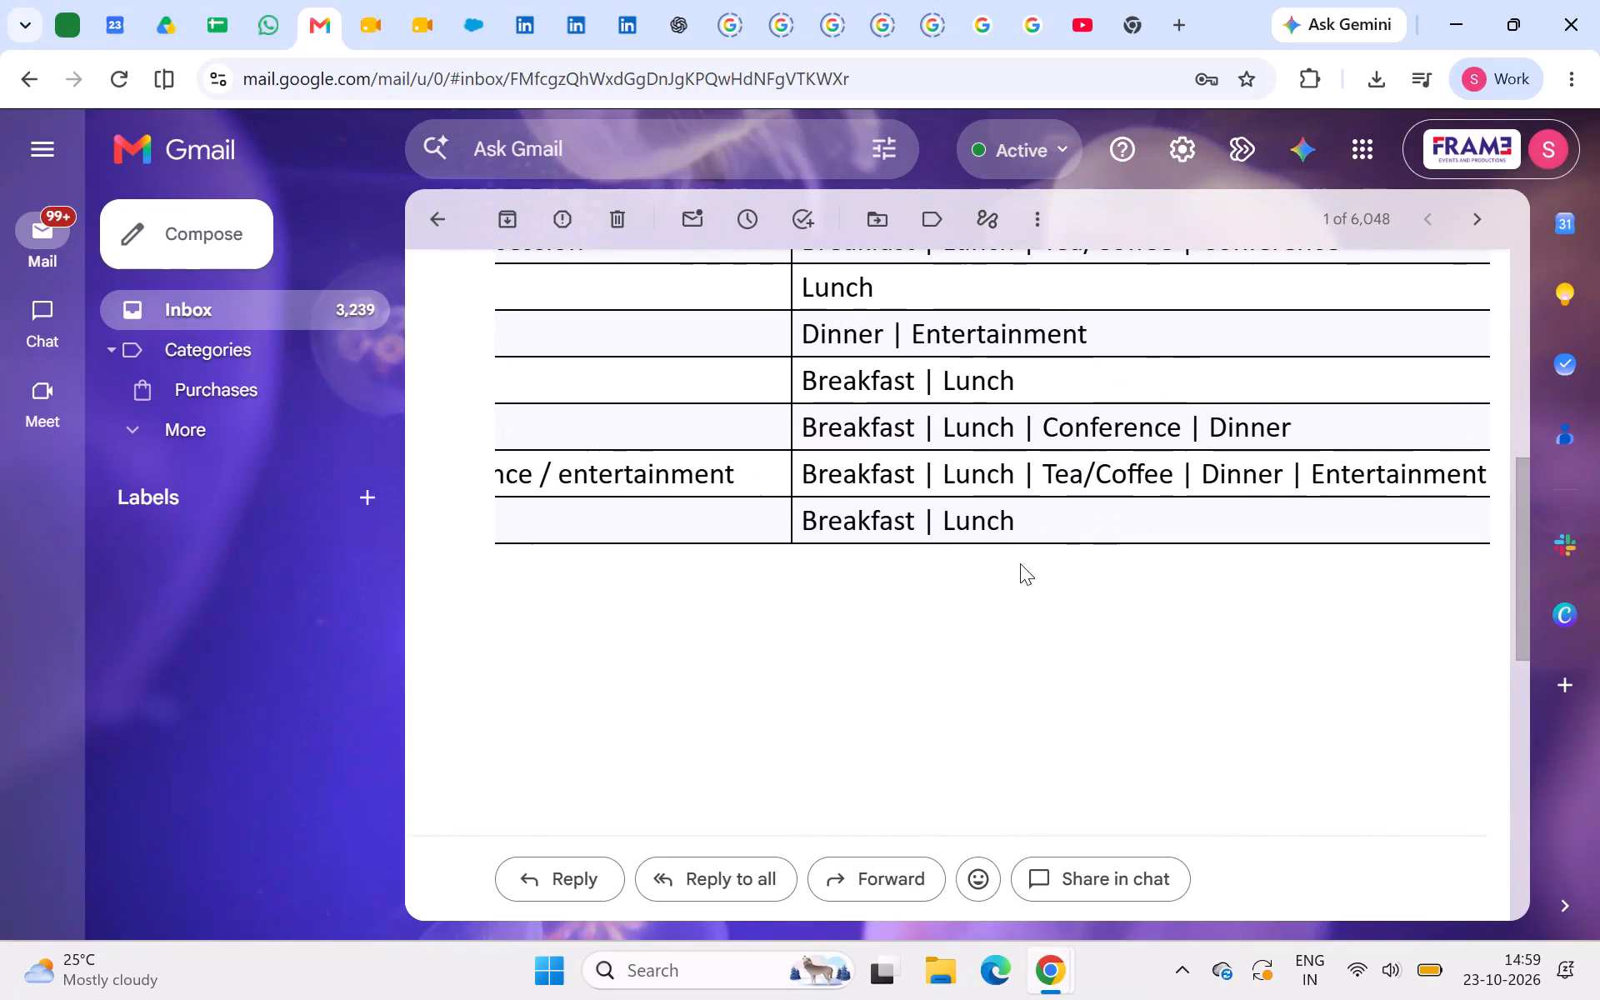
scroll(1020, 563, up, 5)
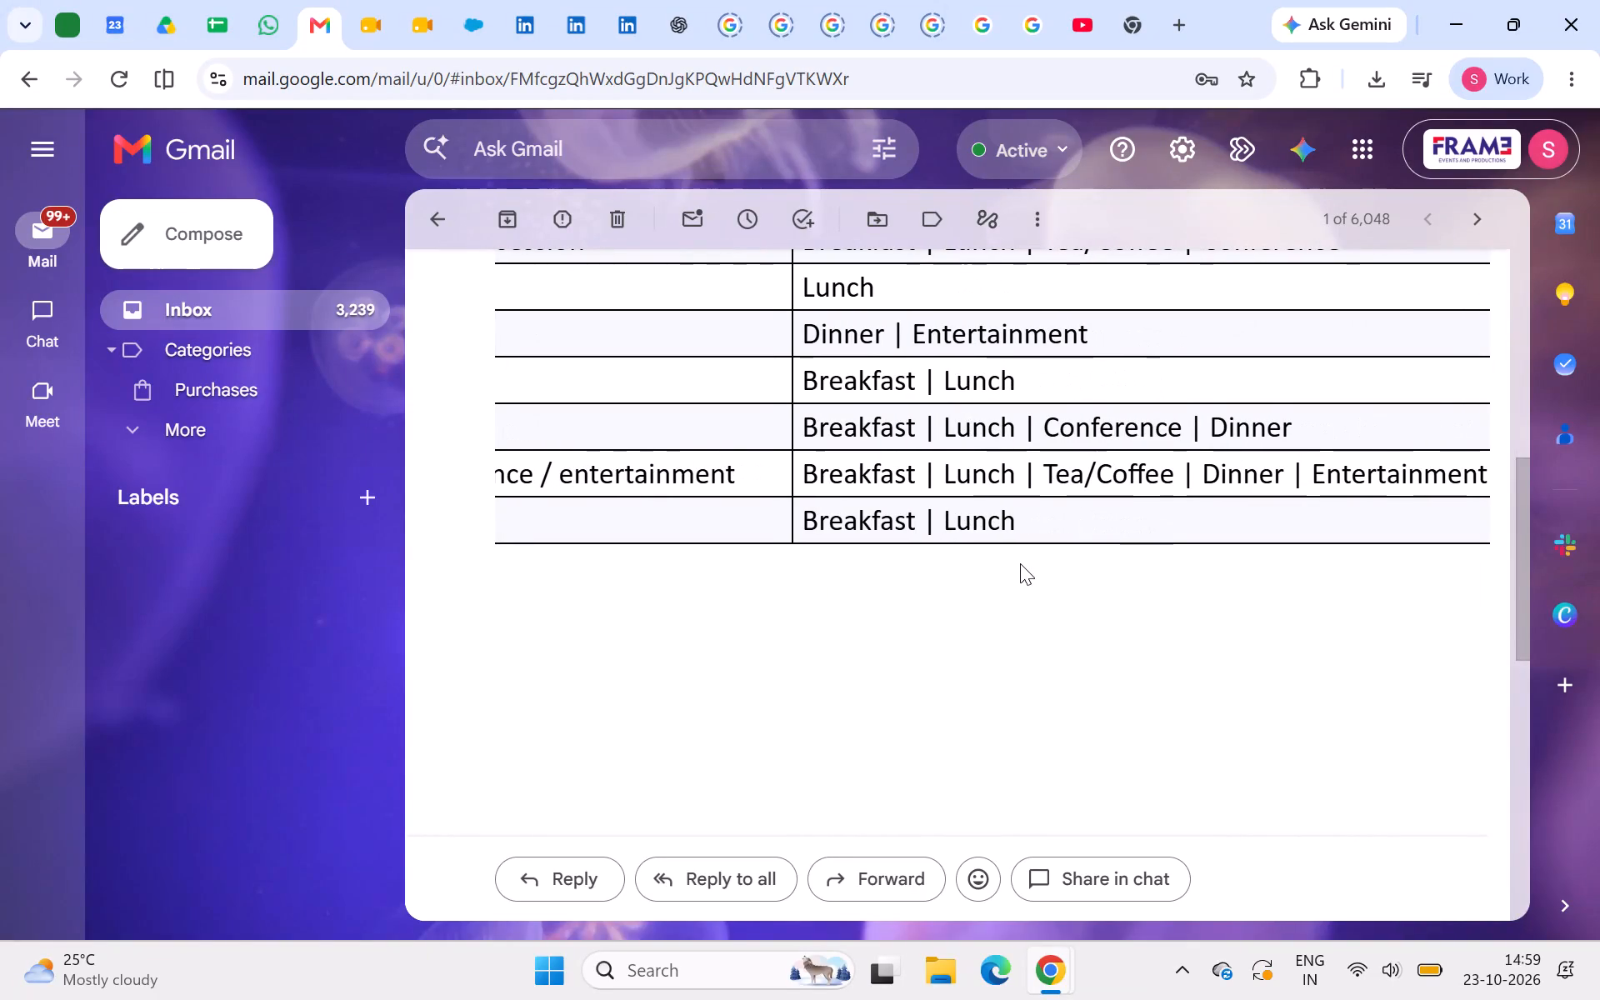
scroll(1020, 563, left, 1)
scroll(1020, 563, up, 2)
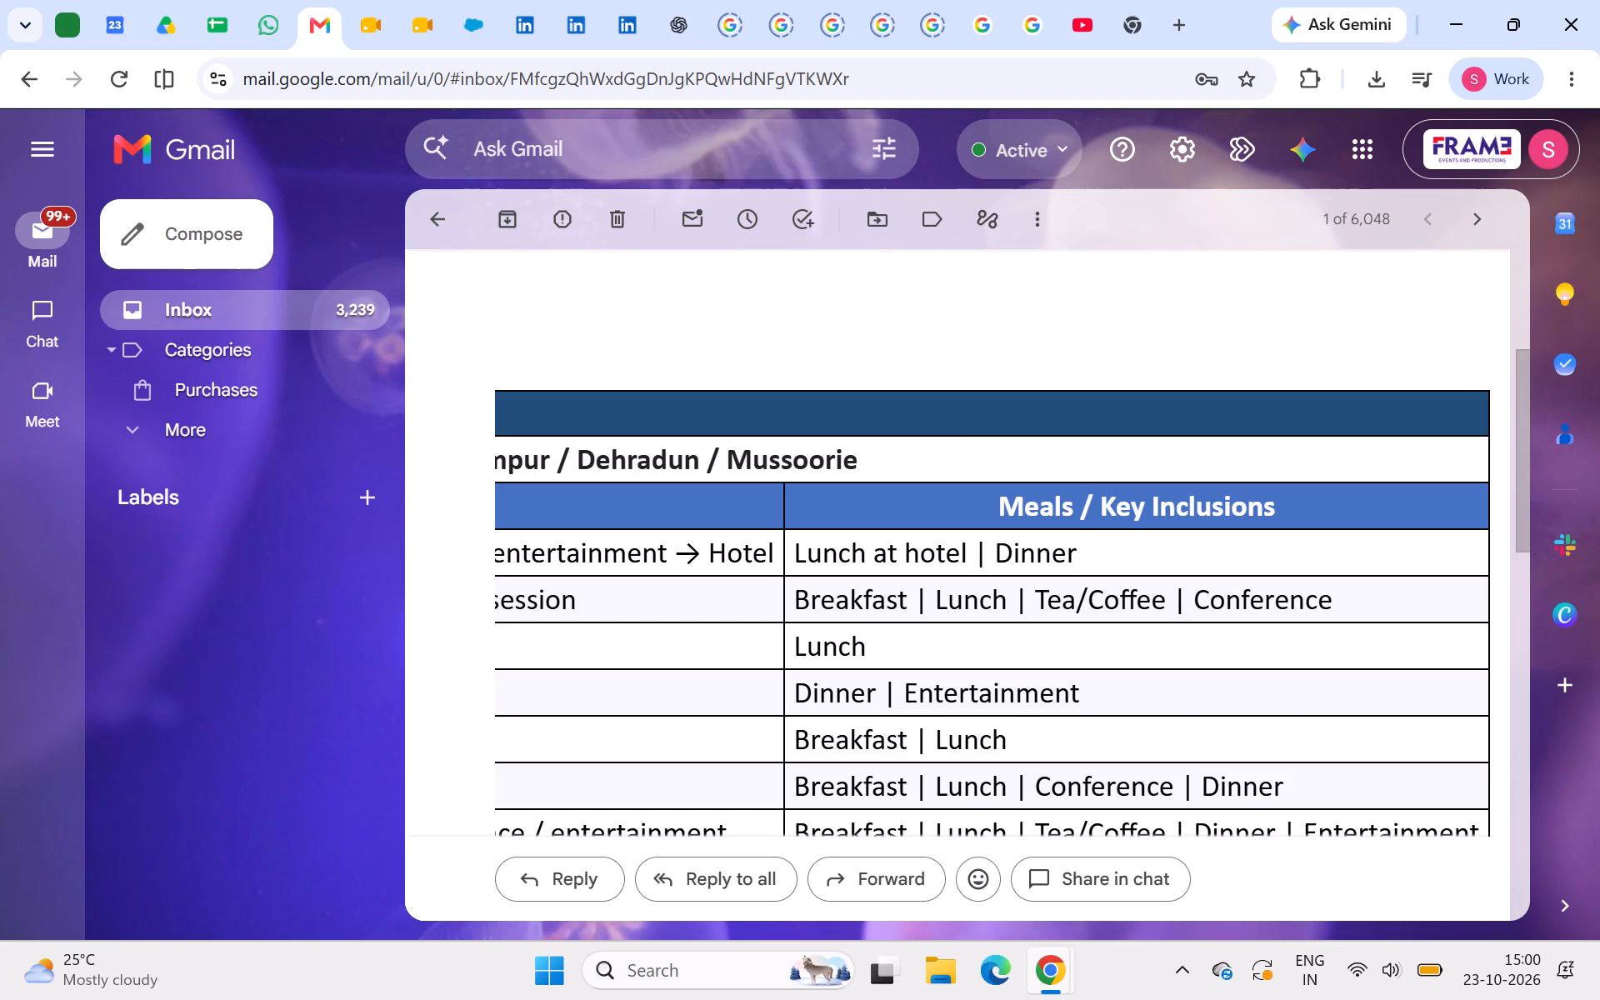
scroll(1020, 563, right, 14)
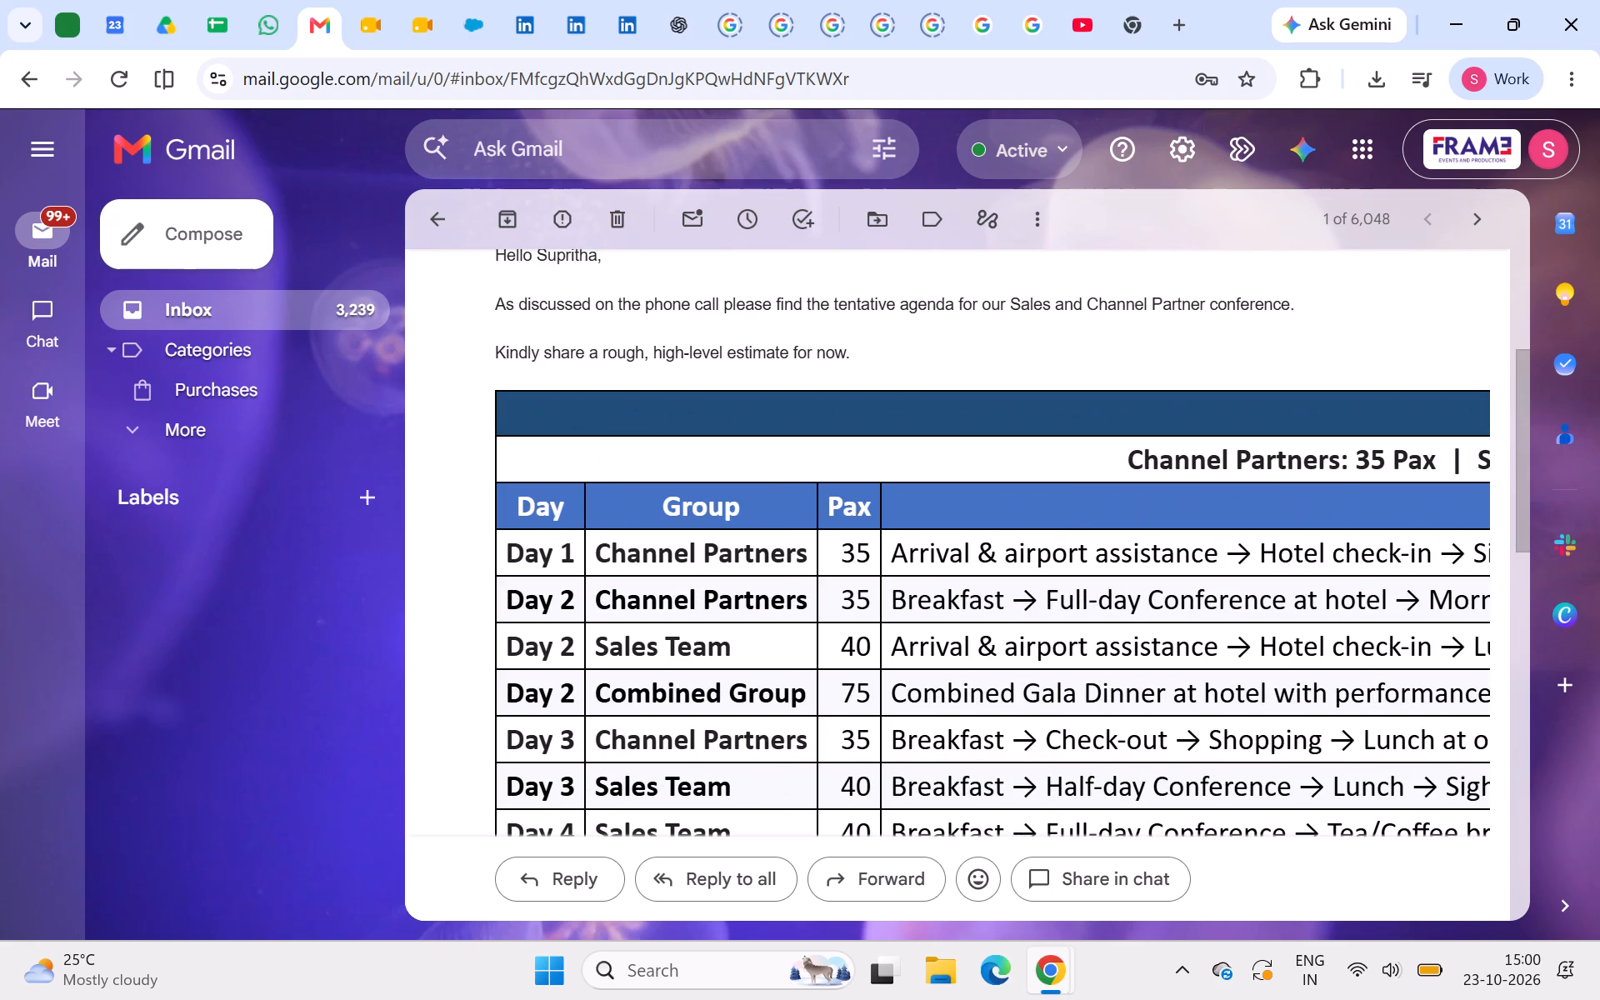
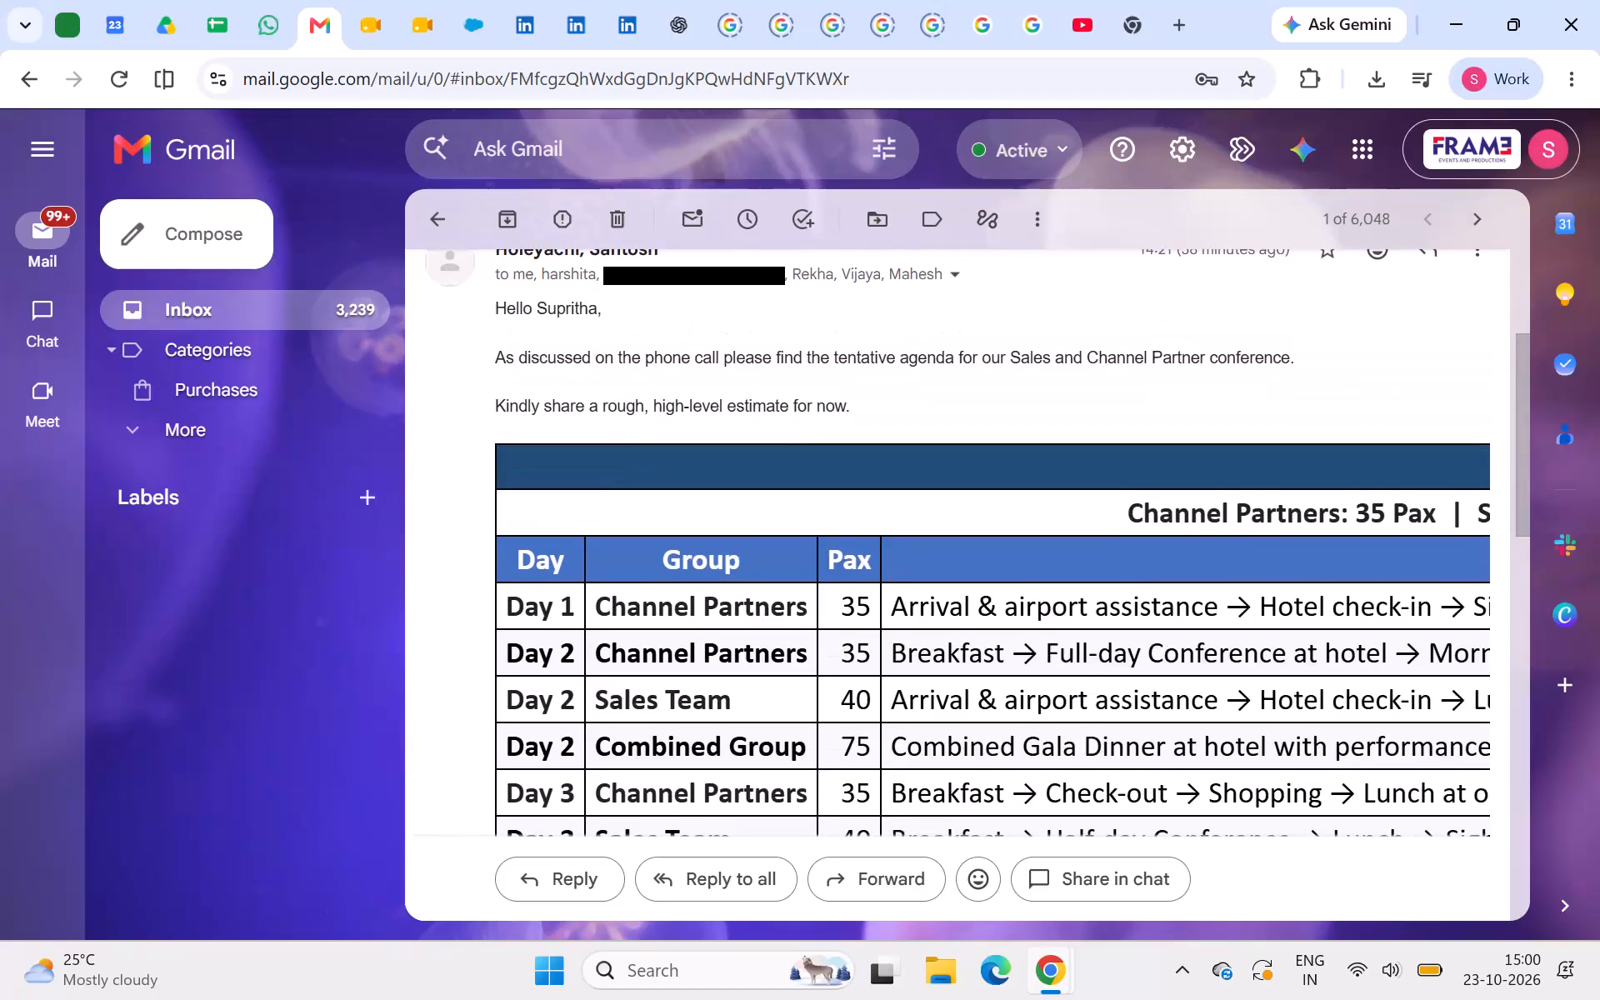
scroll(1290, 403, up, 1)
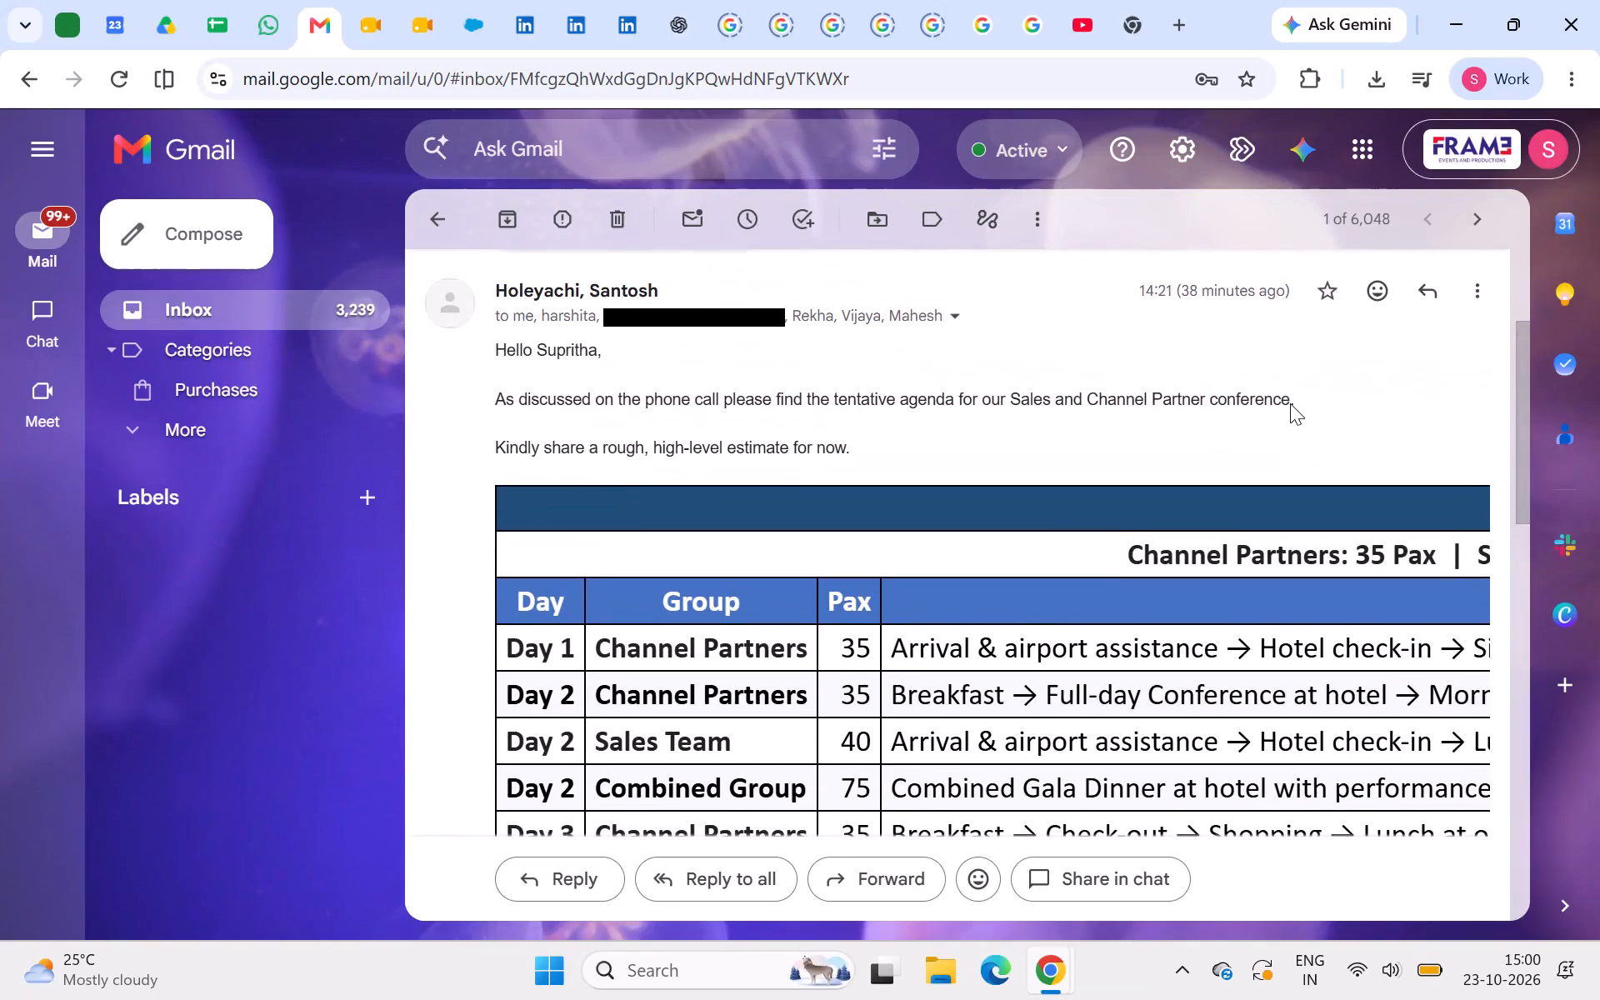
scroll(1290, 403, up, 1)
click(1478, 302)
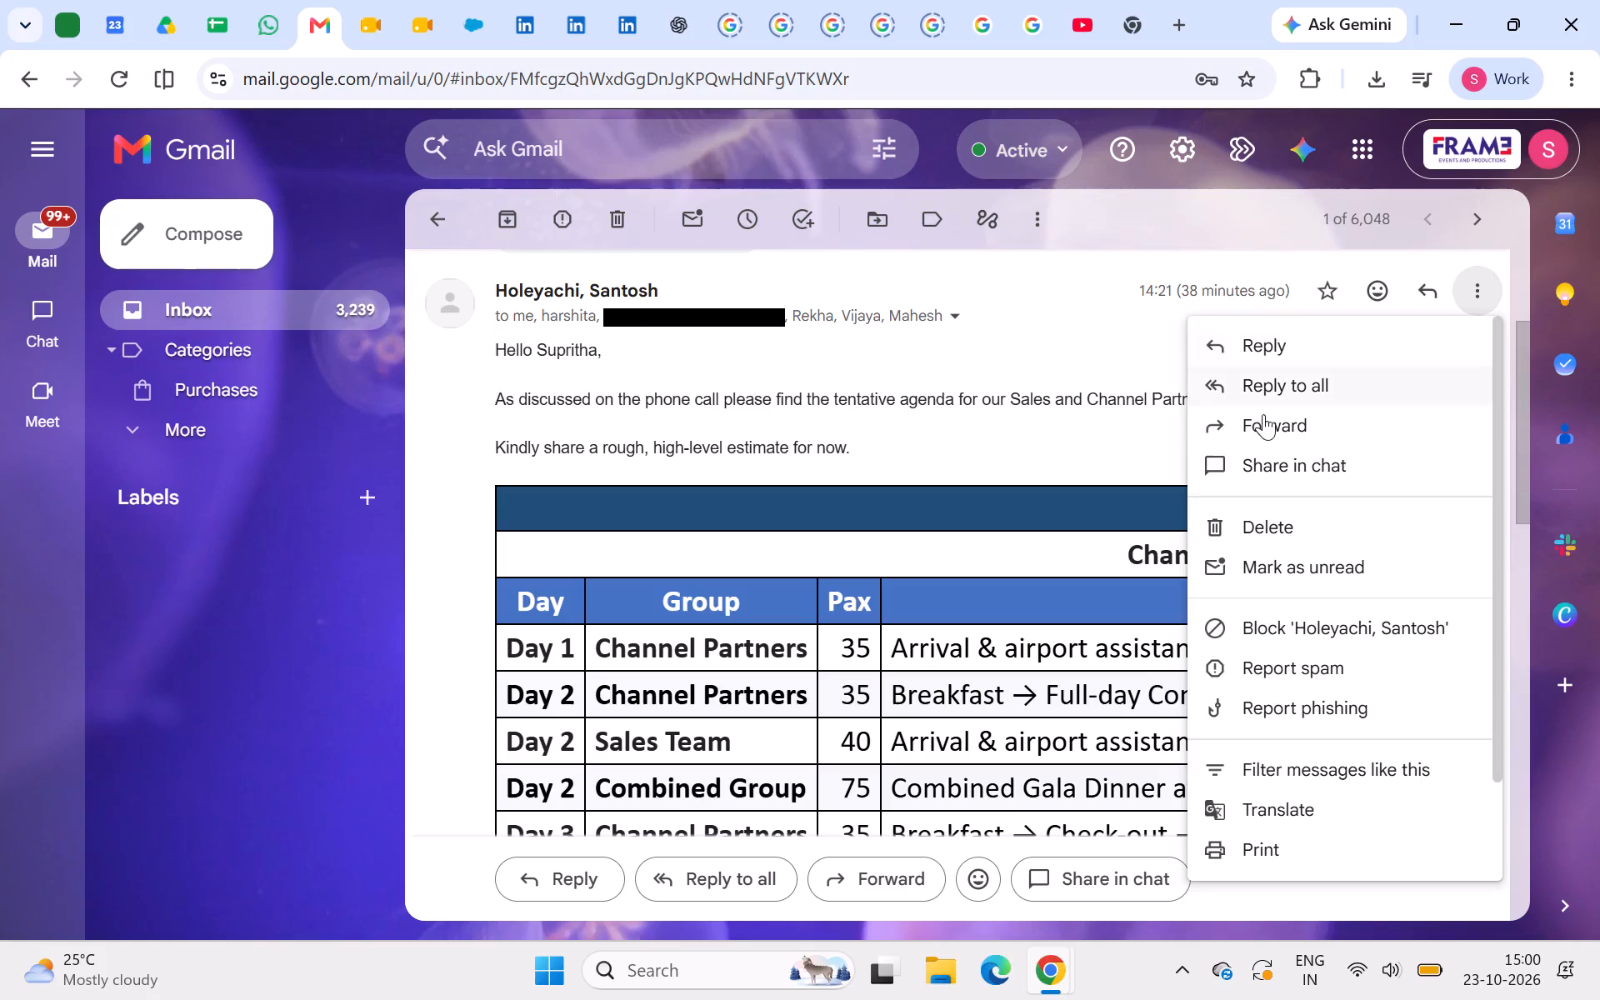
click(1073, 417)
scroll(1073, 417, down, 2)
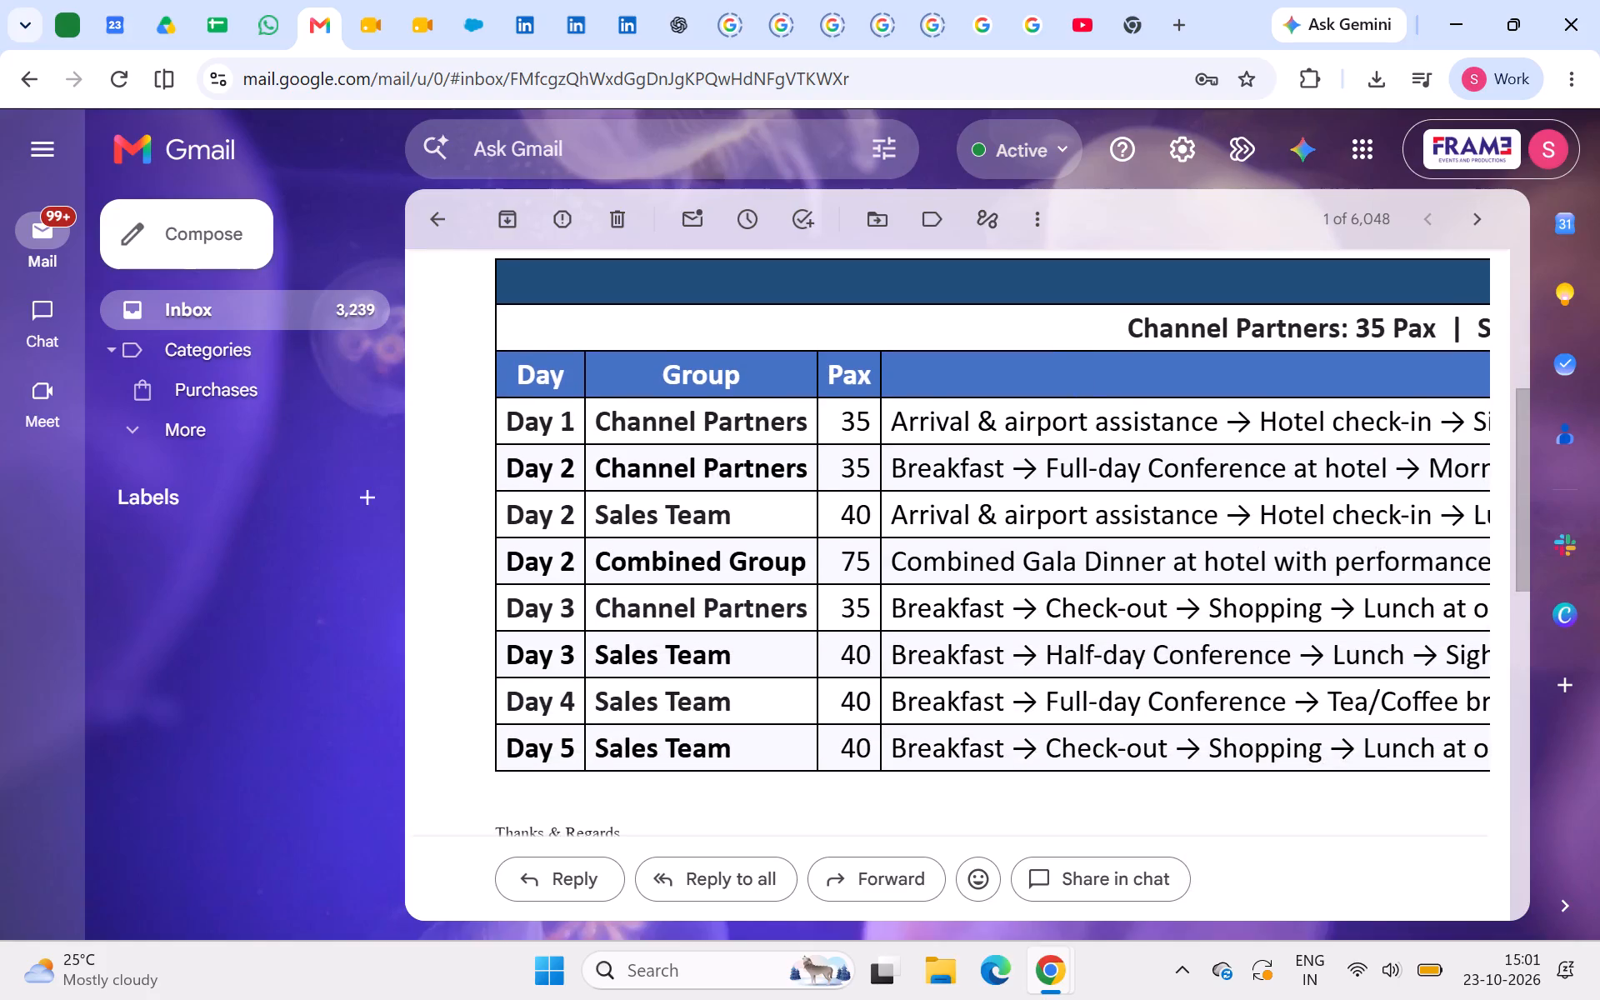
Examine the rest of the agenda email, from the remaining table rows through the sender's signature and disclaimer to the suggested reply.
scroll(1073, 417, down, 2)
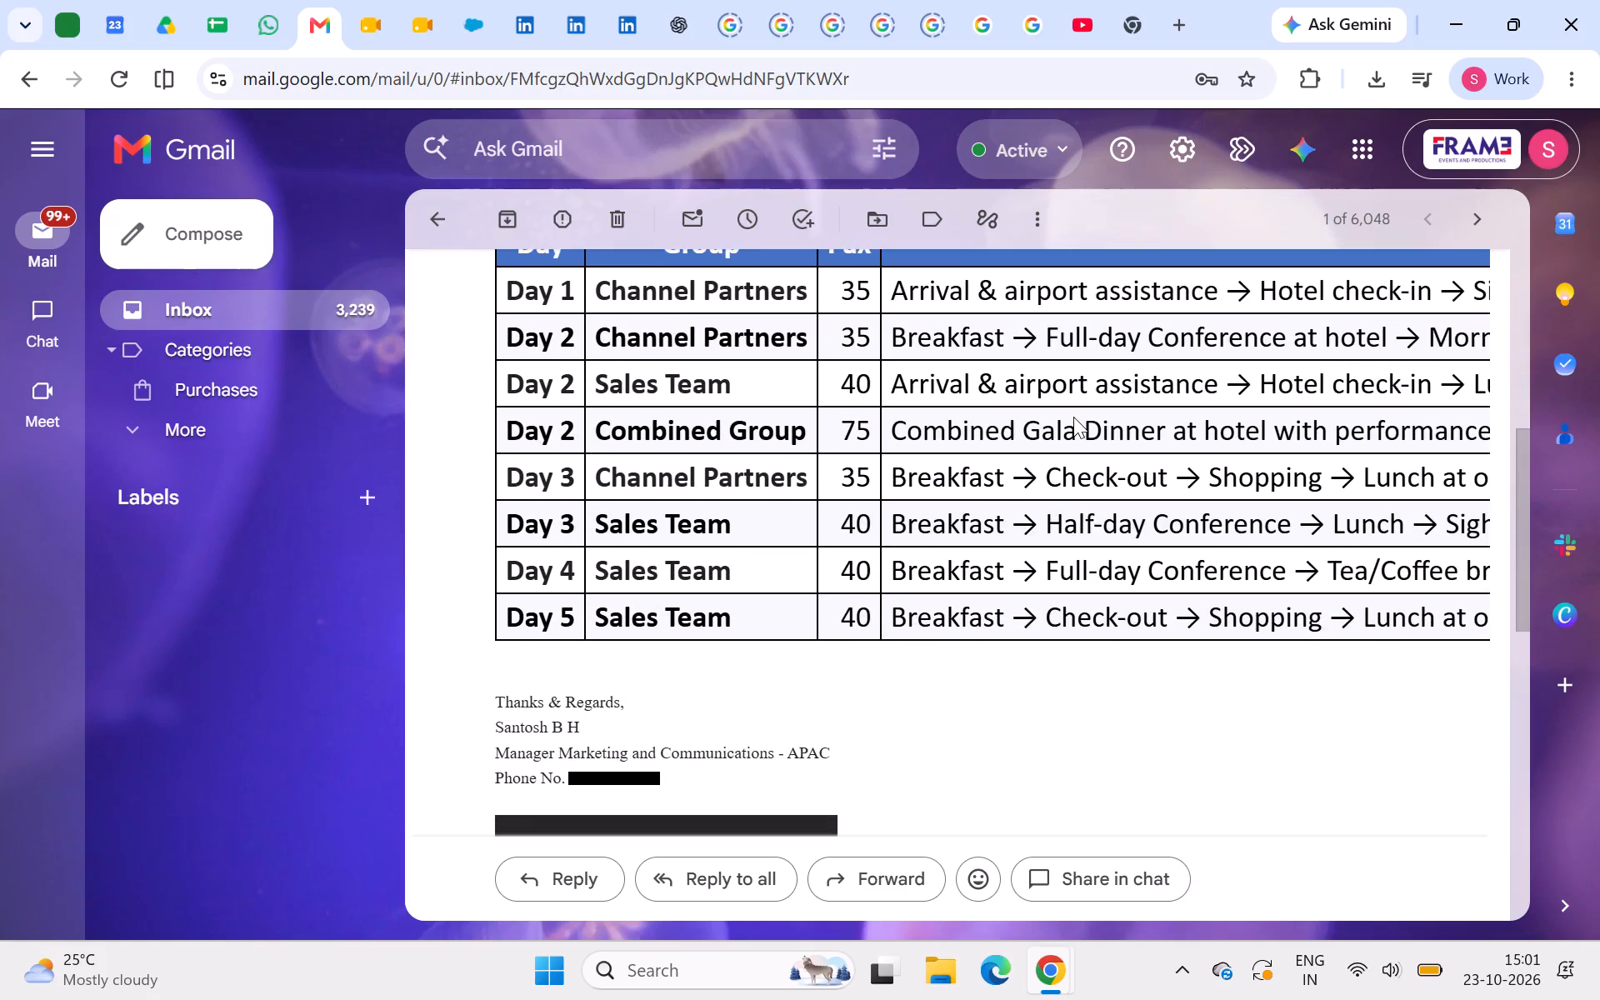
scroll(1073, 417, down, 2)
scroll(1073, 417, up, 1)
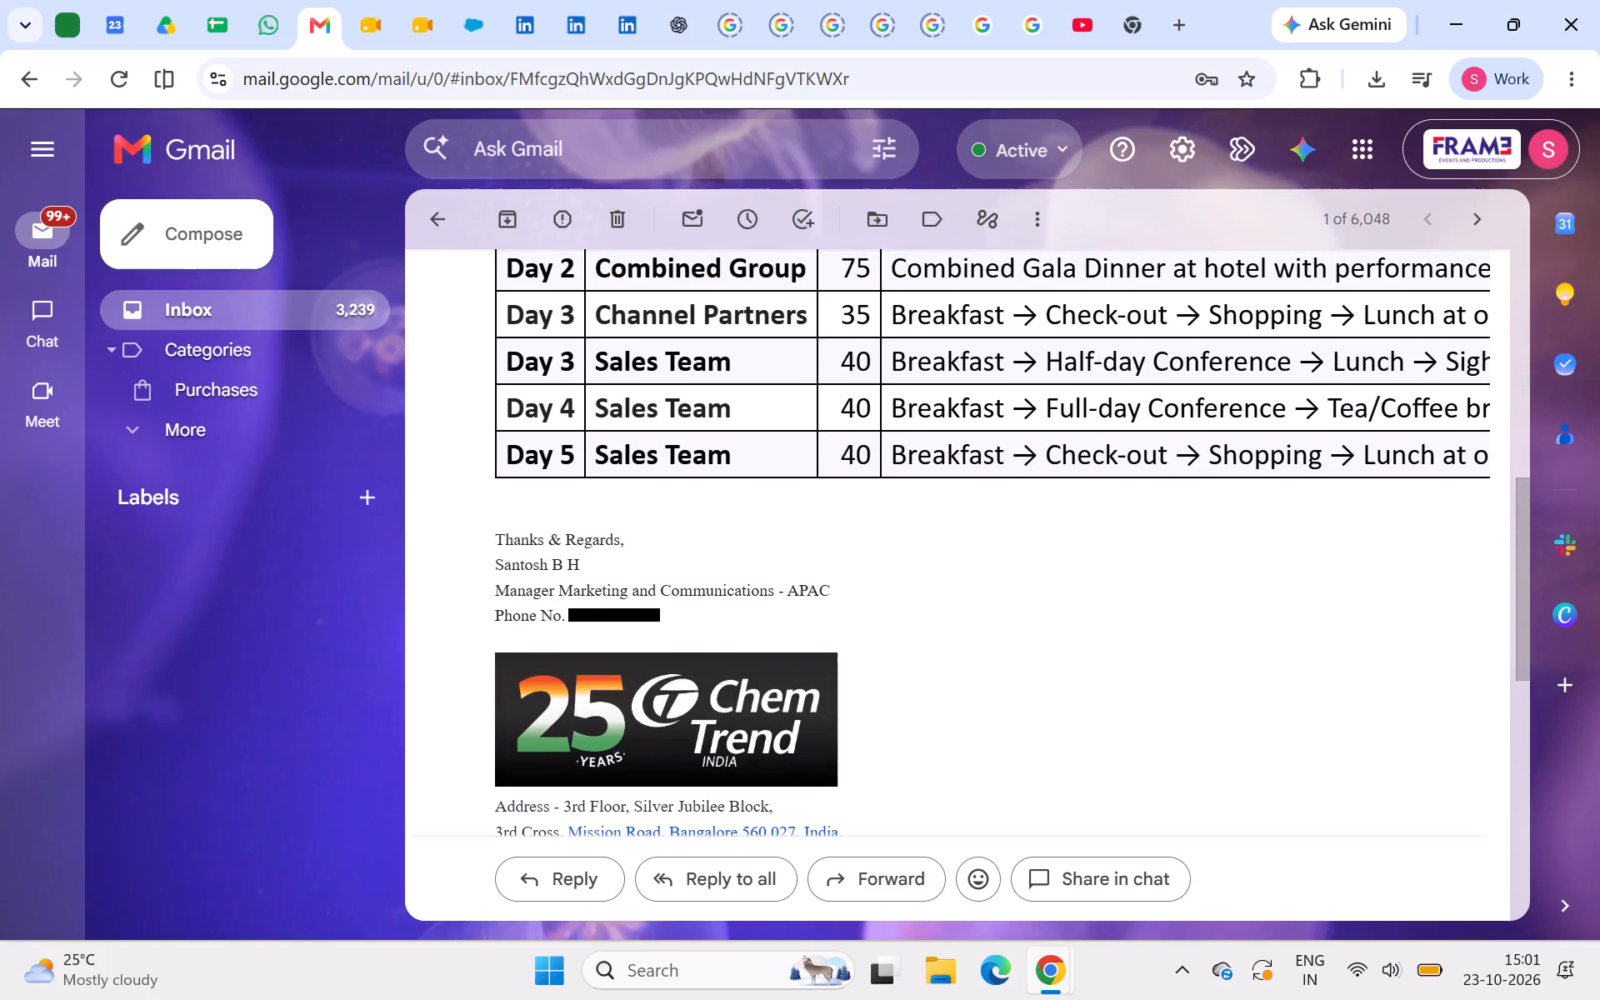
scroll(1073, 417, up, 1)
scroll(1073, 417, down, 1)
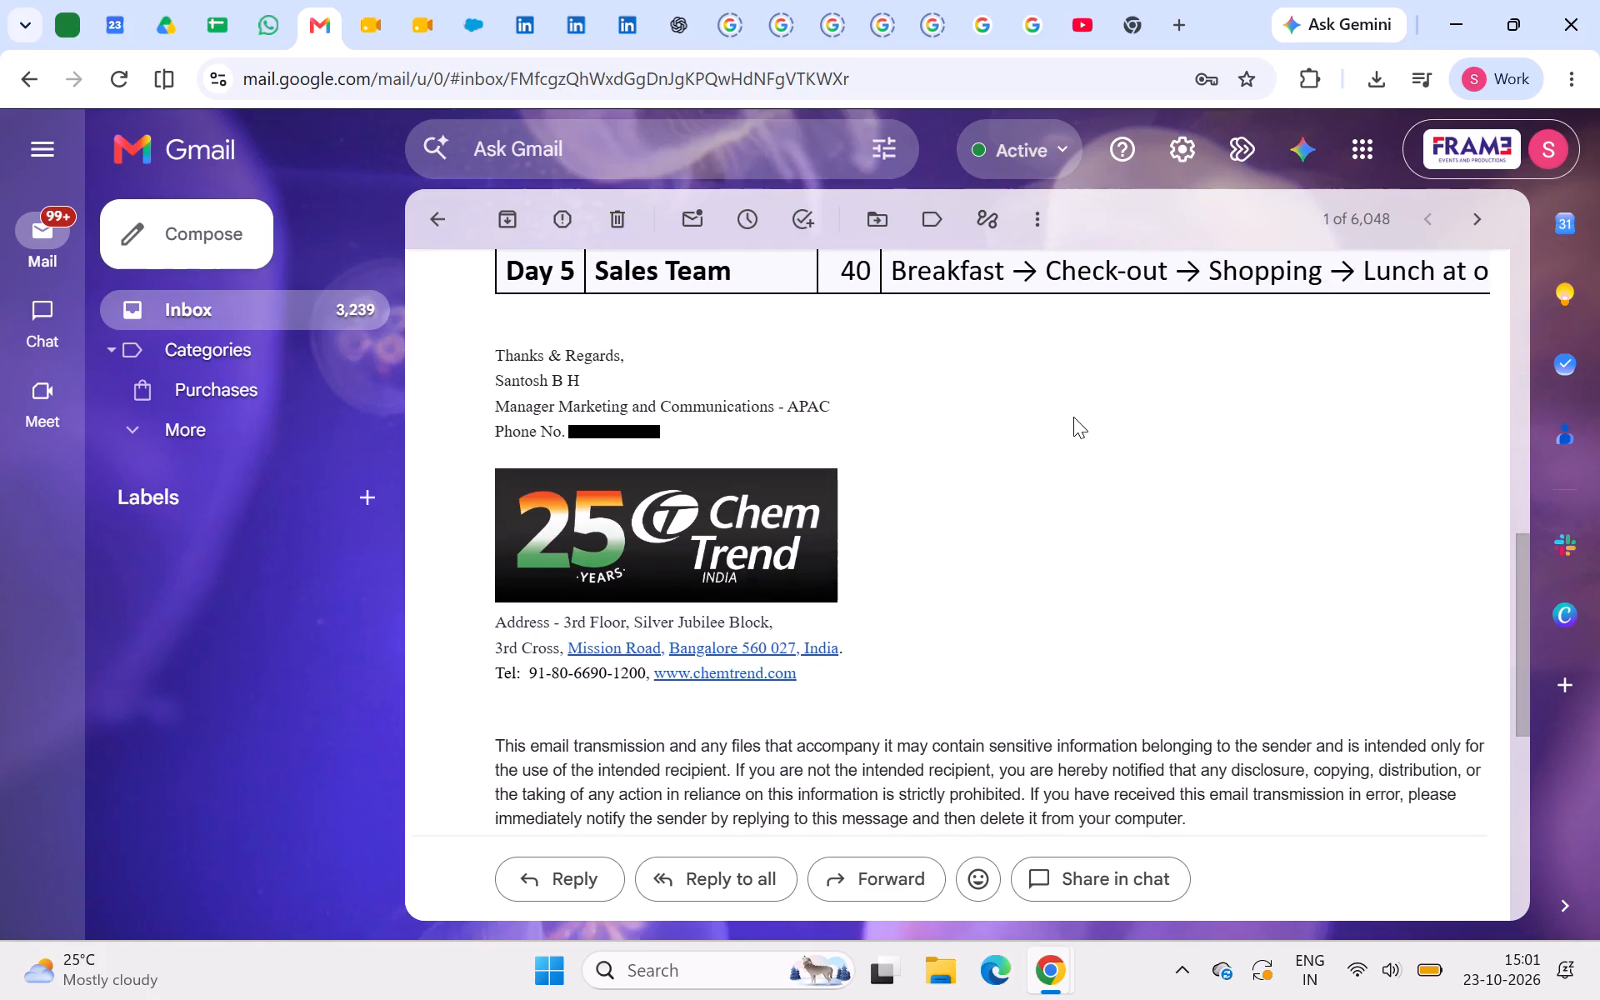
scroll(1073, 417, down, 4)
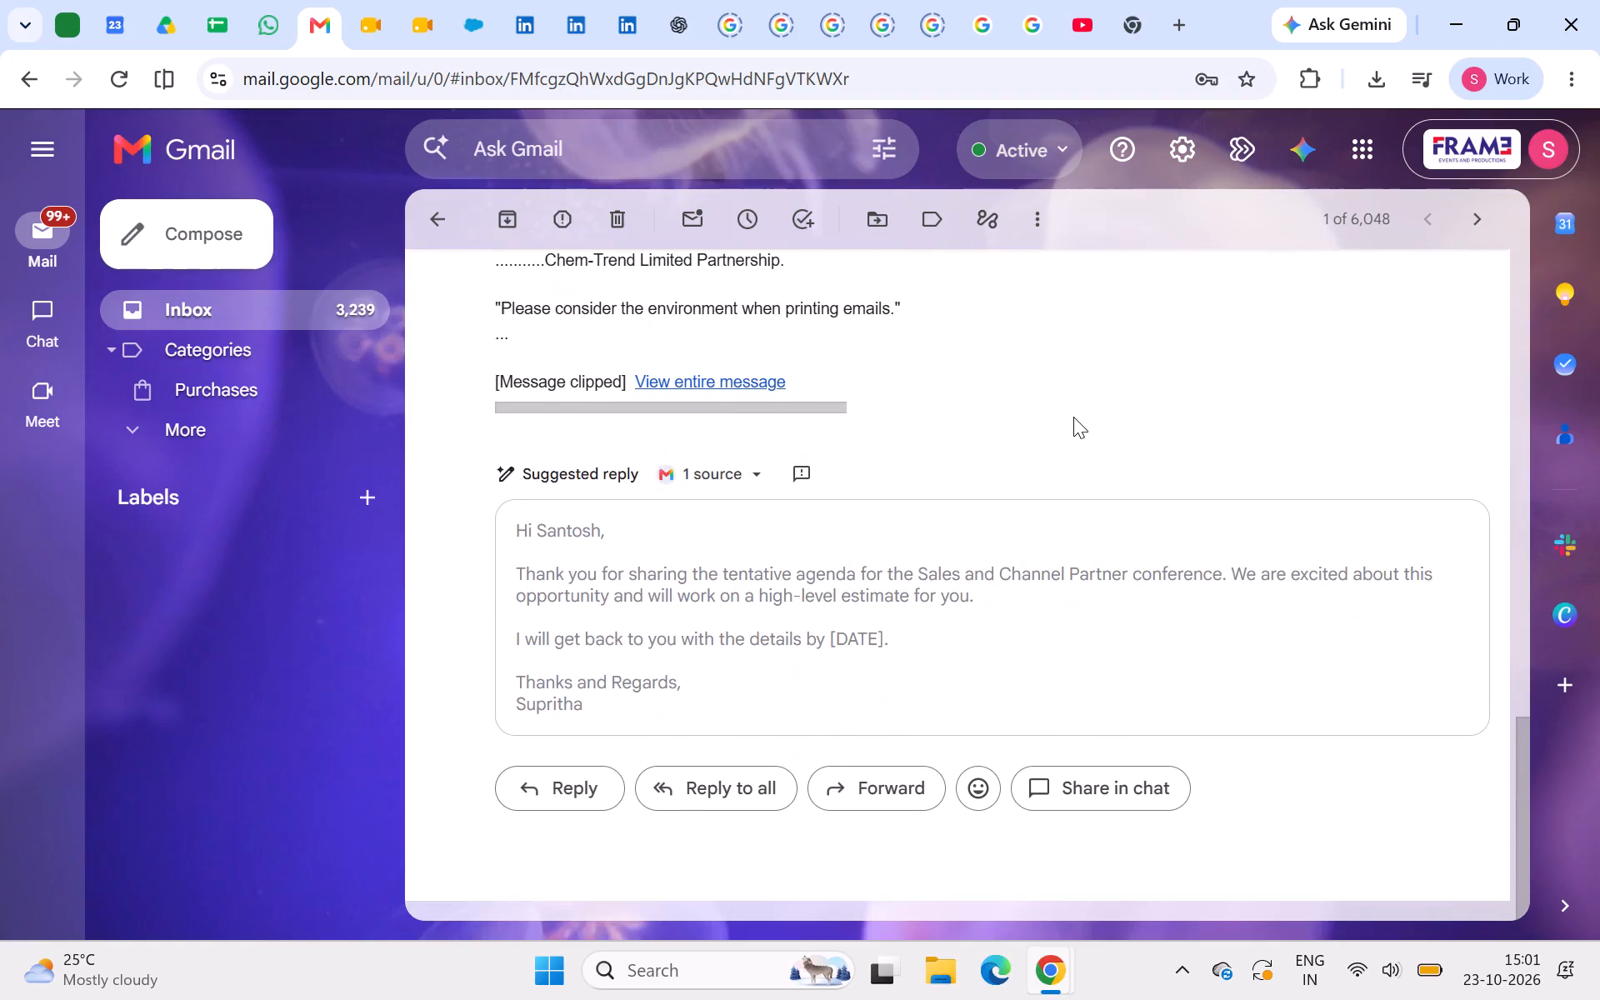
scroll(1073, 417, up, 8)
scroll(1073, 417, down, 2)
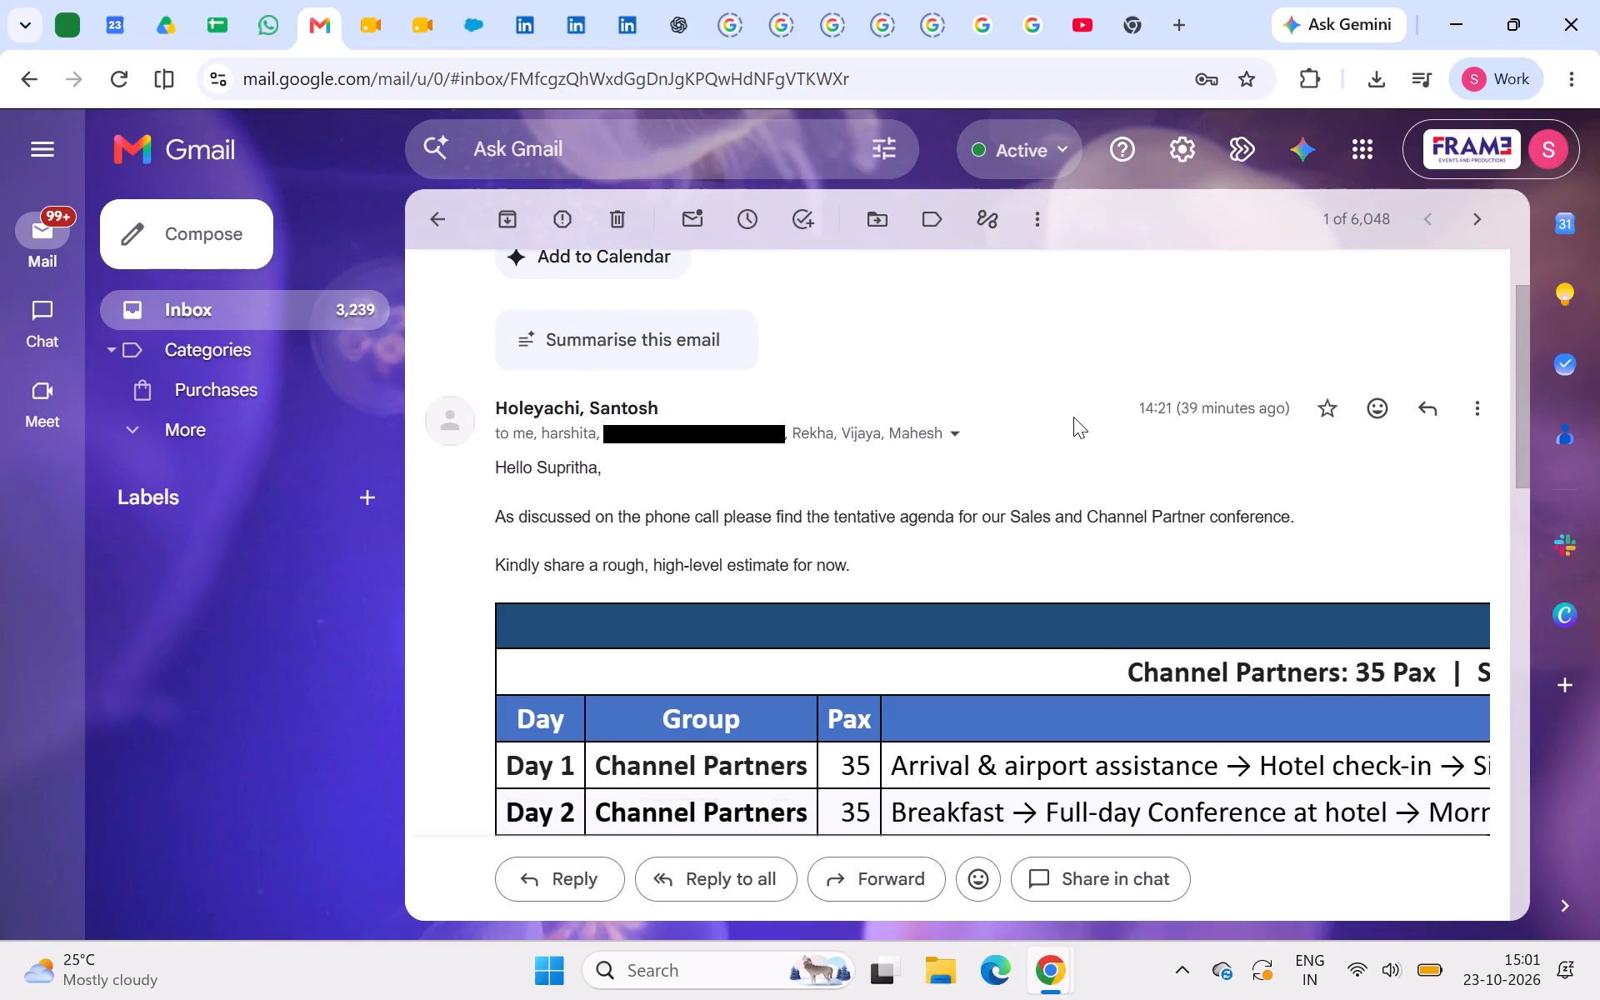
Start forwarding the Chem-Trend agenda email, with Janardhan as the recipient.
scroll(1073, 417, down, 1)
click(1481, 414)
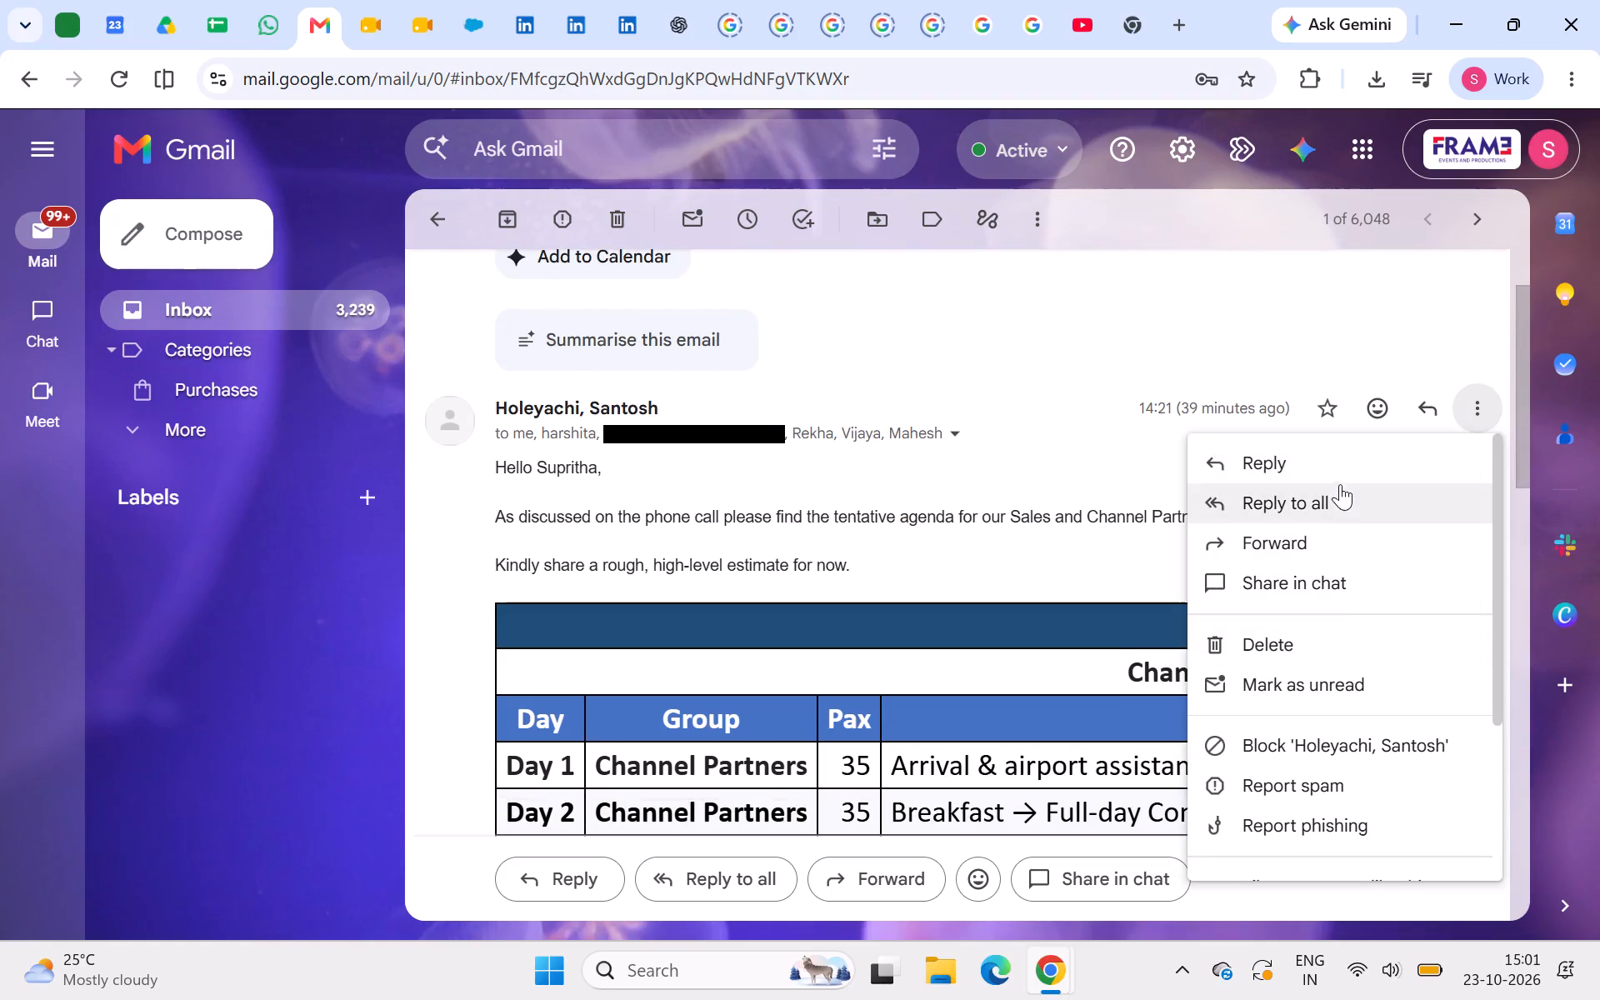
click(1327, 543)
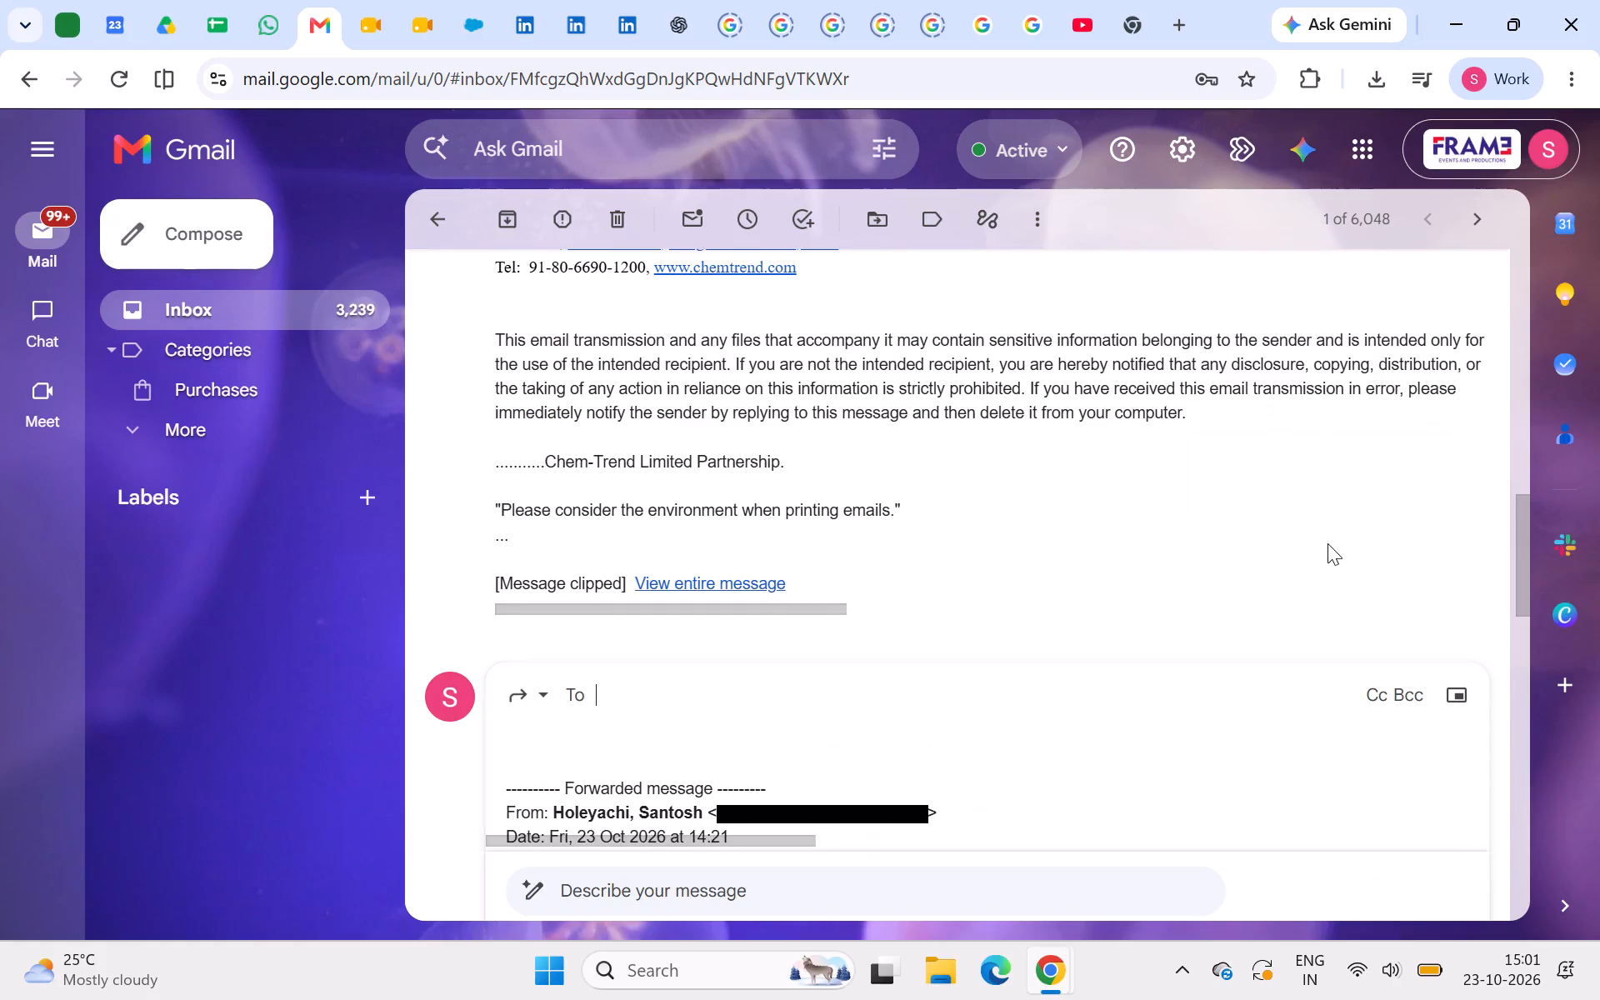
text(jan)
click(841, 756)
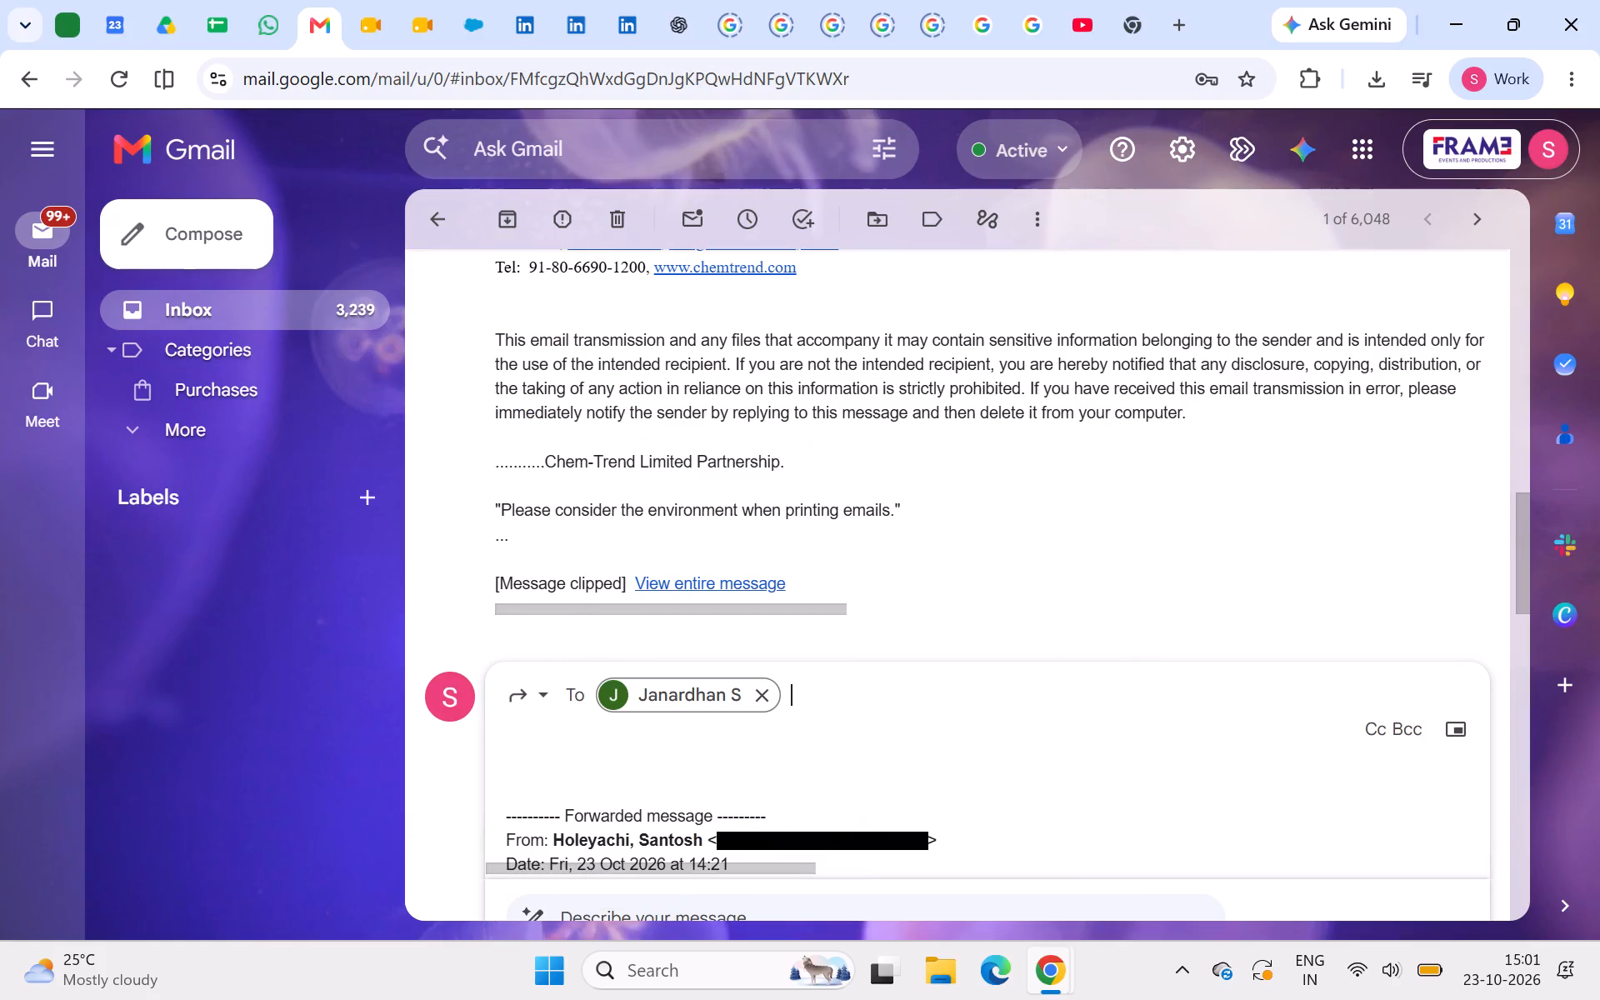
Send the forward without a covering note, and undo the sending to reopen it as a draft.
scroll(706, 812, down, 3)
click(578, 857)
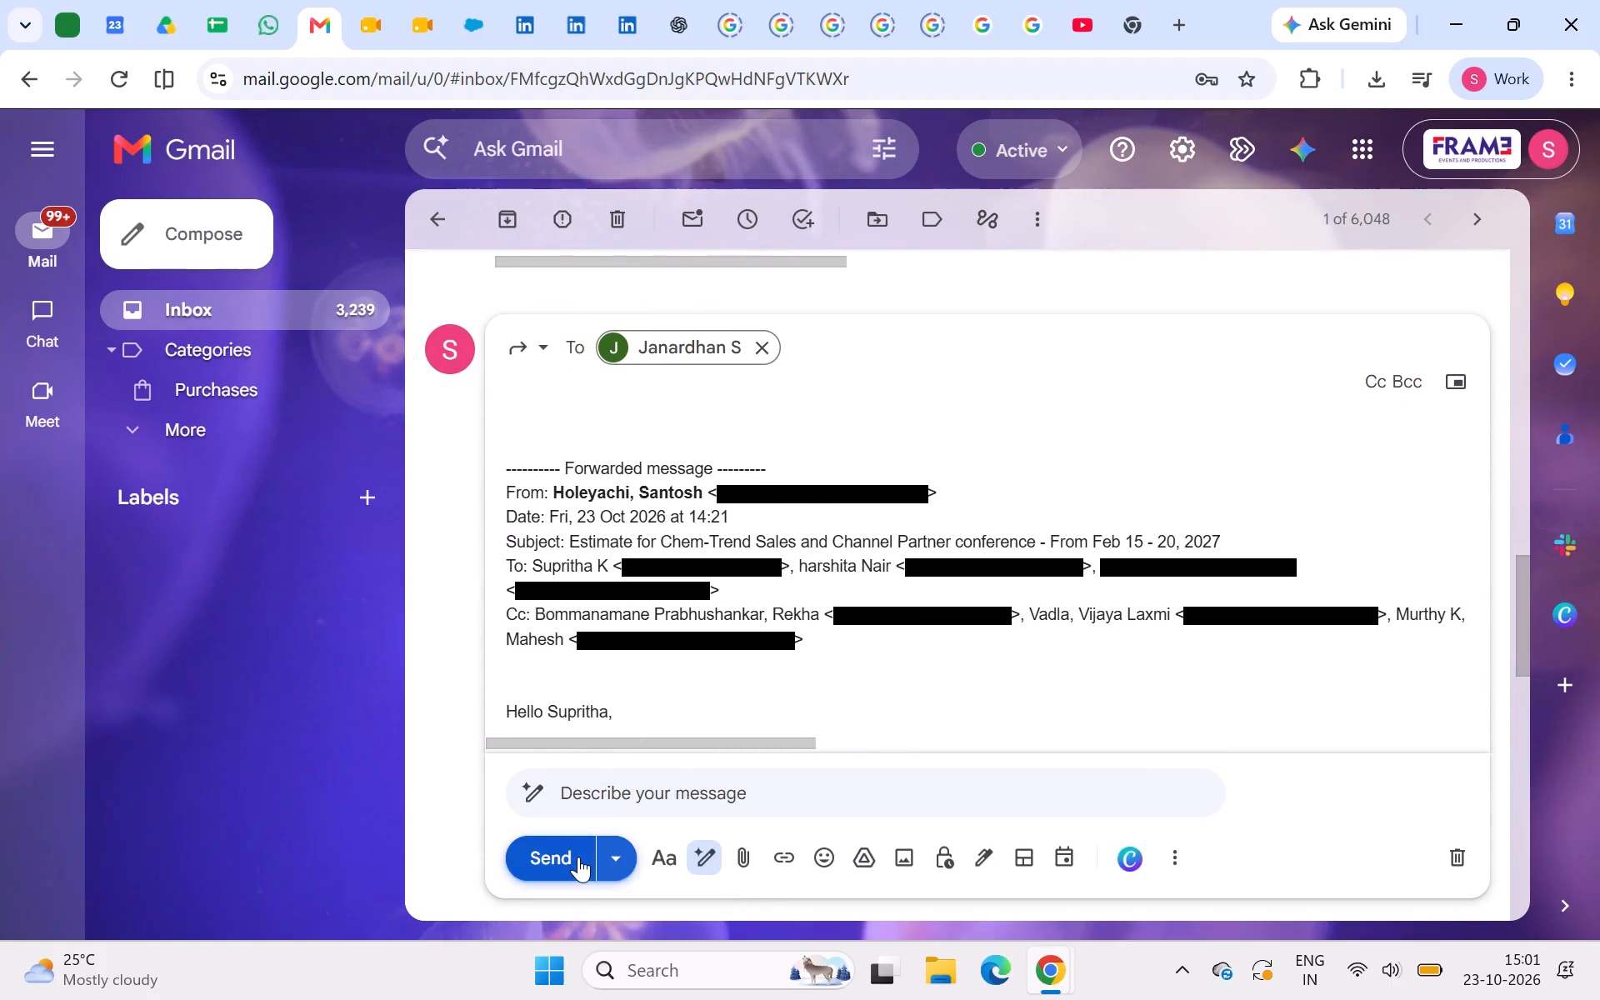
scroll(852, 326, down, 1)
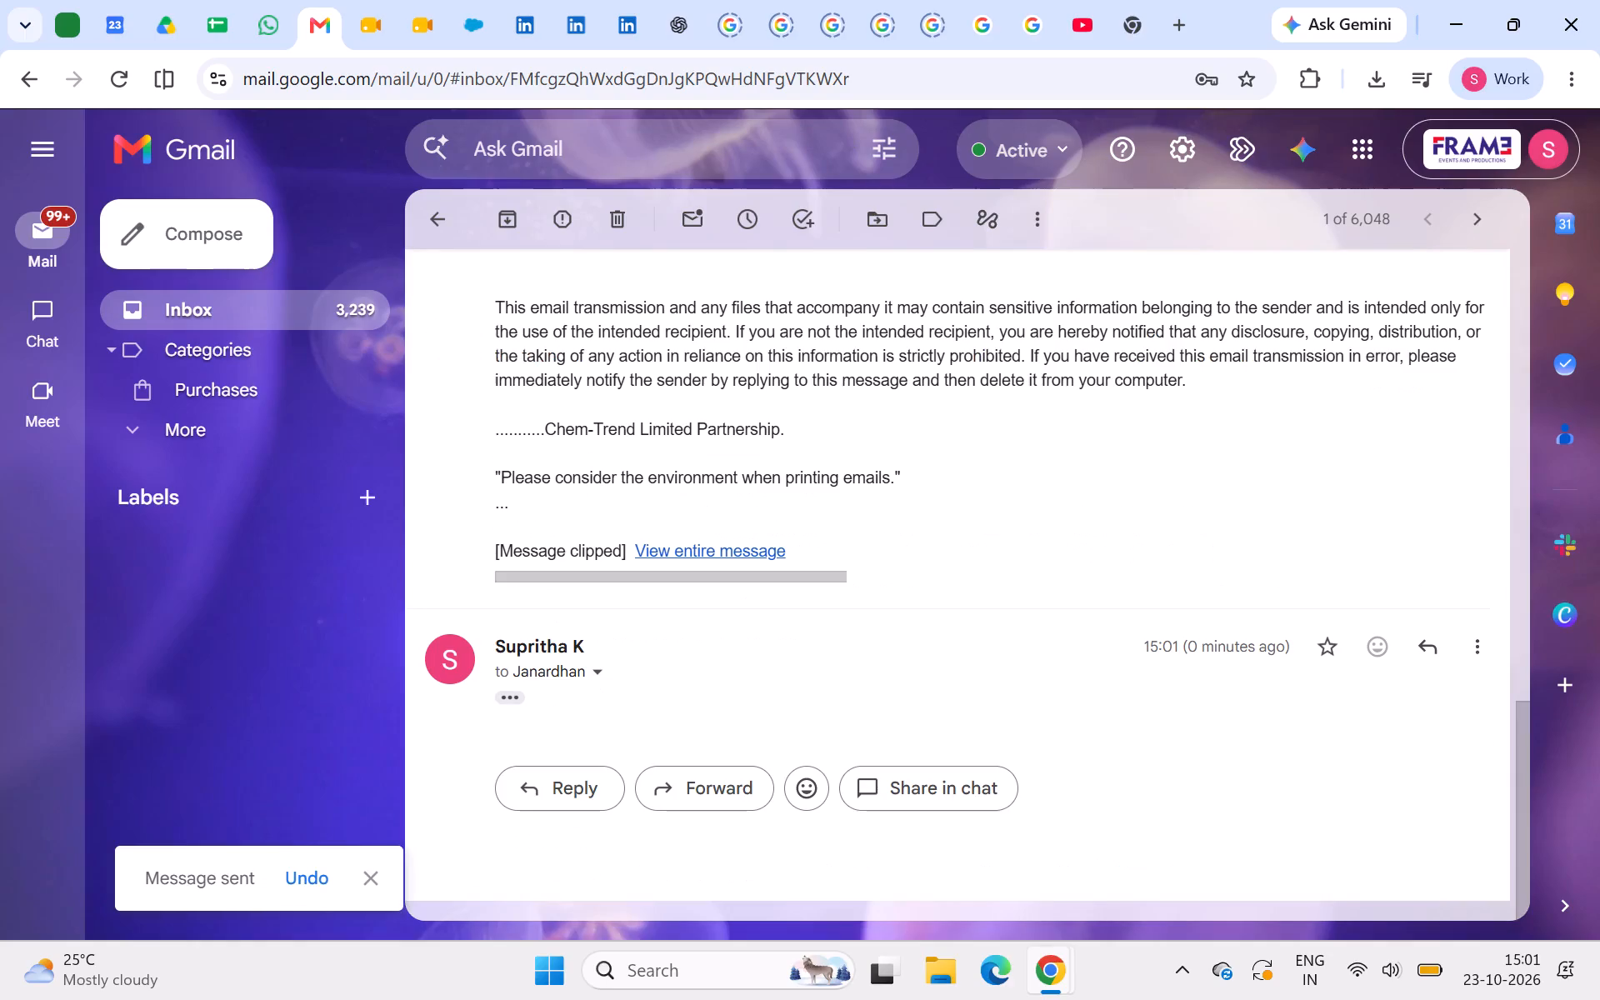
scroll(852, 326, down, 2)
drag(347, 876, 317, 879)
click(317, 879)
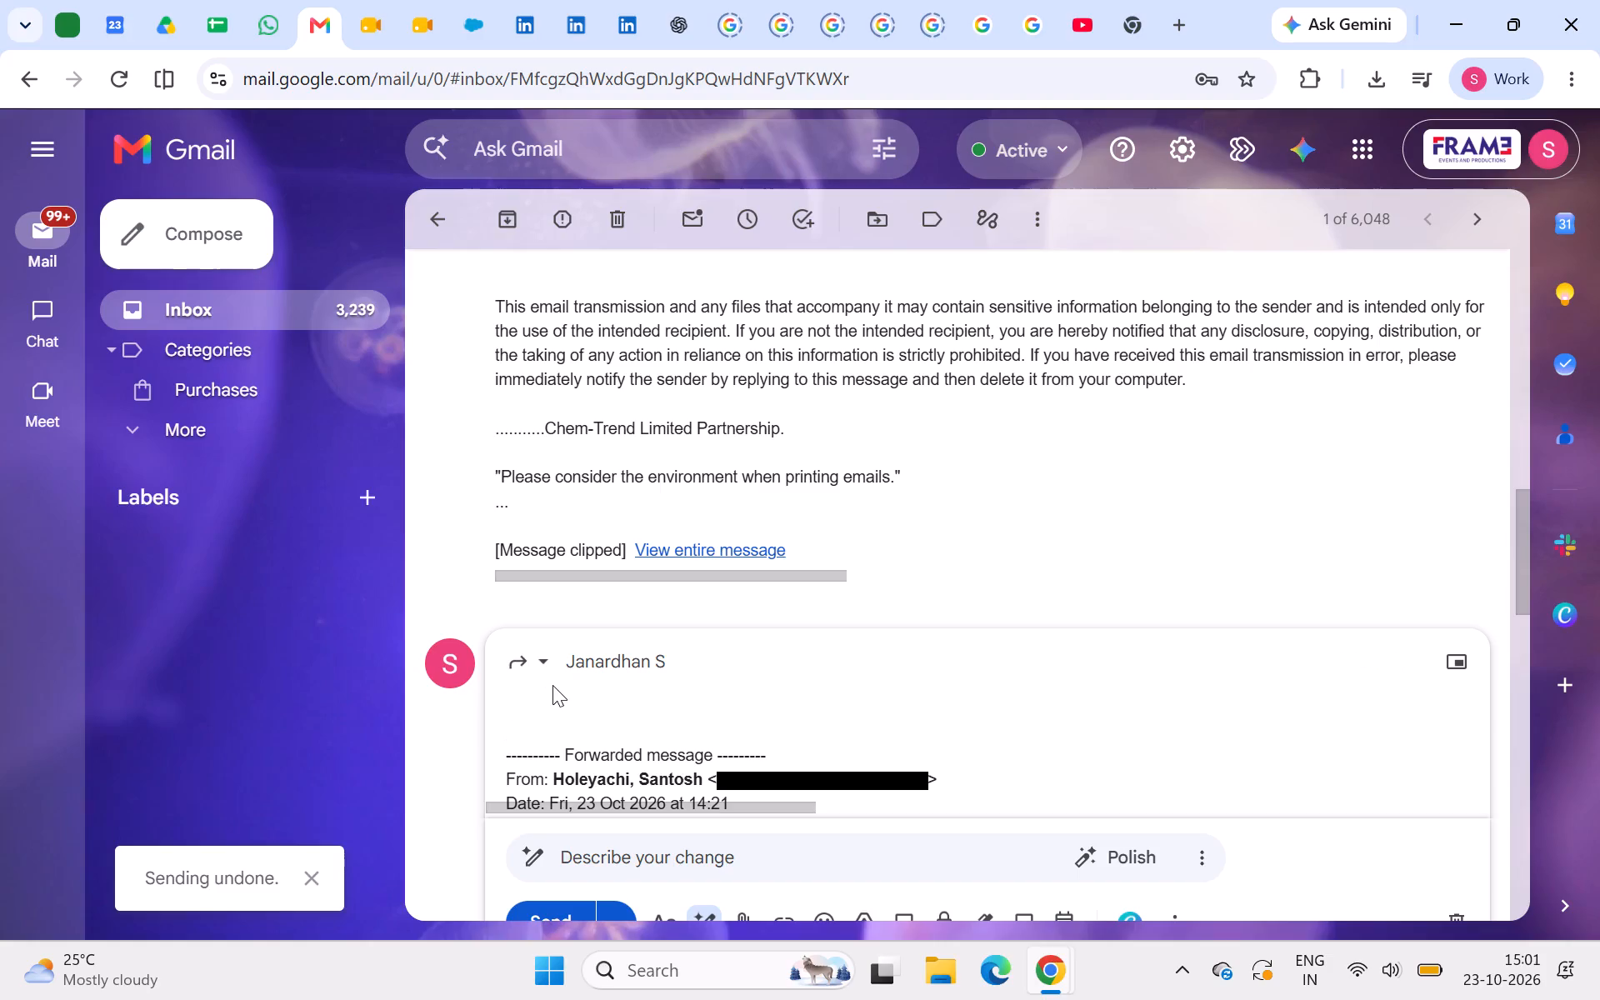
Enter the greeting "Hi Janardhan" above the forwarded message, followed by a blank line.
key(BackSpace)
key(BackSpace)
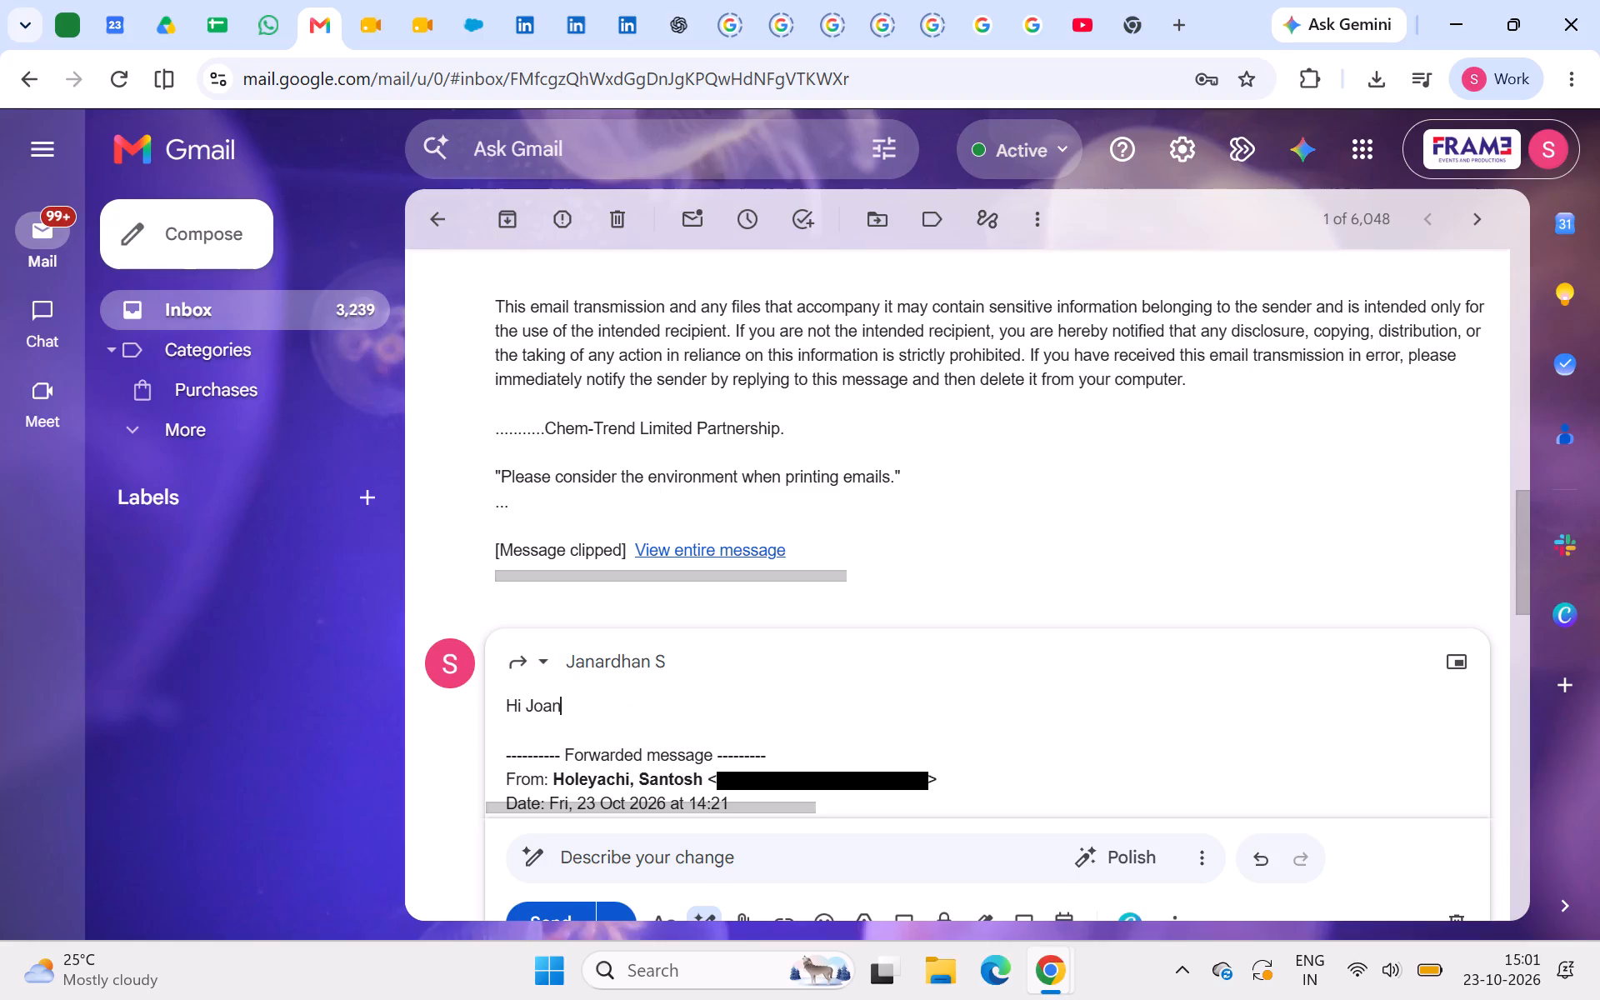
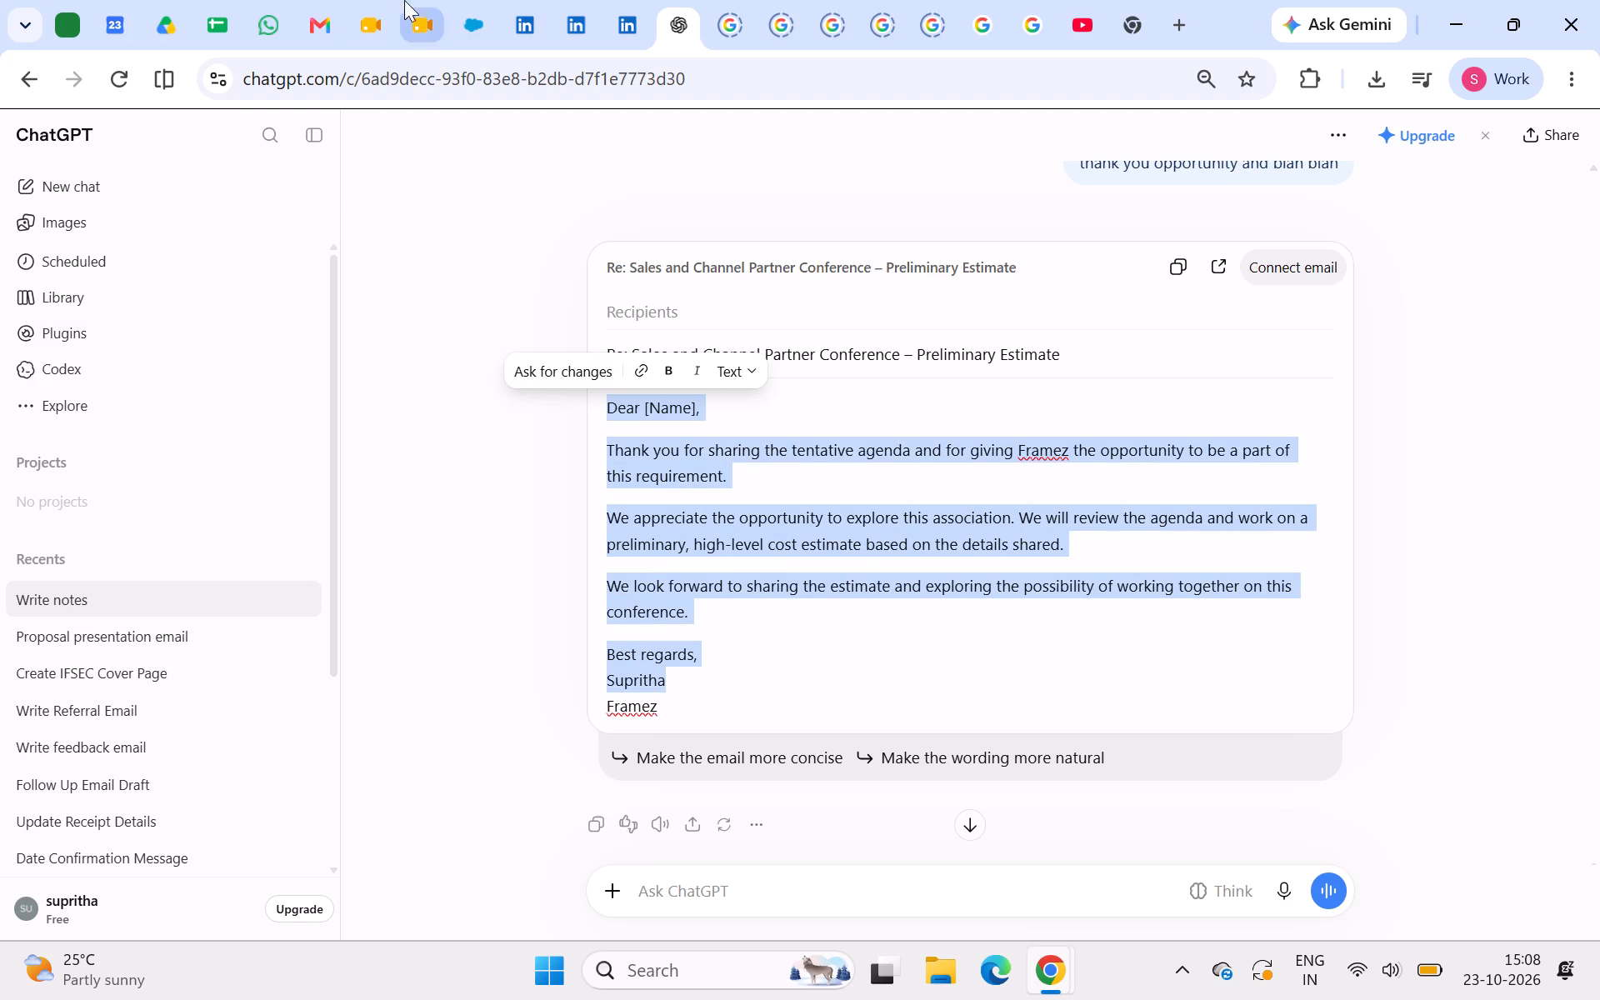
Switch to Gmail, start a reply to all on the conference agenda email, and paste in the drafted response.
click(320, 0)
scroll(710, 685, down, 1)
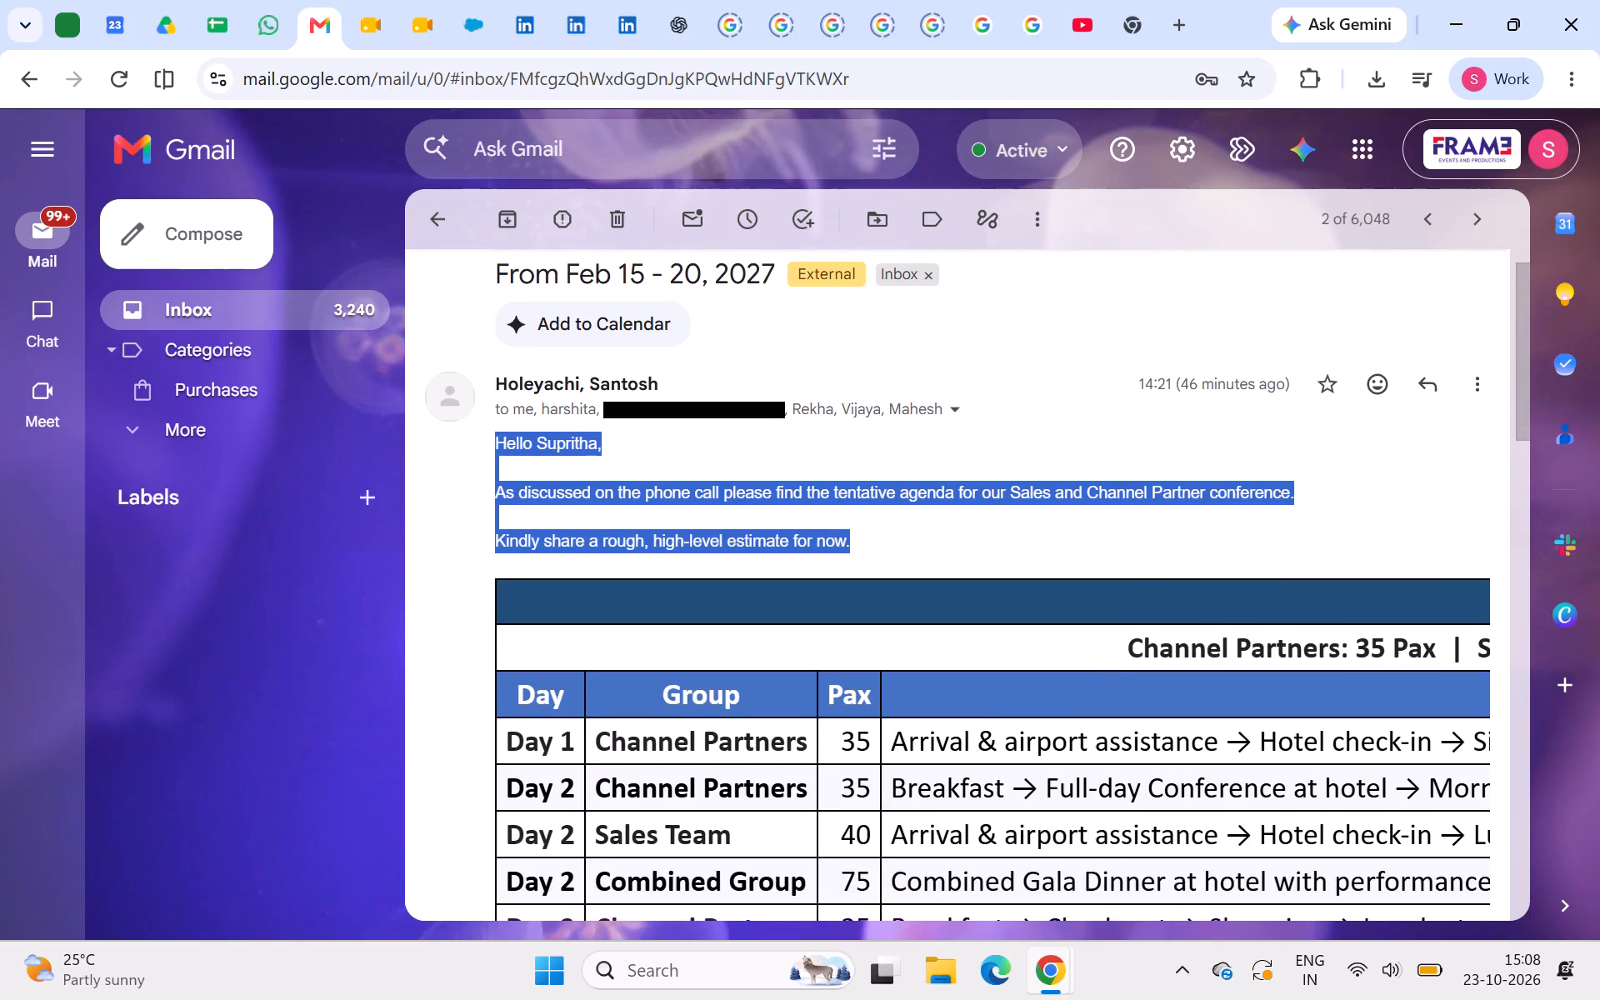
click(1476, 383)
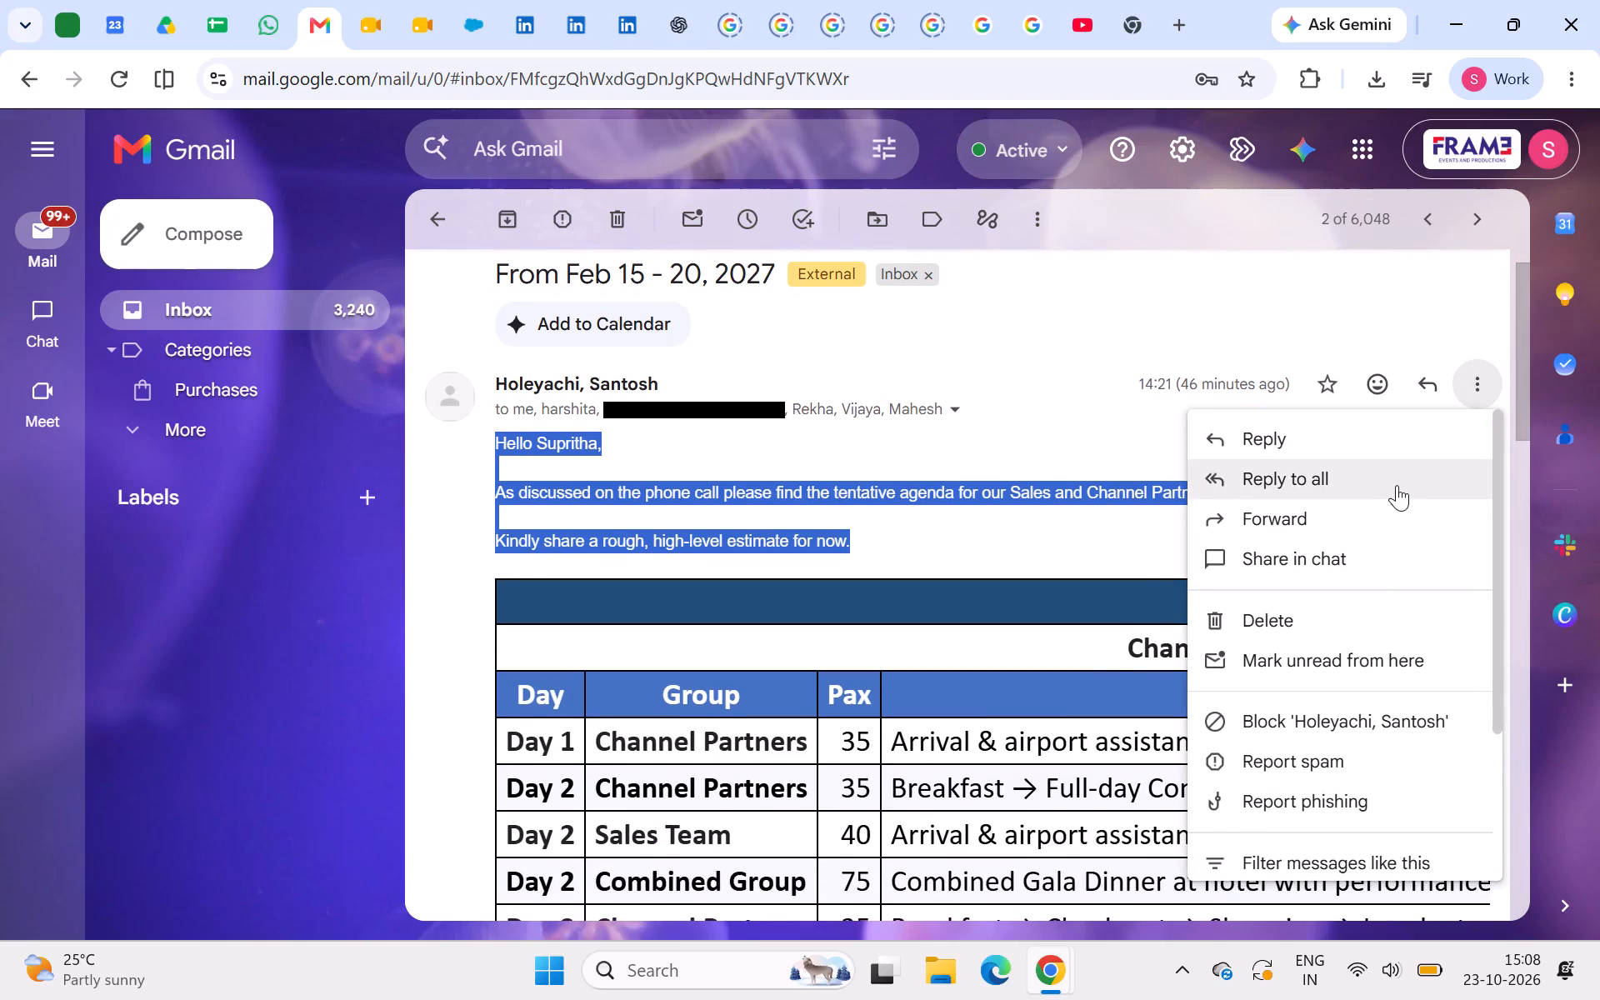
click(1397, 485)
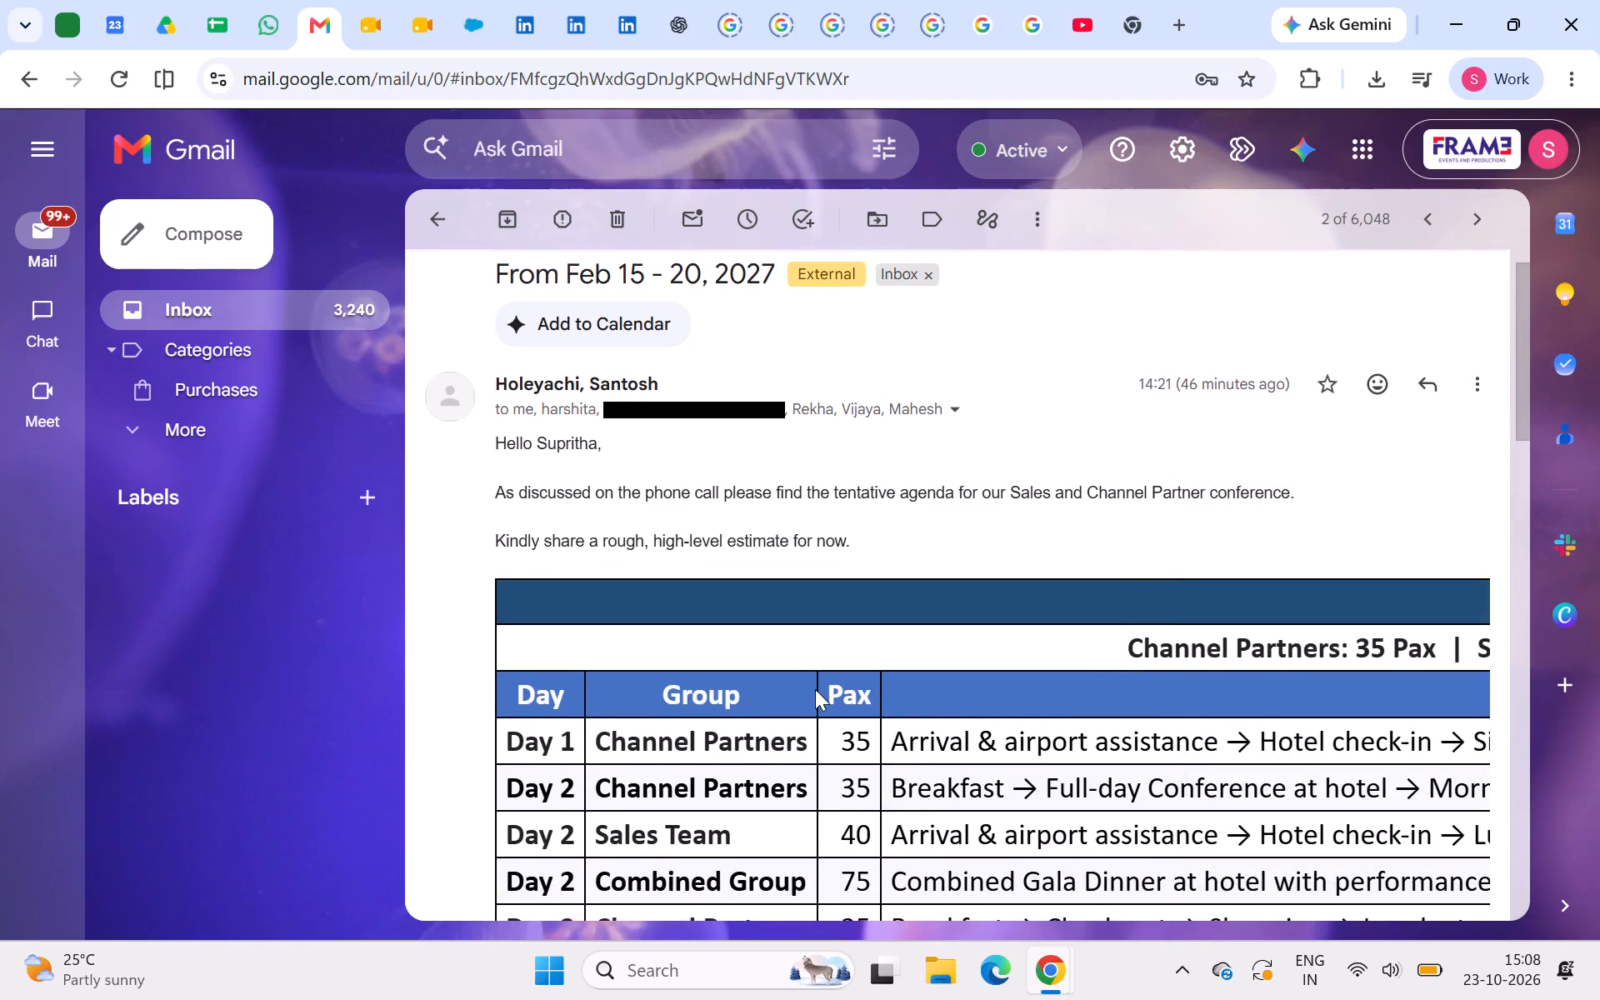
scroll(815, 689, down, 5)
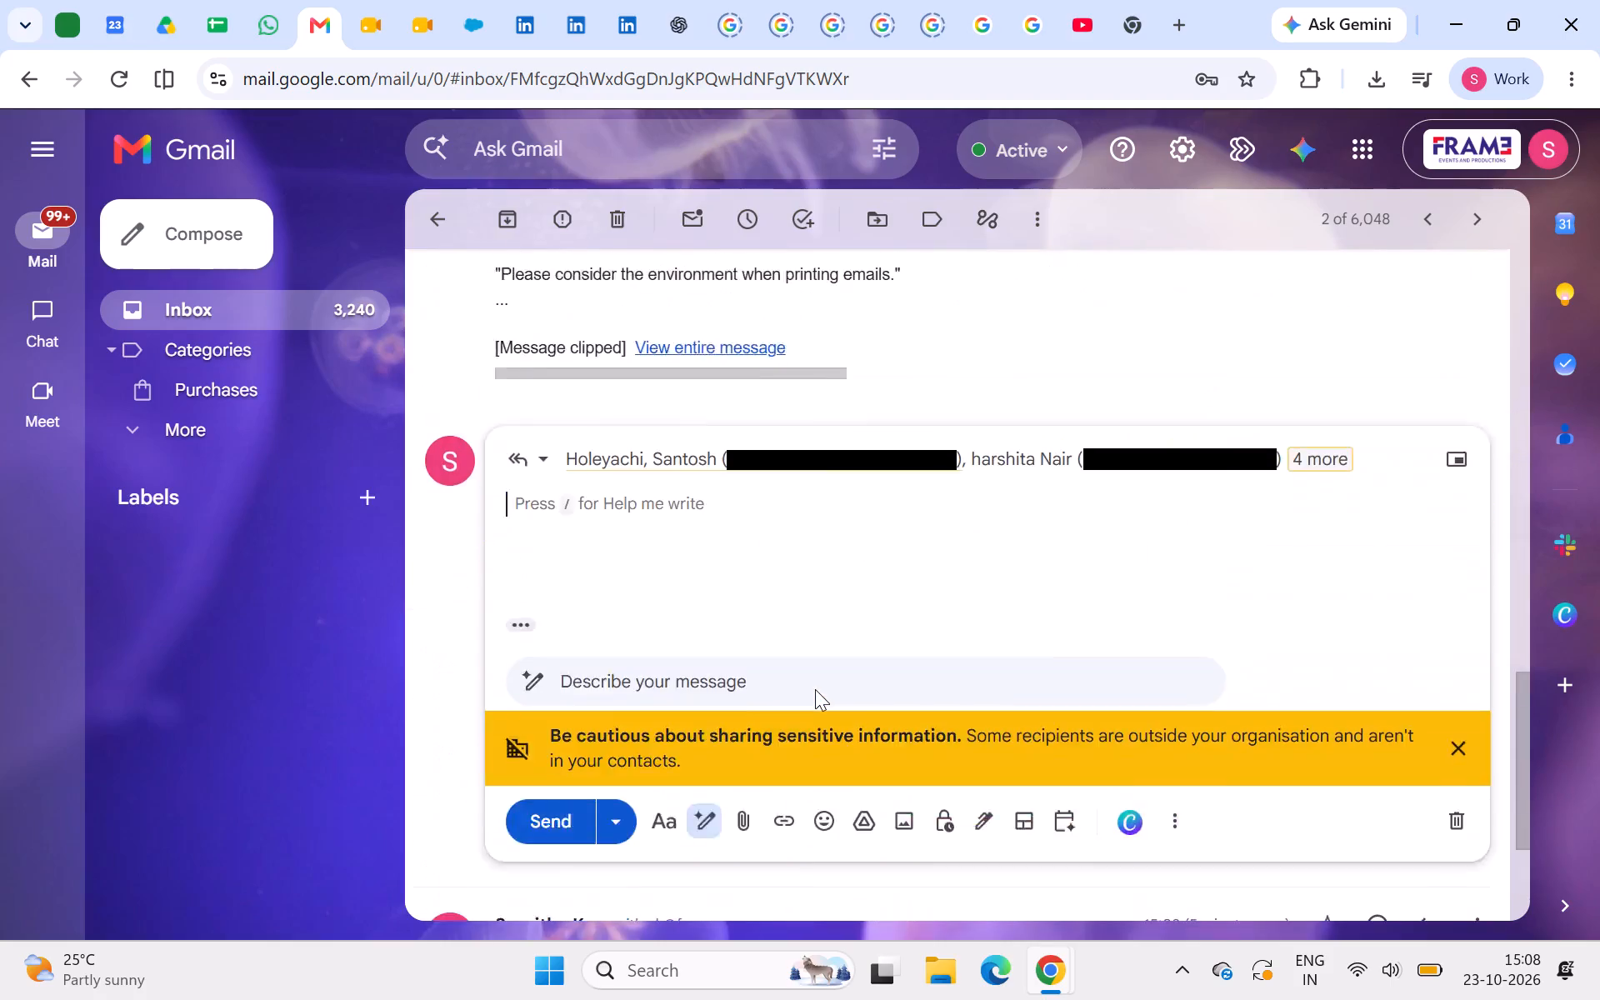
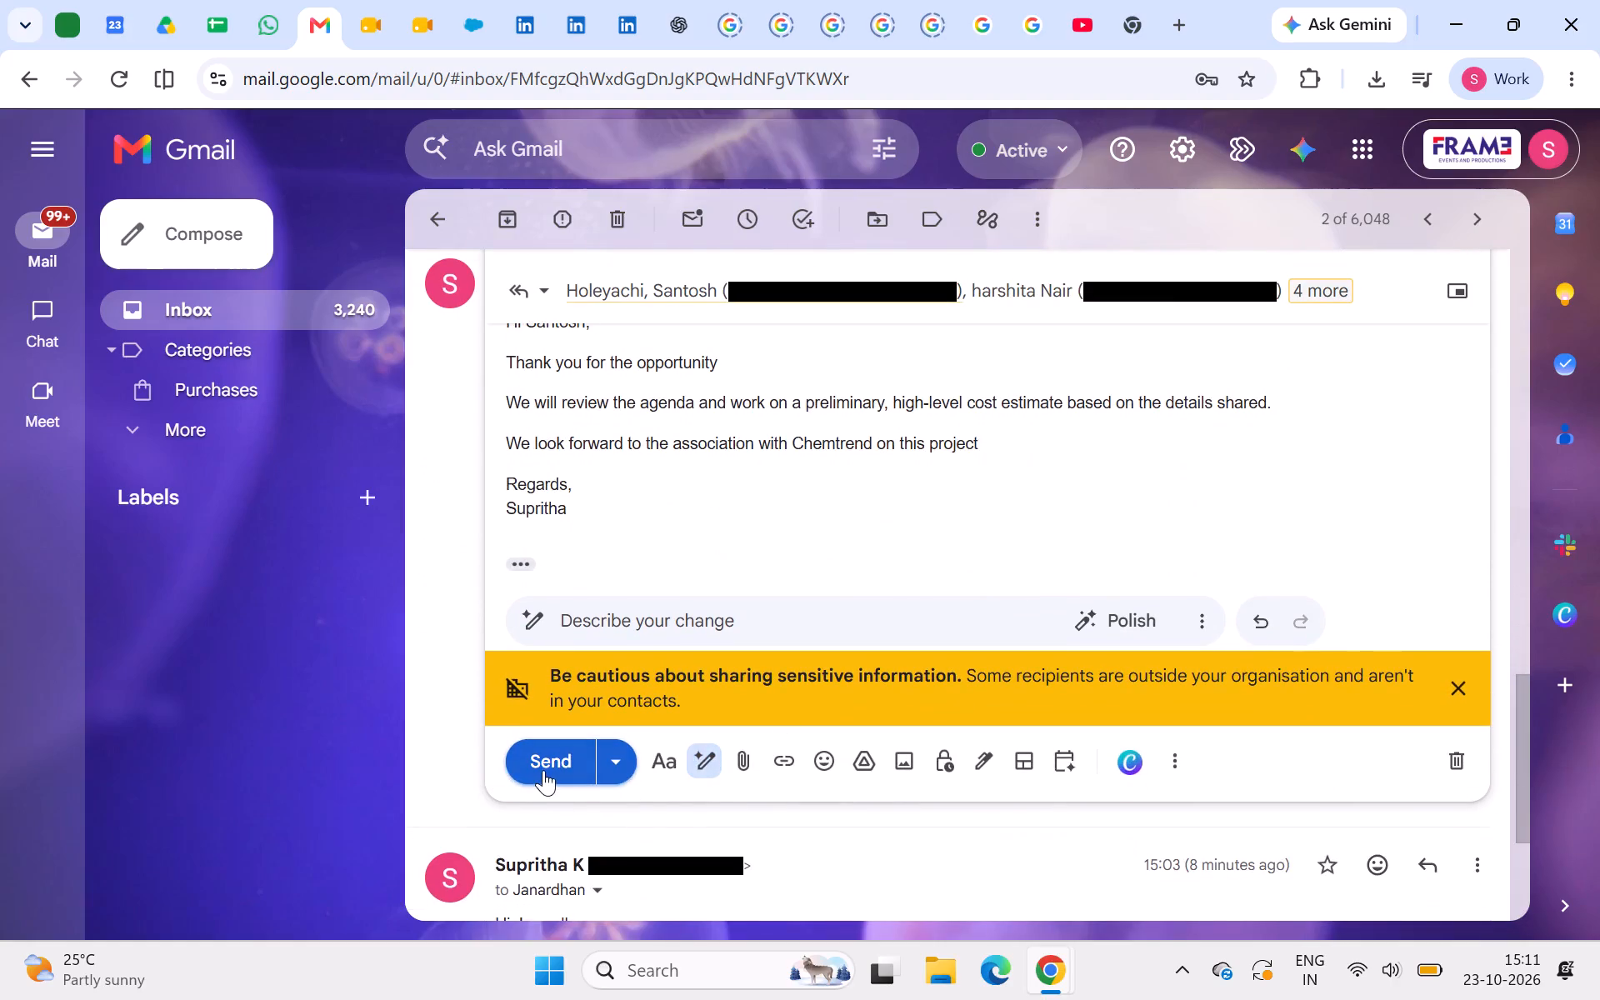
click(543, 770)
scroll(652, 700, down, 2)
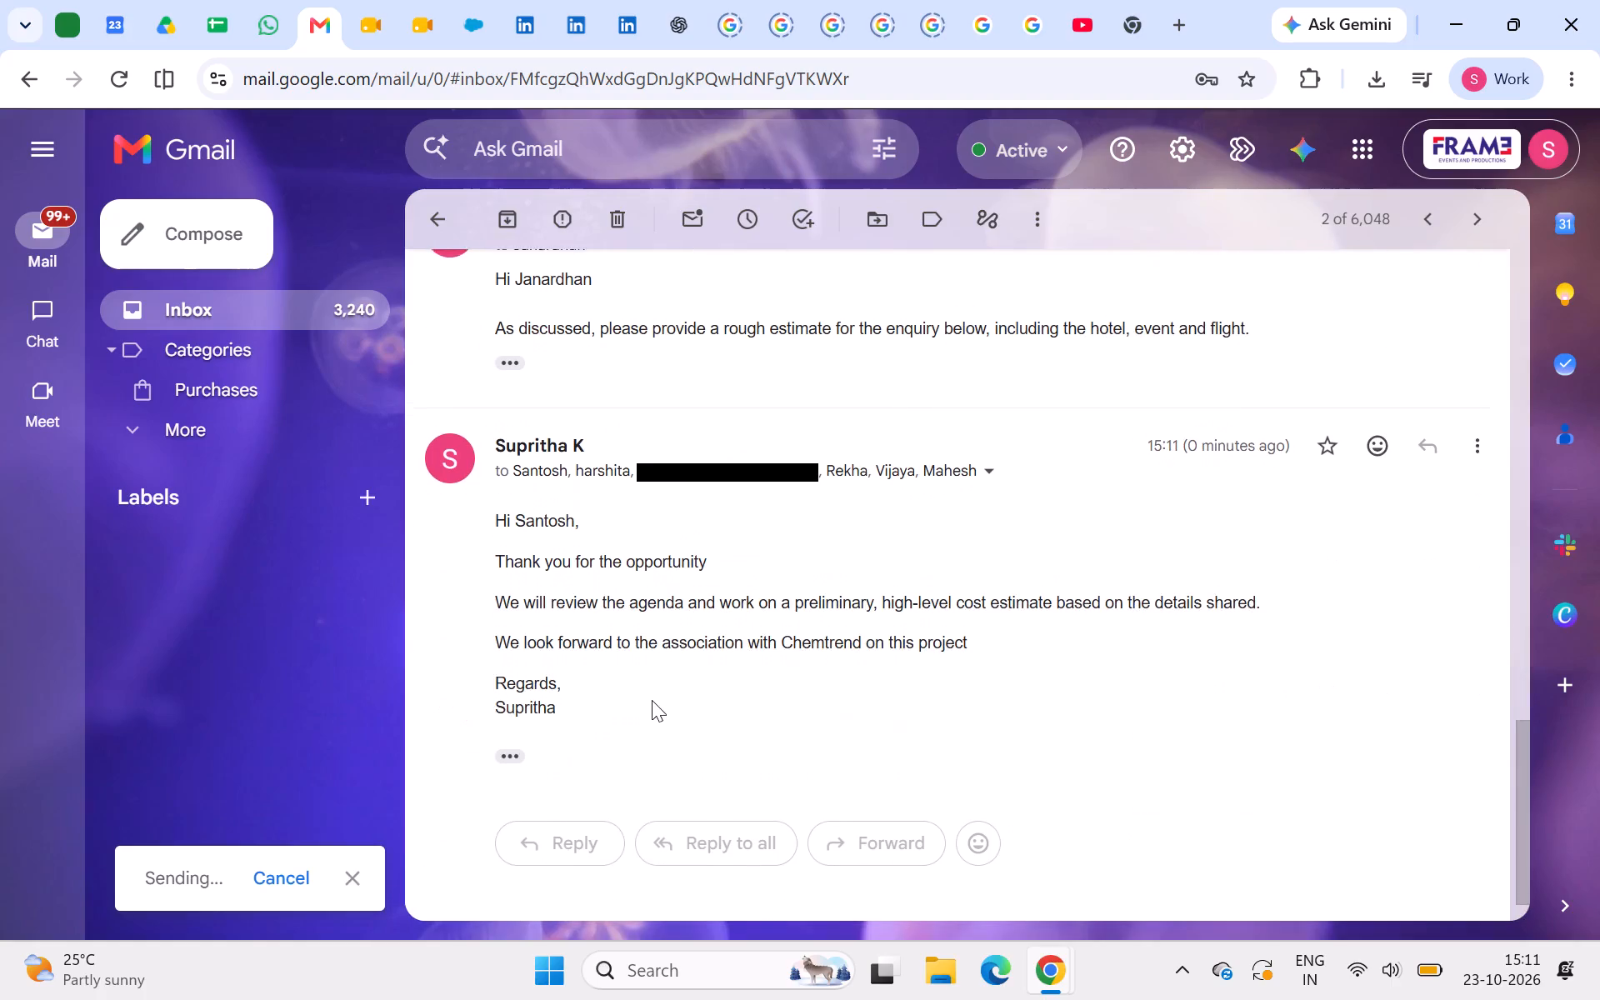
scroll(652, 700, down, 1)
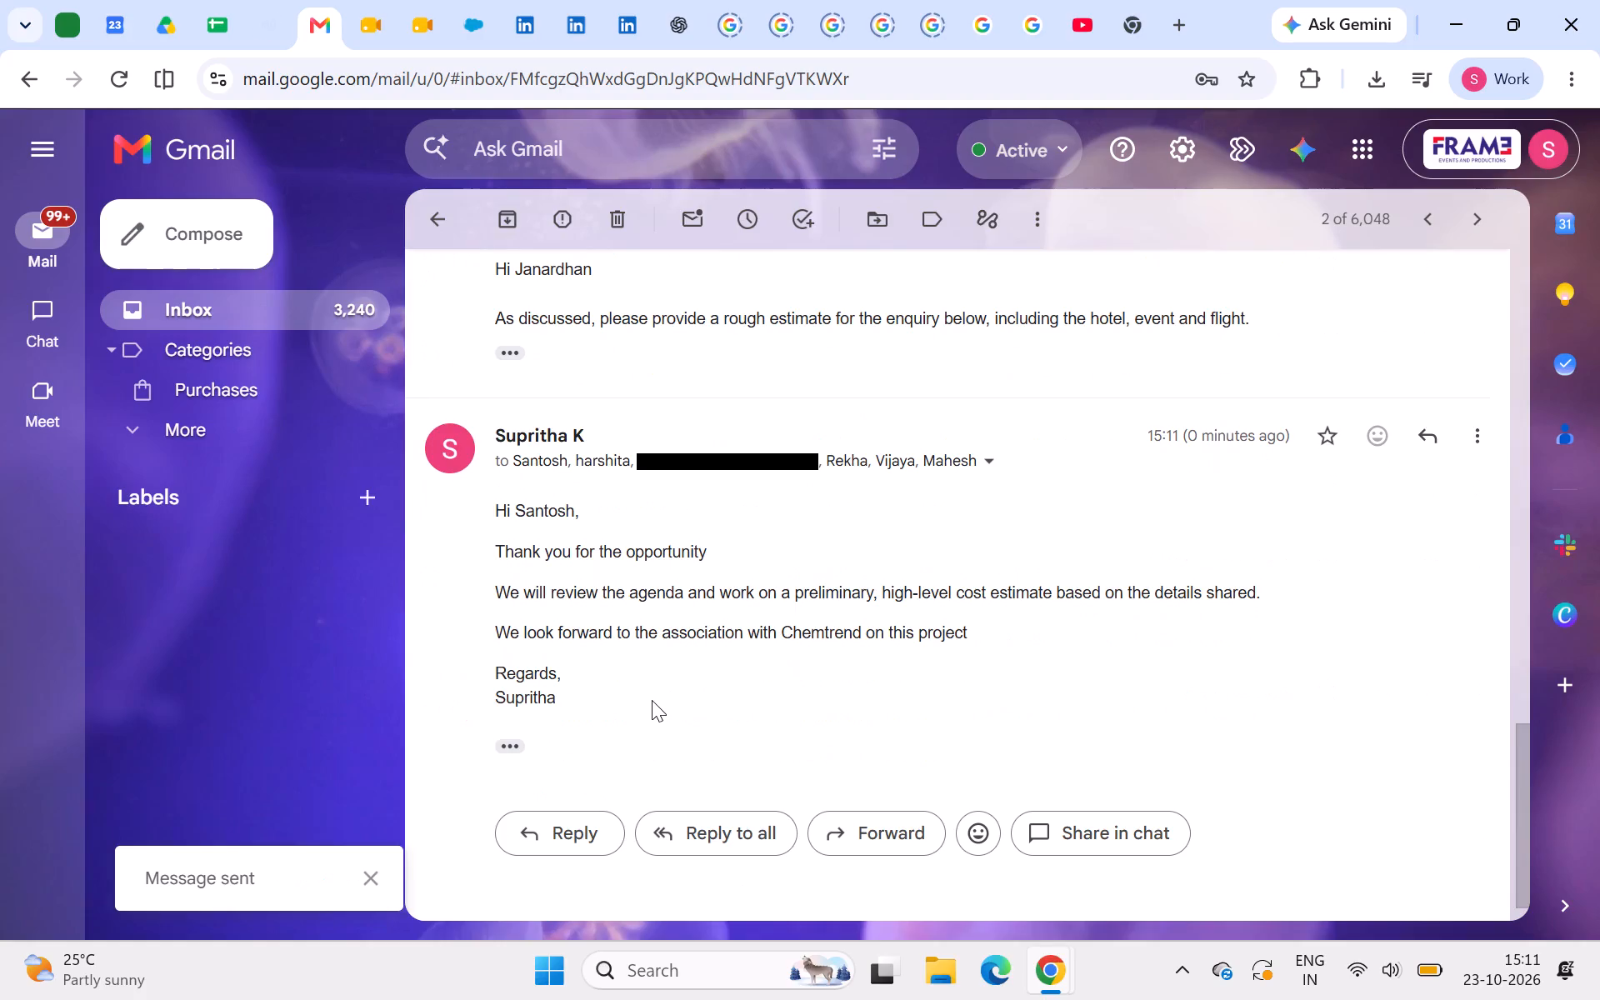
Go back through the email thread to review the day-by-day conference agenda table.
scroll(652, 700, up, 4)
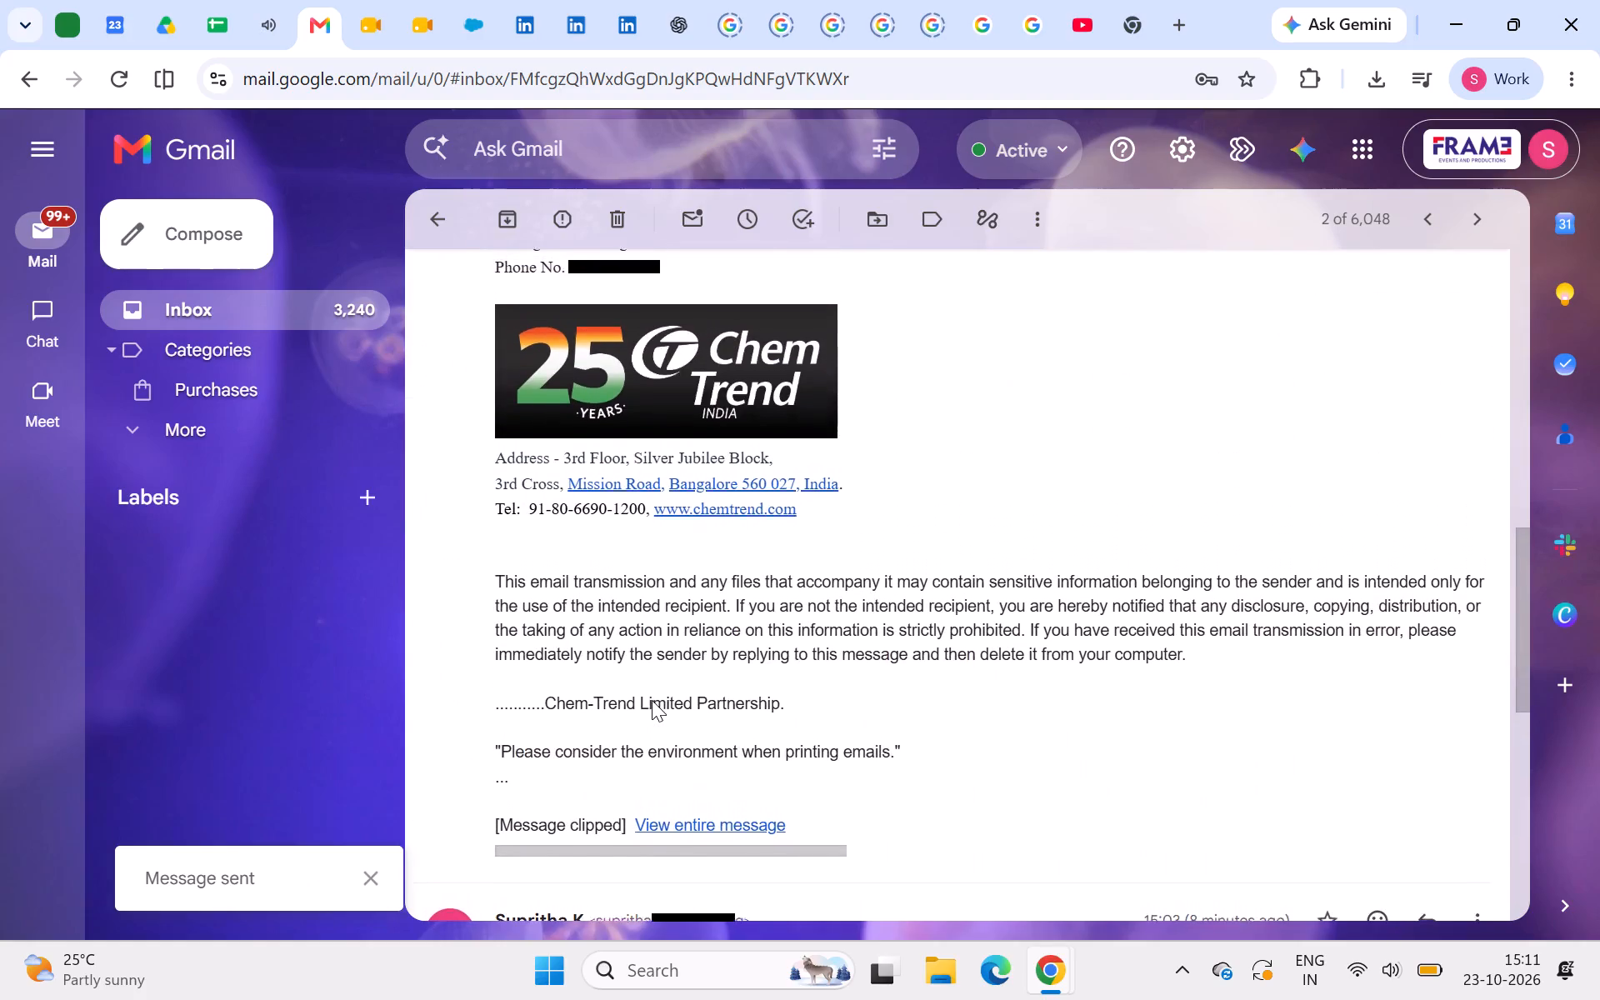
scroll(652, 700, up, 3)
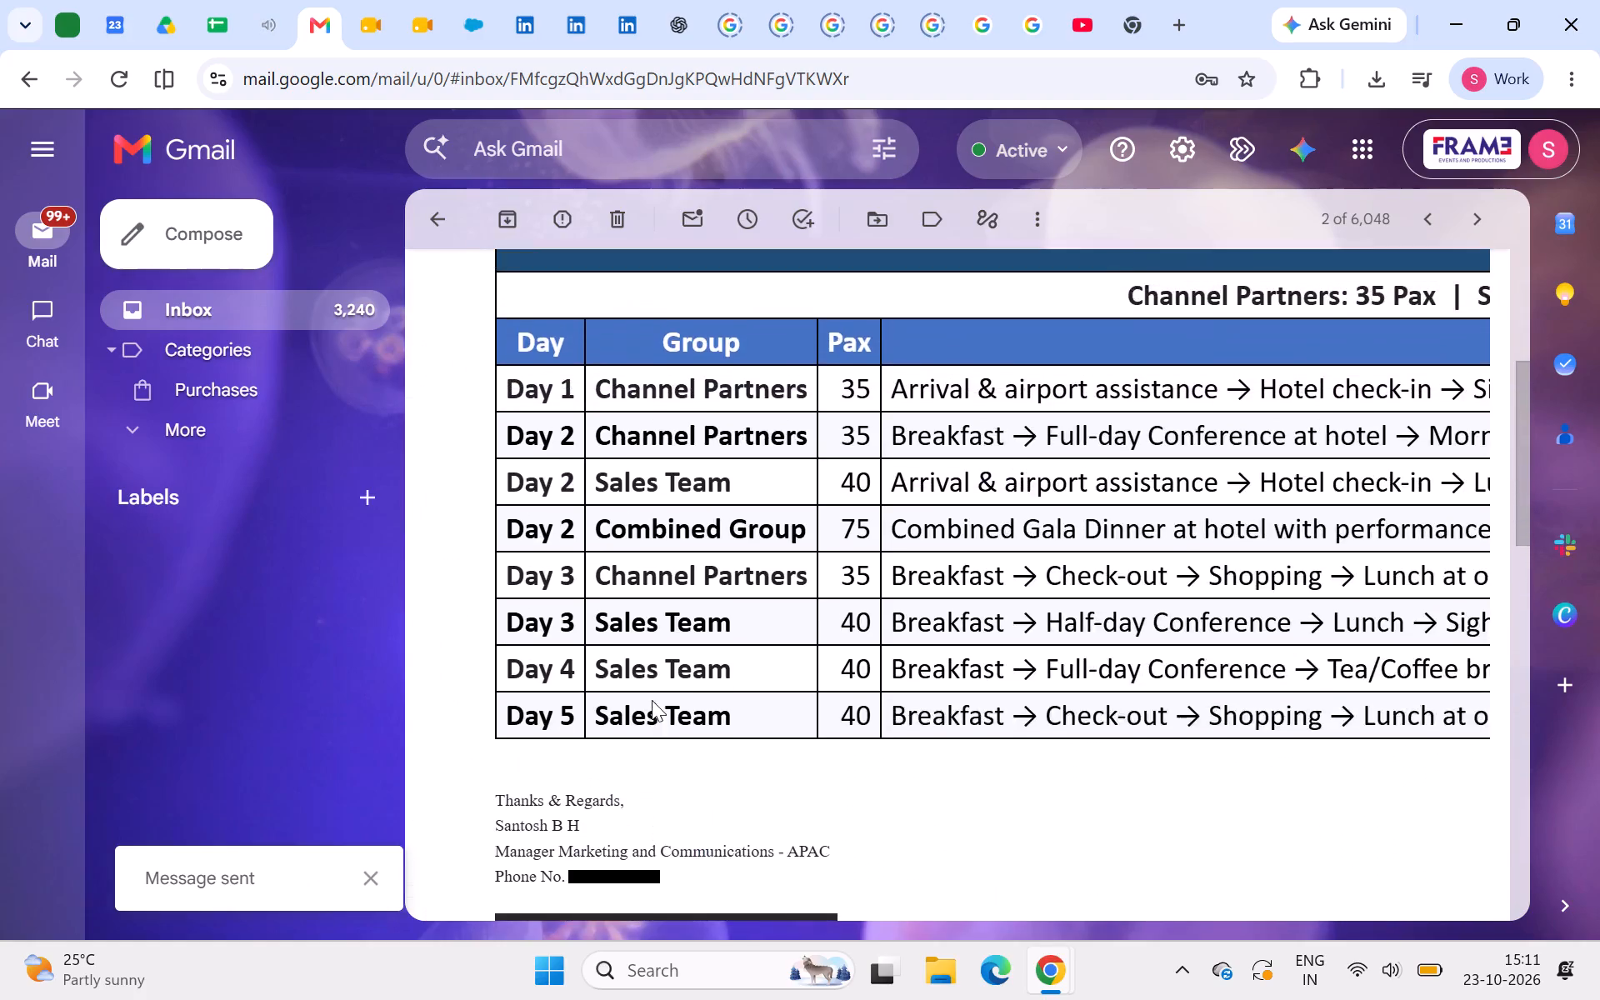
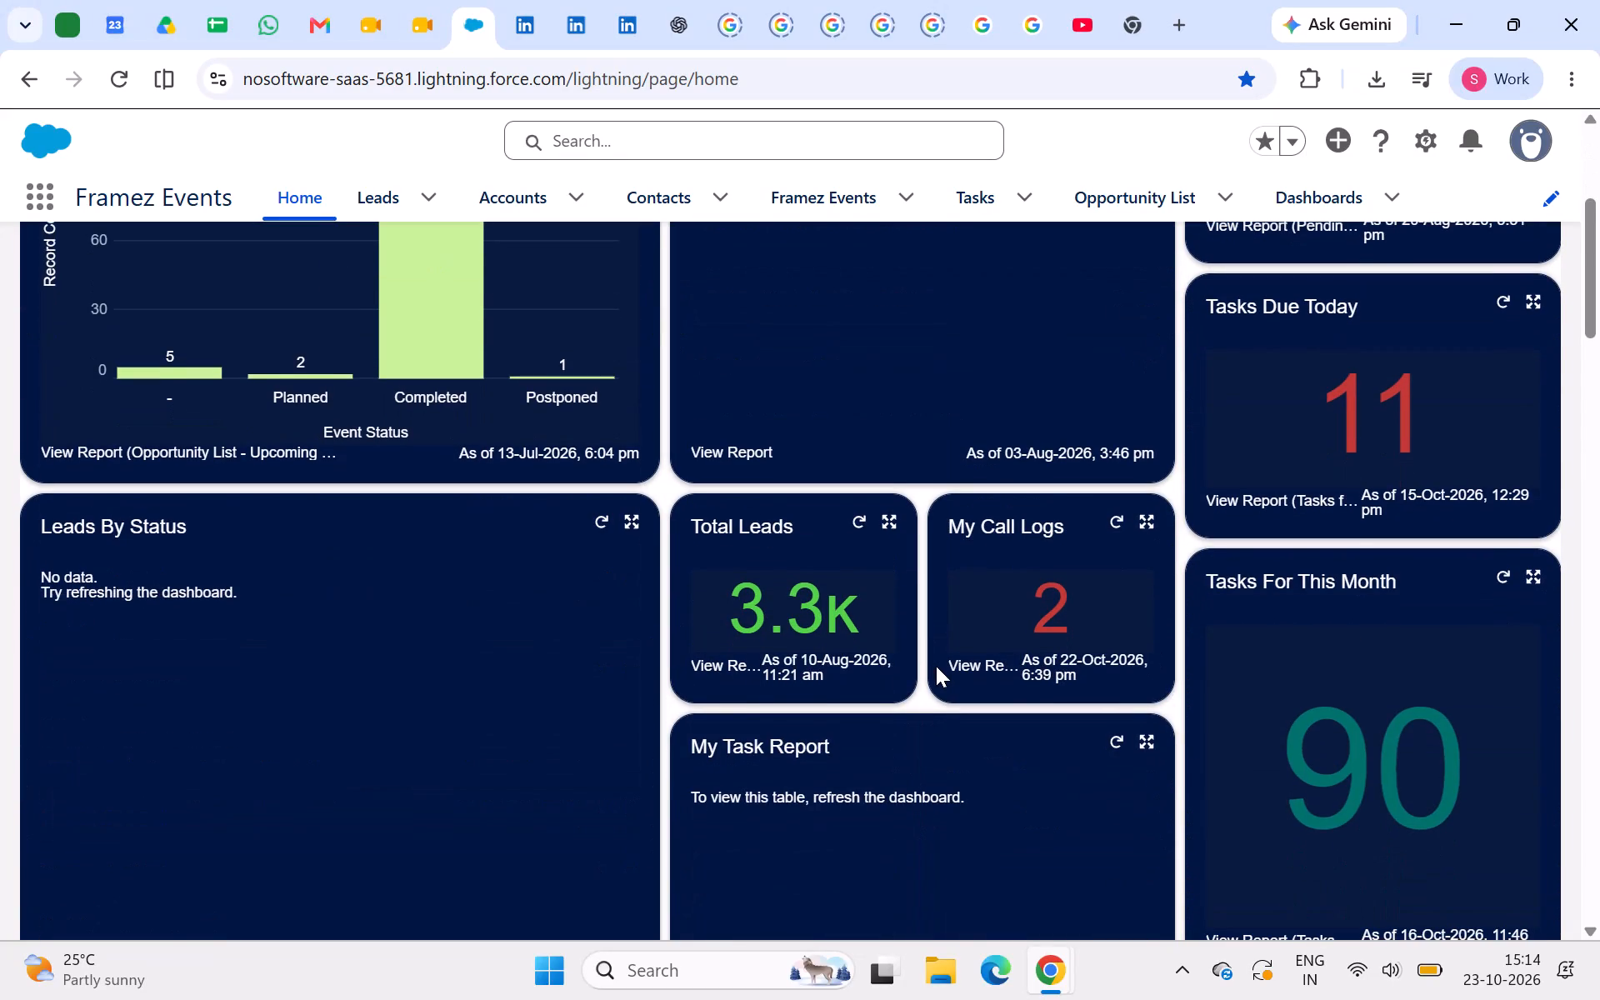
scroll(936, 666, down, 1)
scroll(936, 666, up, 7)
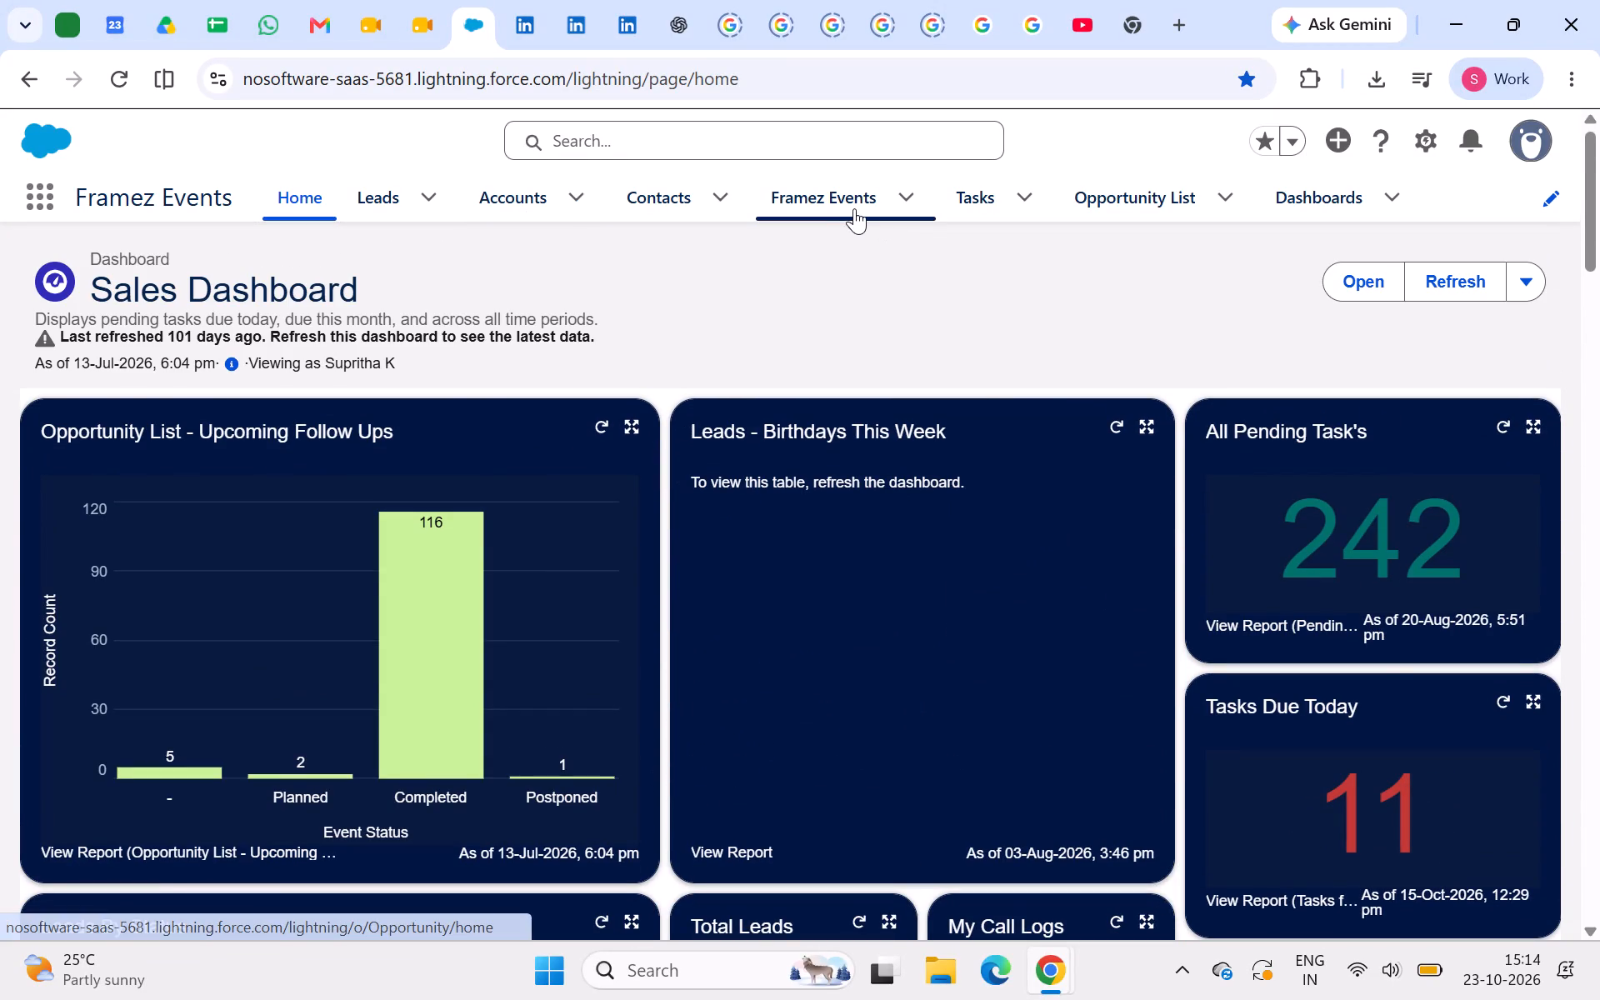
click(854, 208)
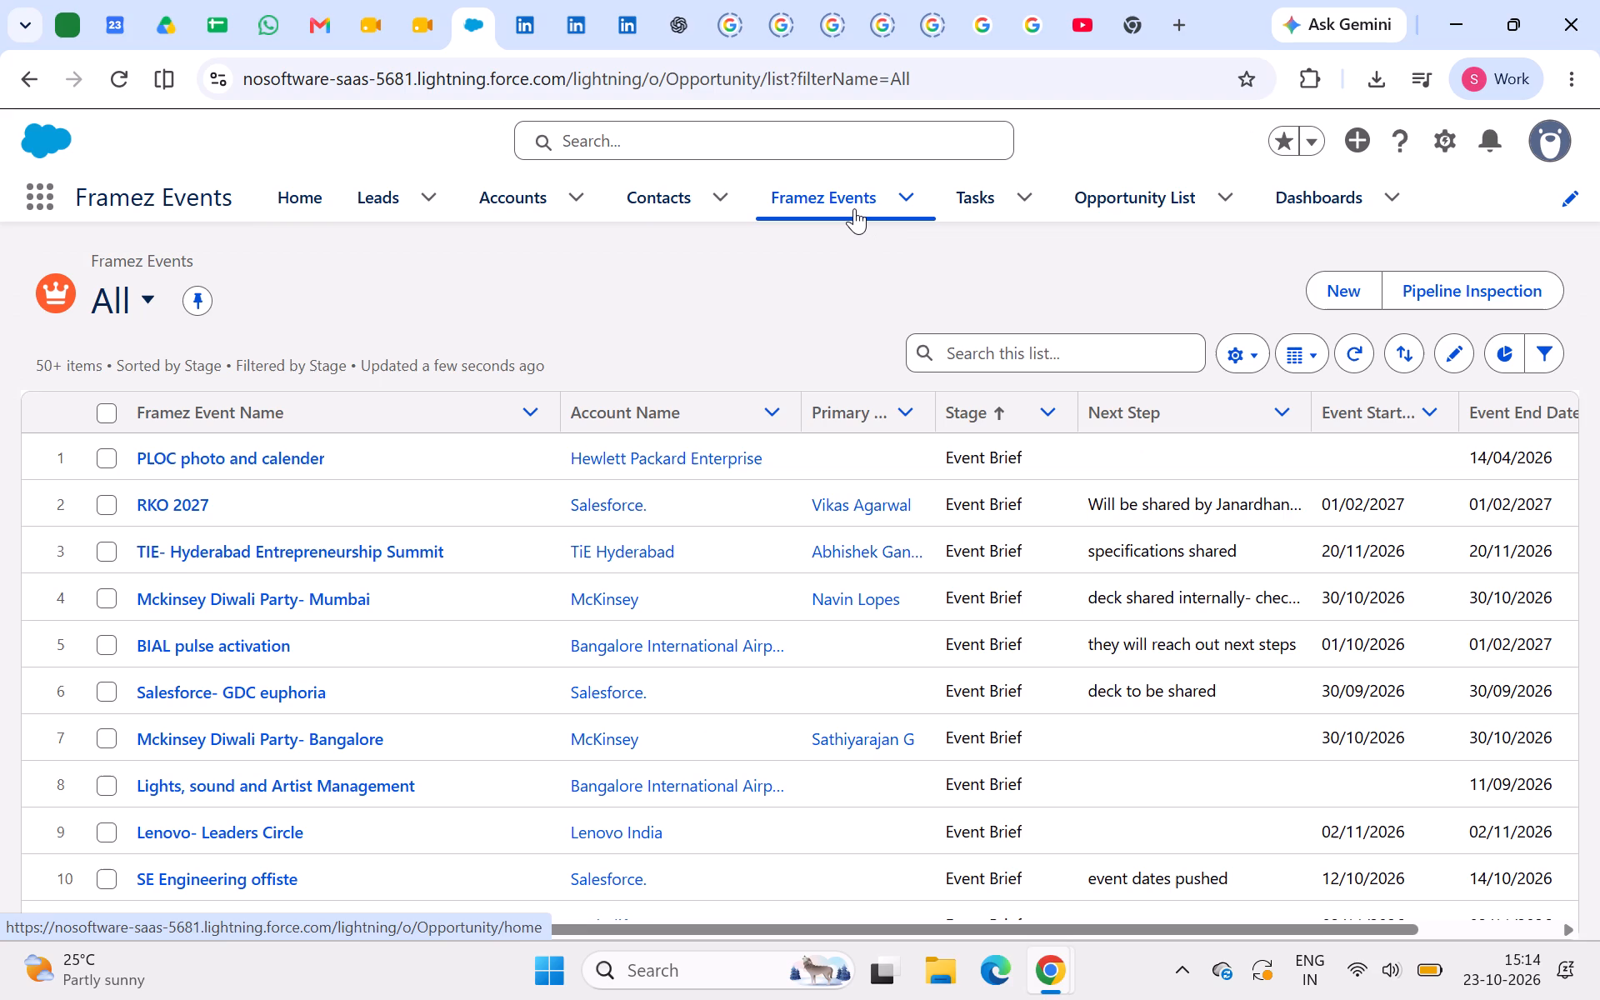
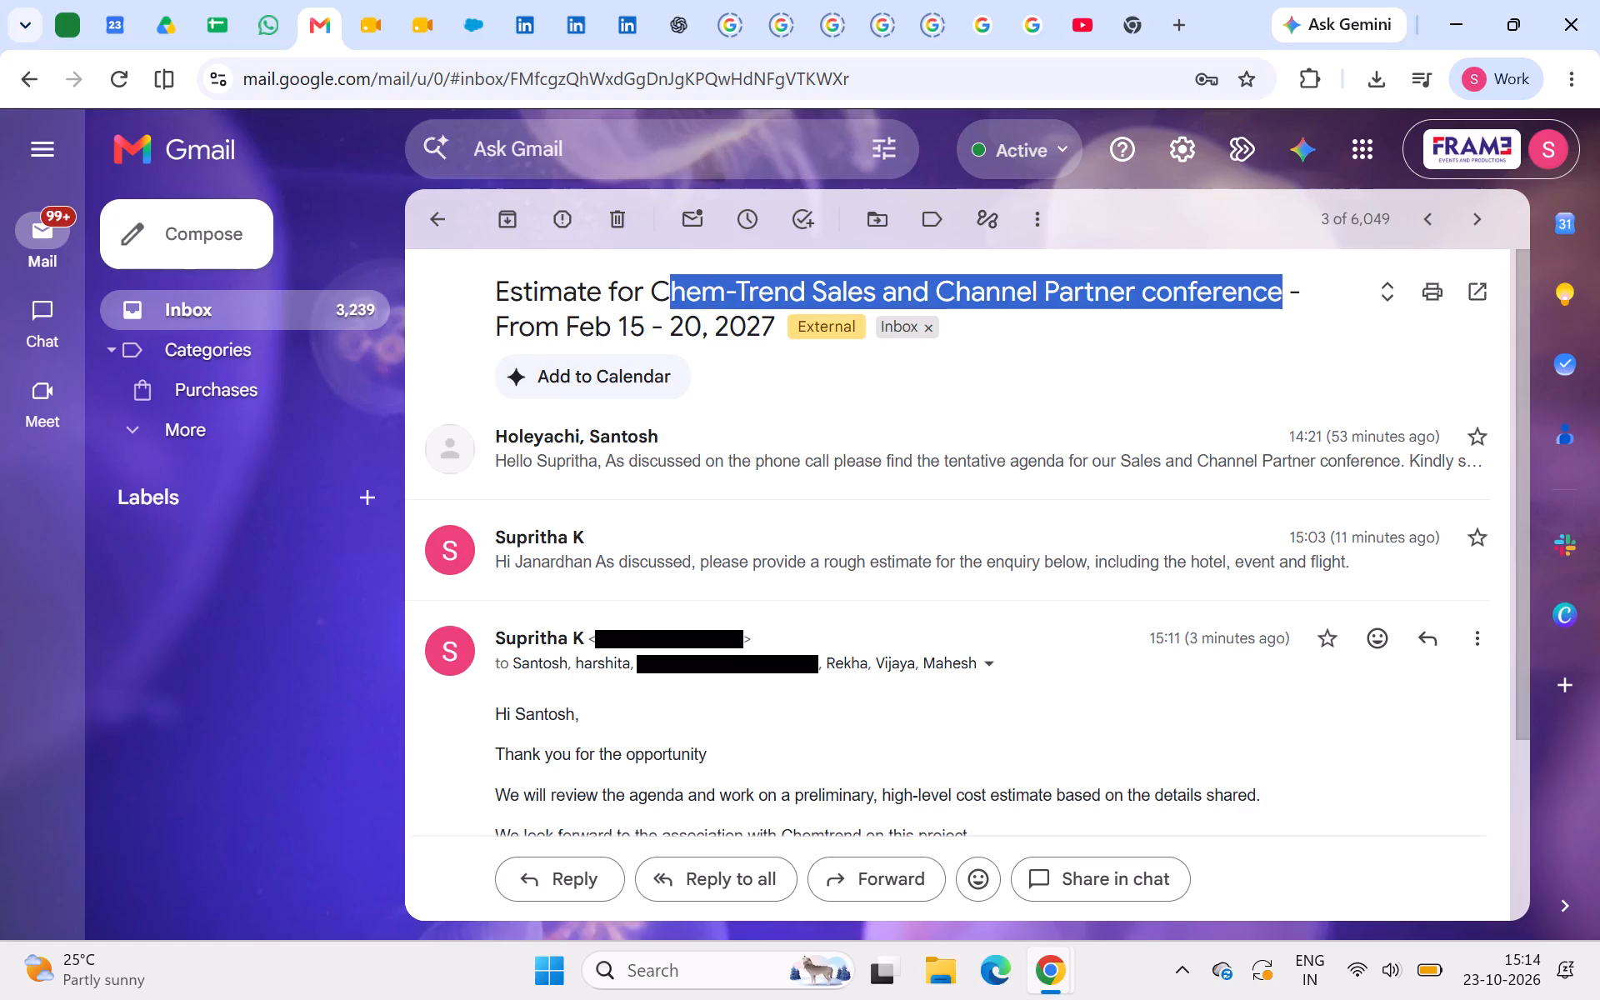
drag(664, 274, 653, 285)
key(ctrl+c)
click(461, 10)
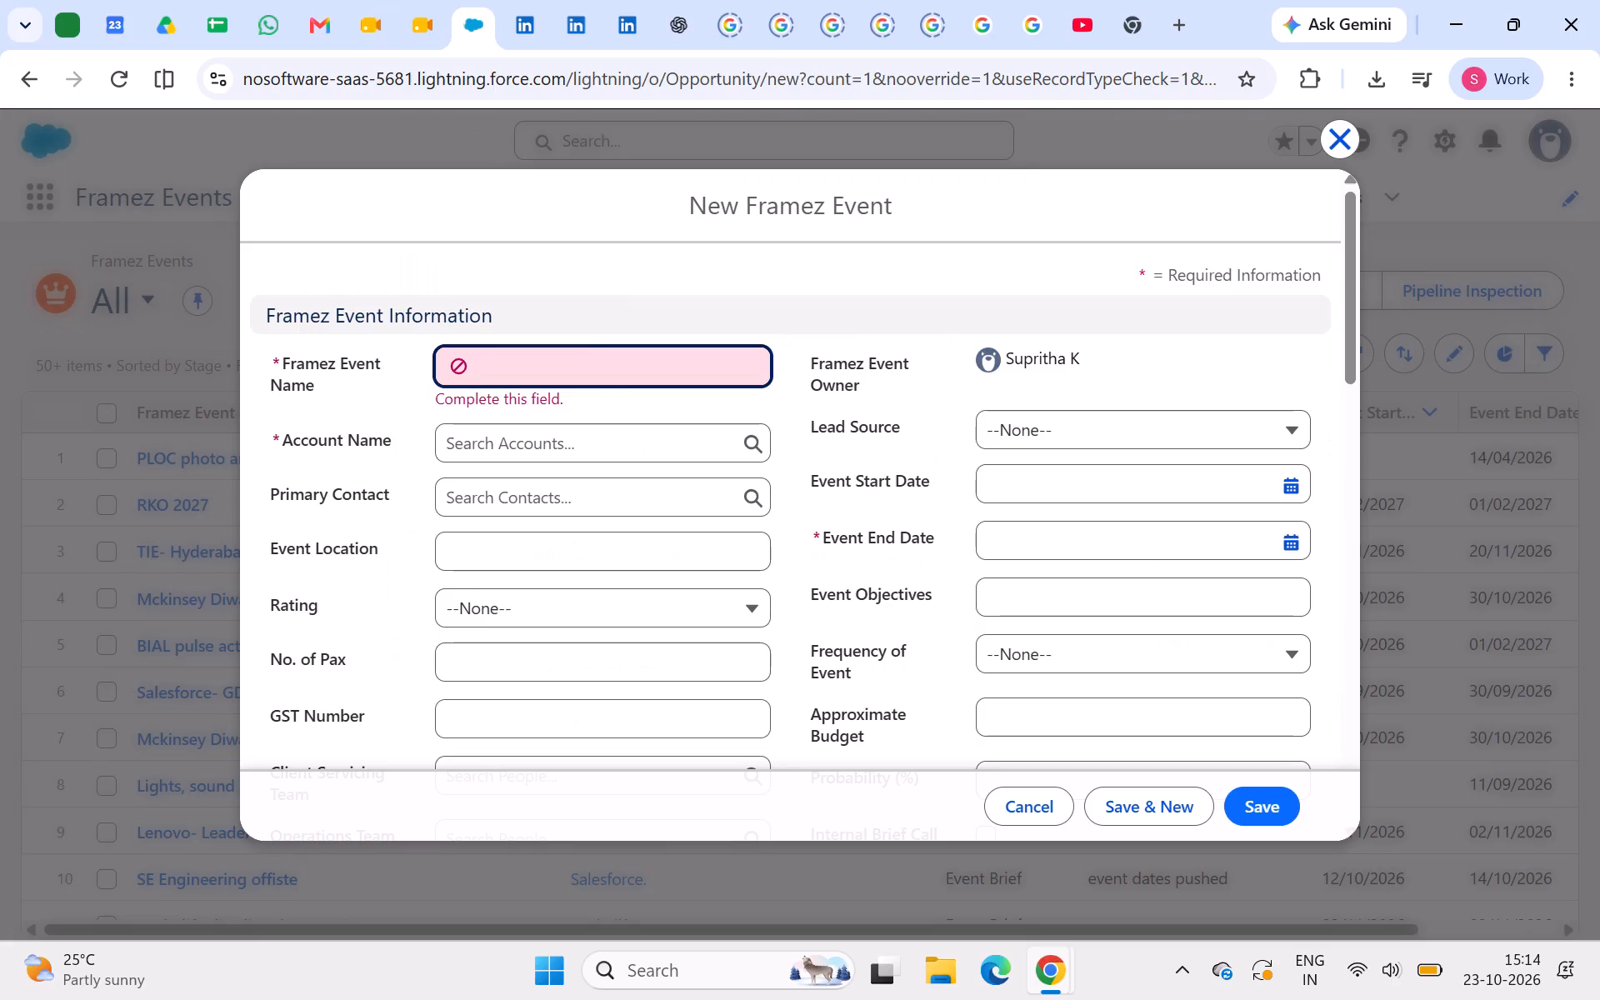
key(ctrl+v)
click(536, 442)
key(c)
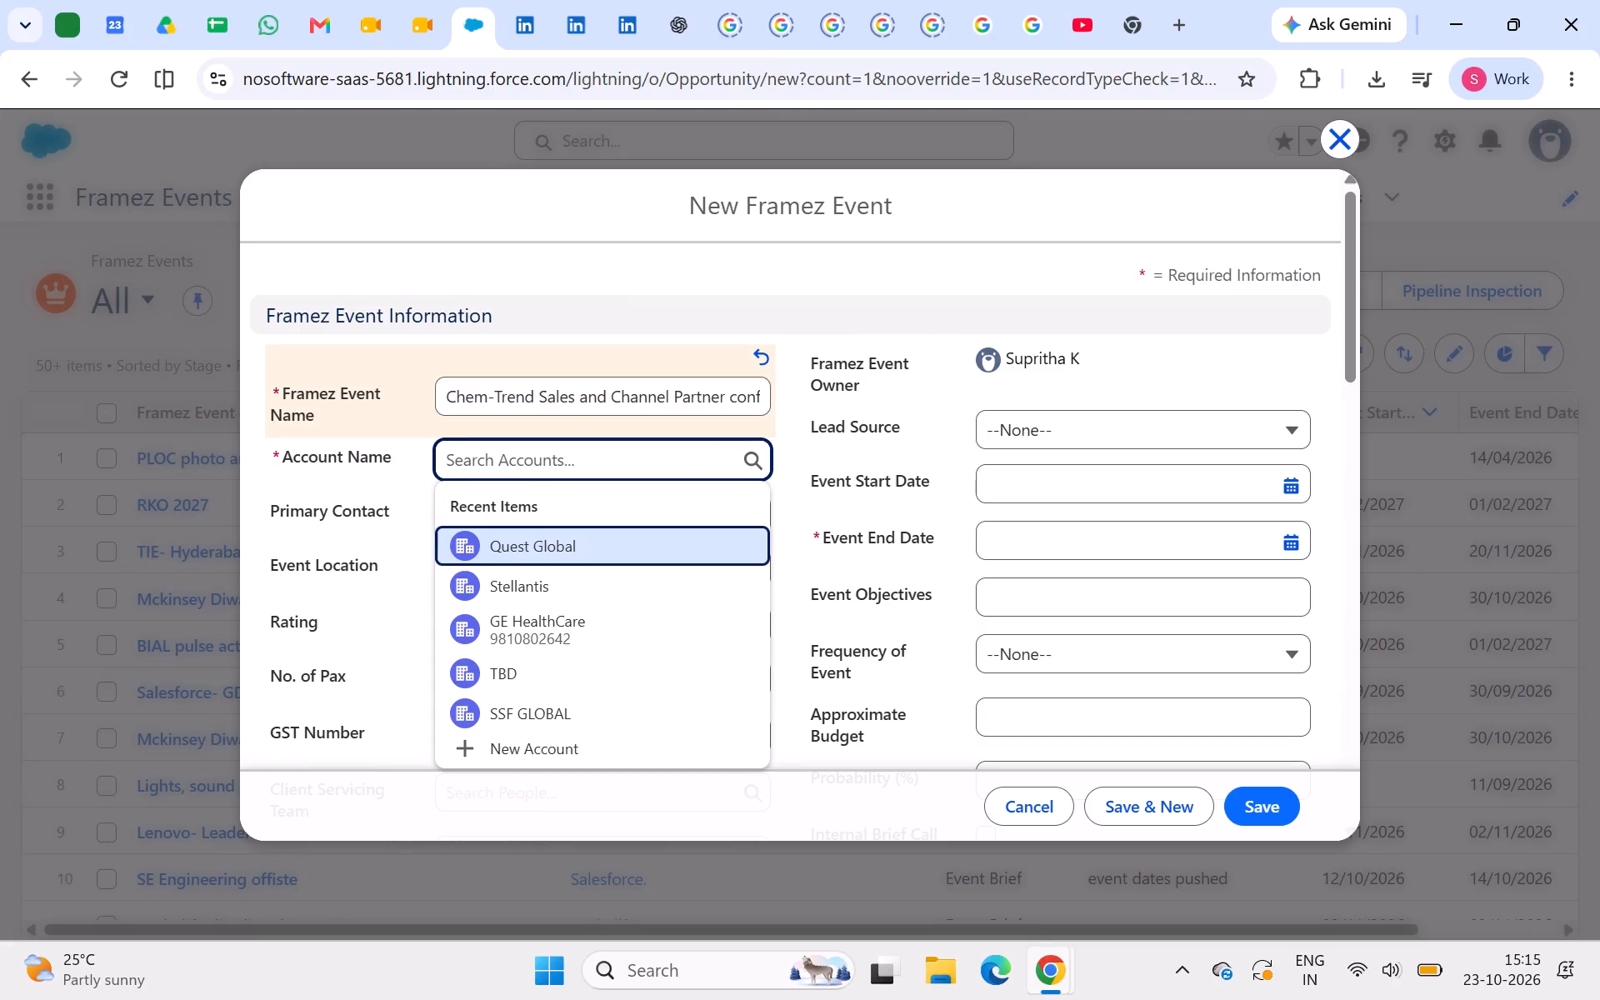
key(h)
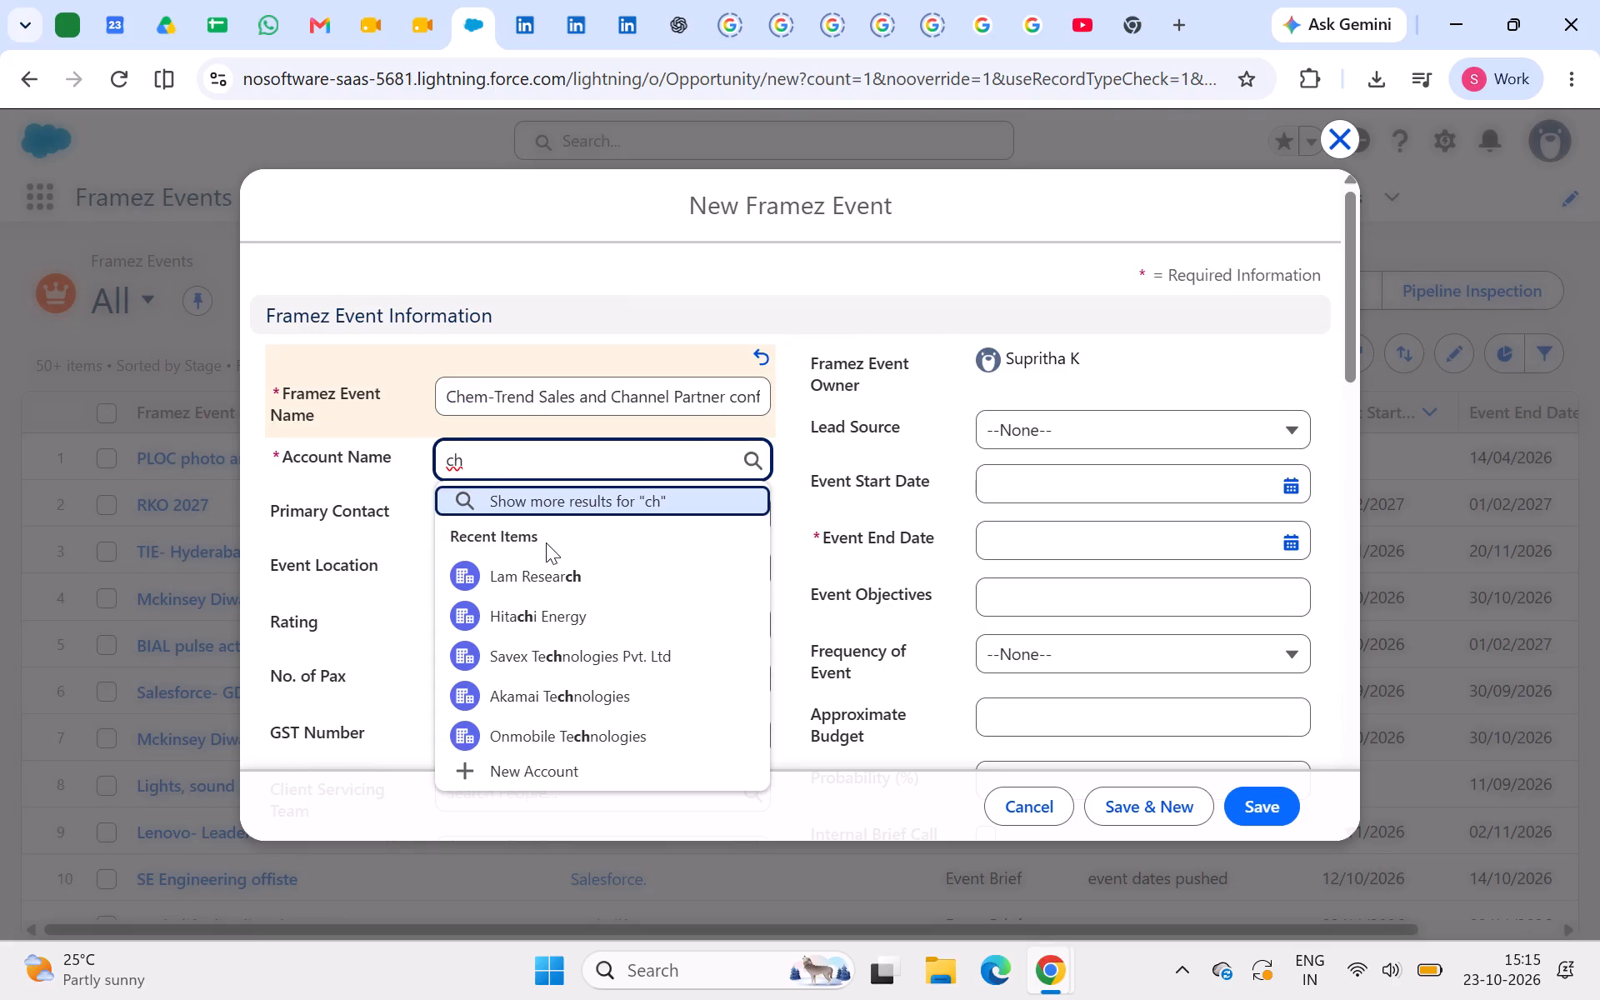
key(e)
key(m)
click(562, 565)
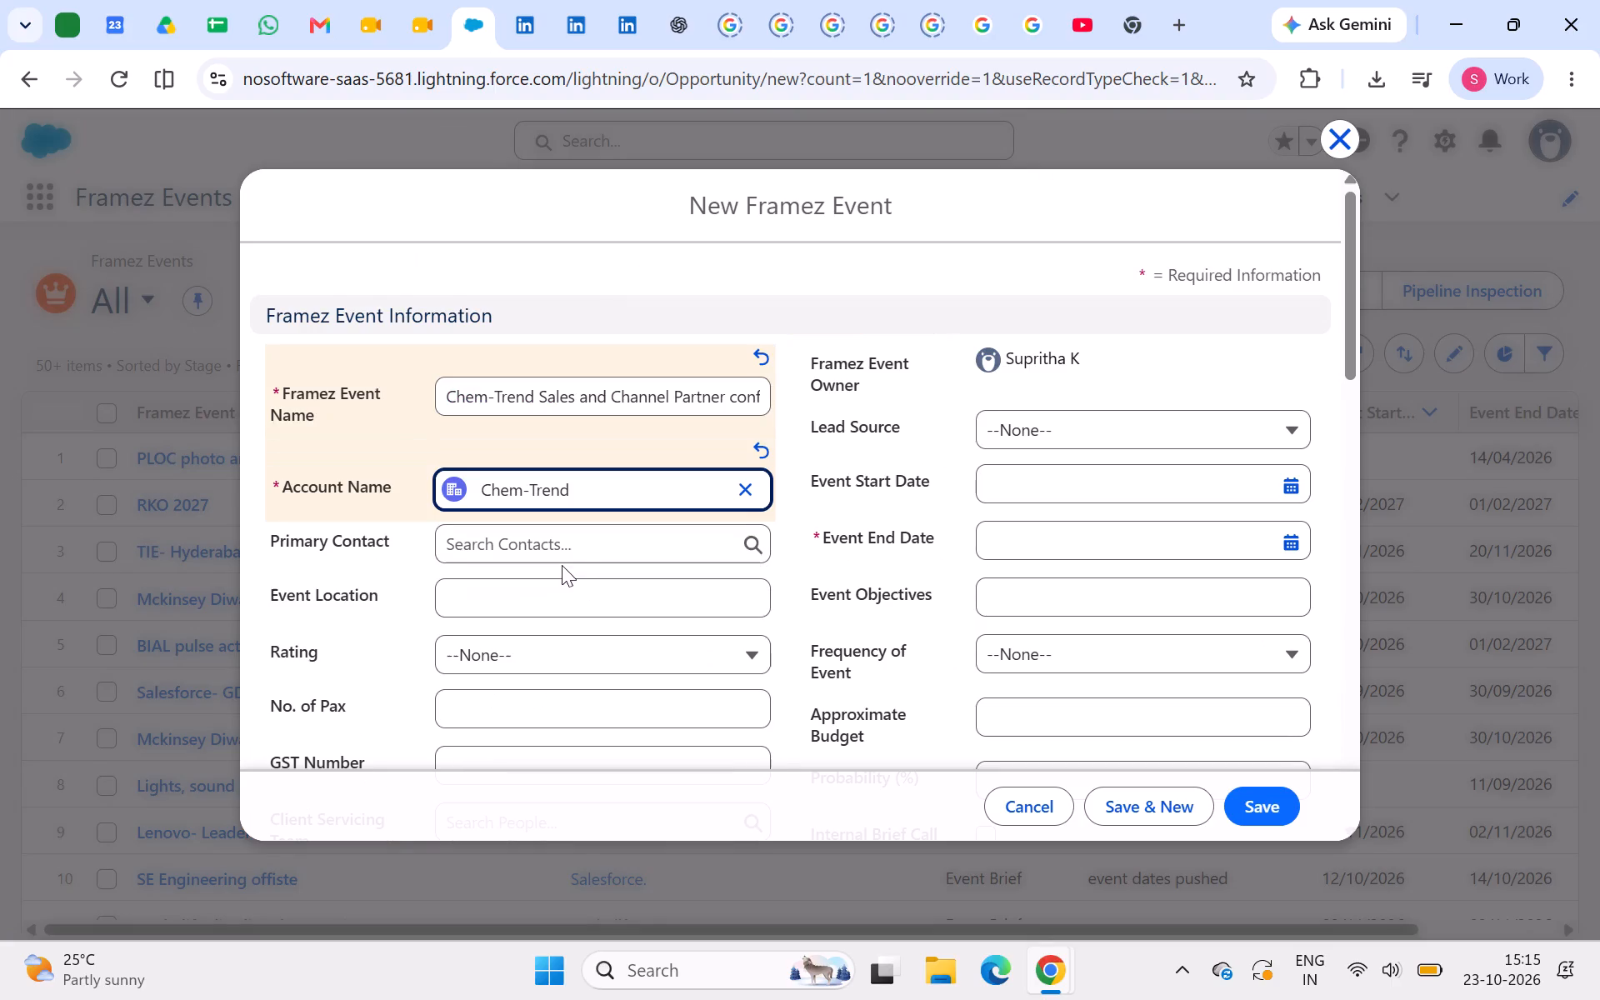
click(521, 542)
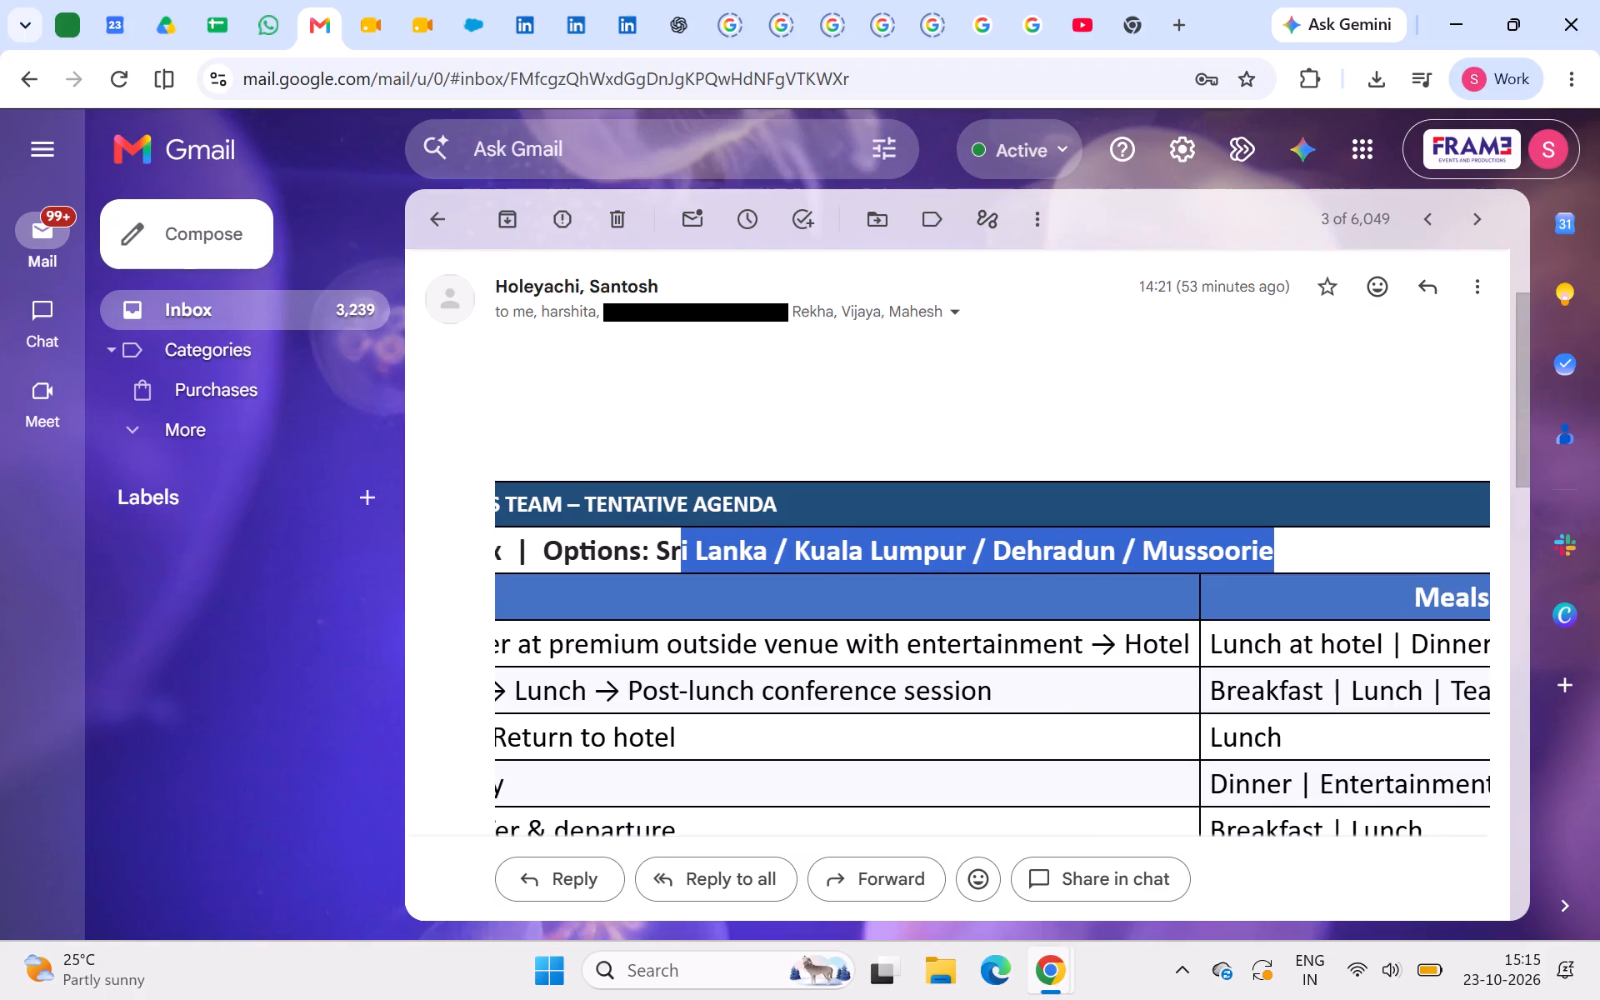
drag(667, 546, 658, 553)
key(ctrl+c)
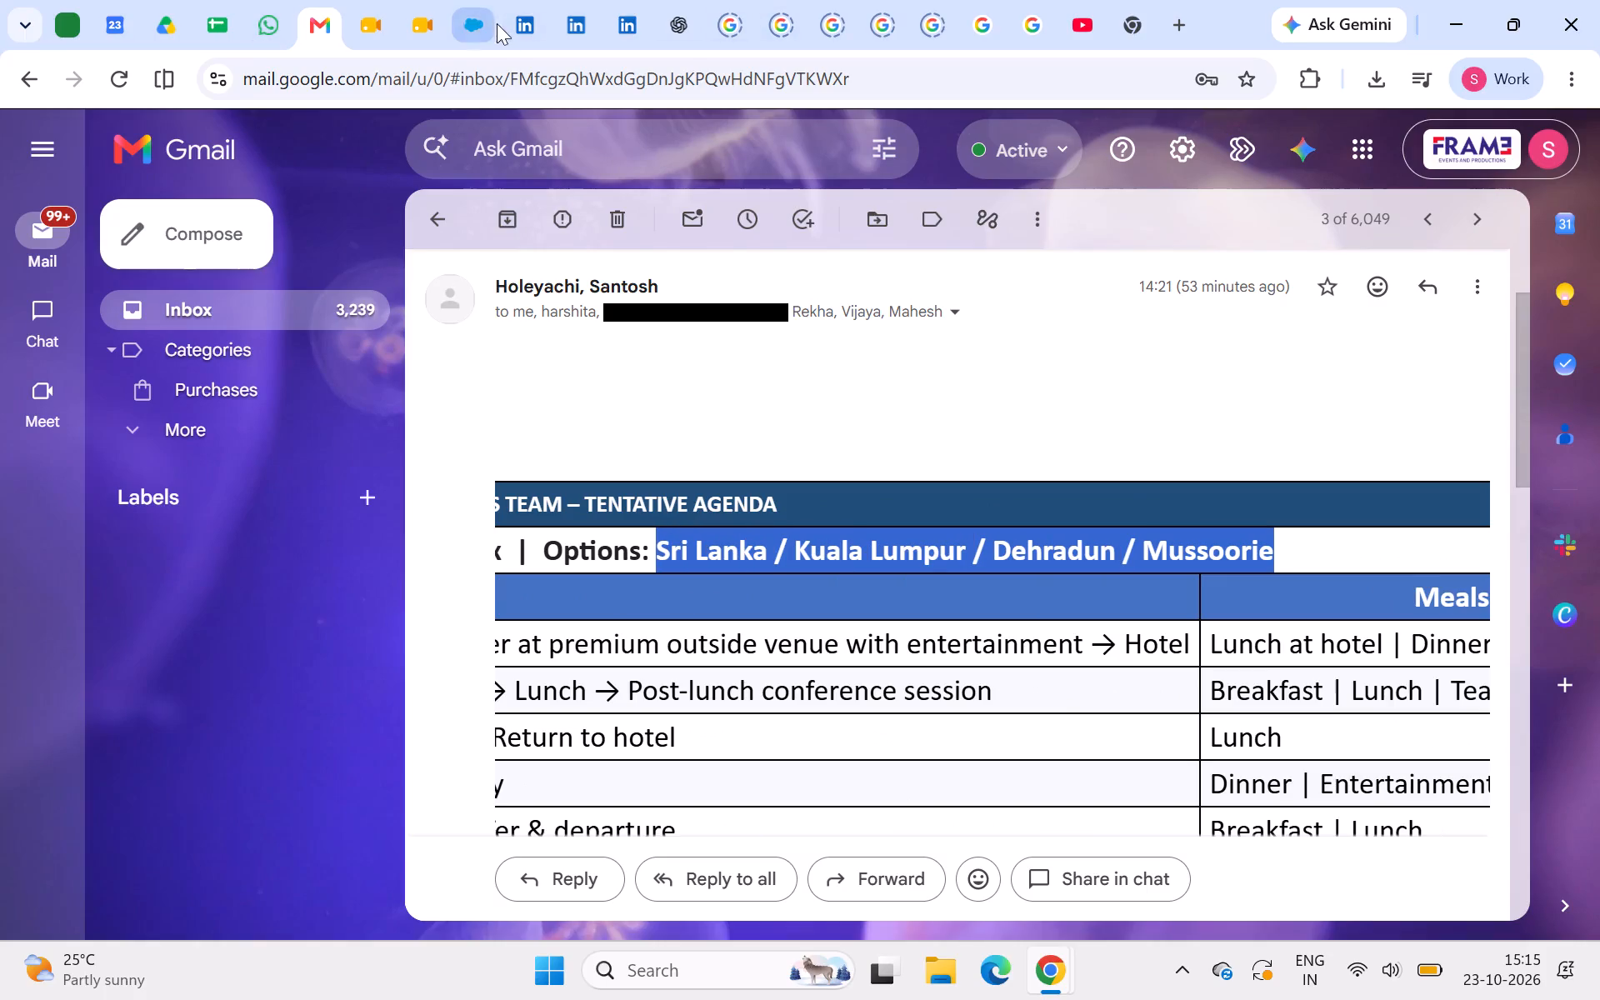
click(500, 26)
click(462, 18)
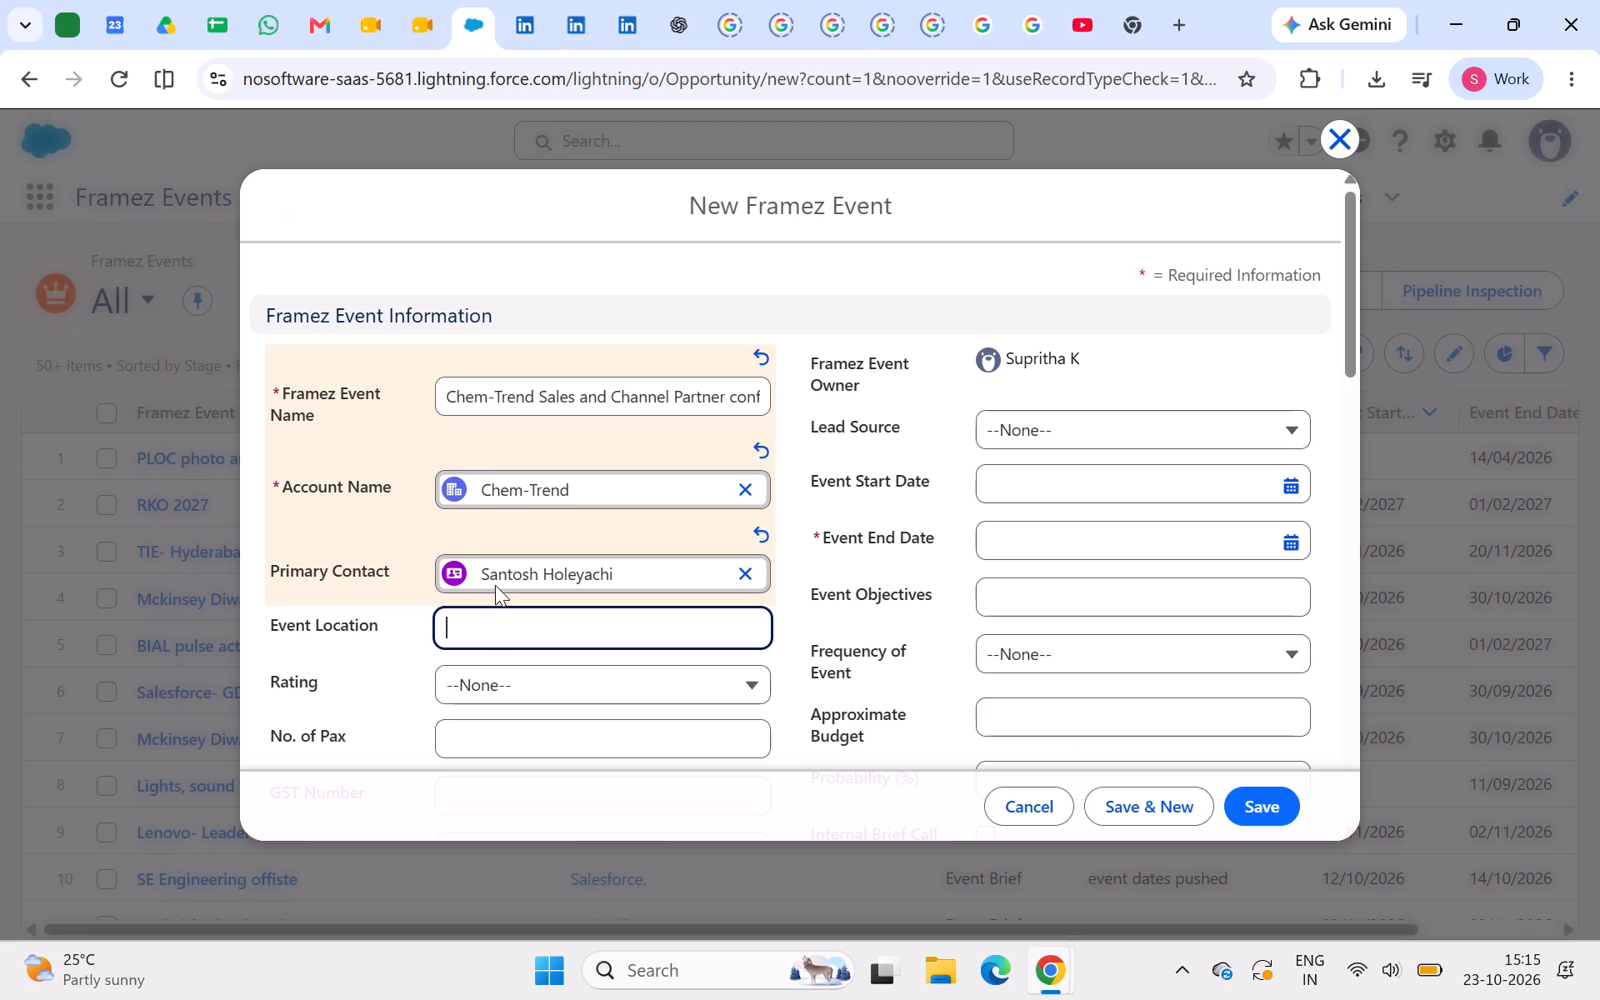
key(ctrl+v)
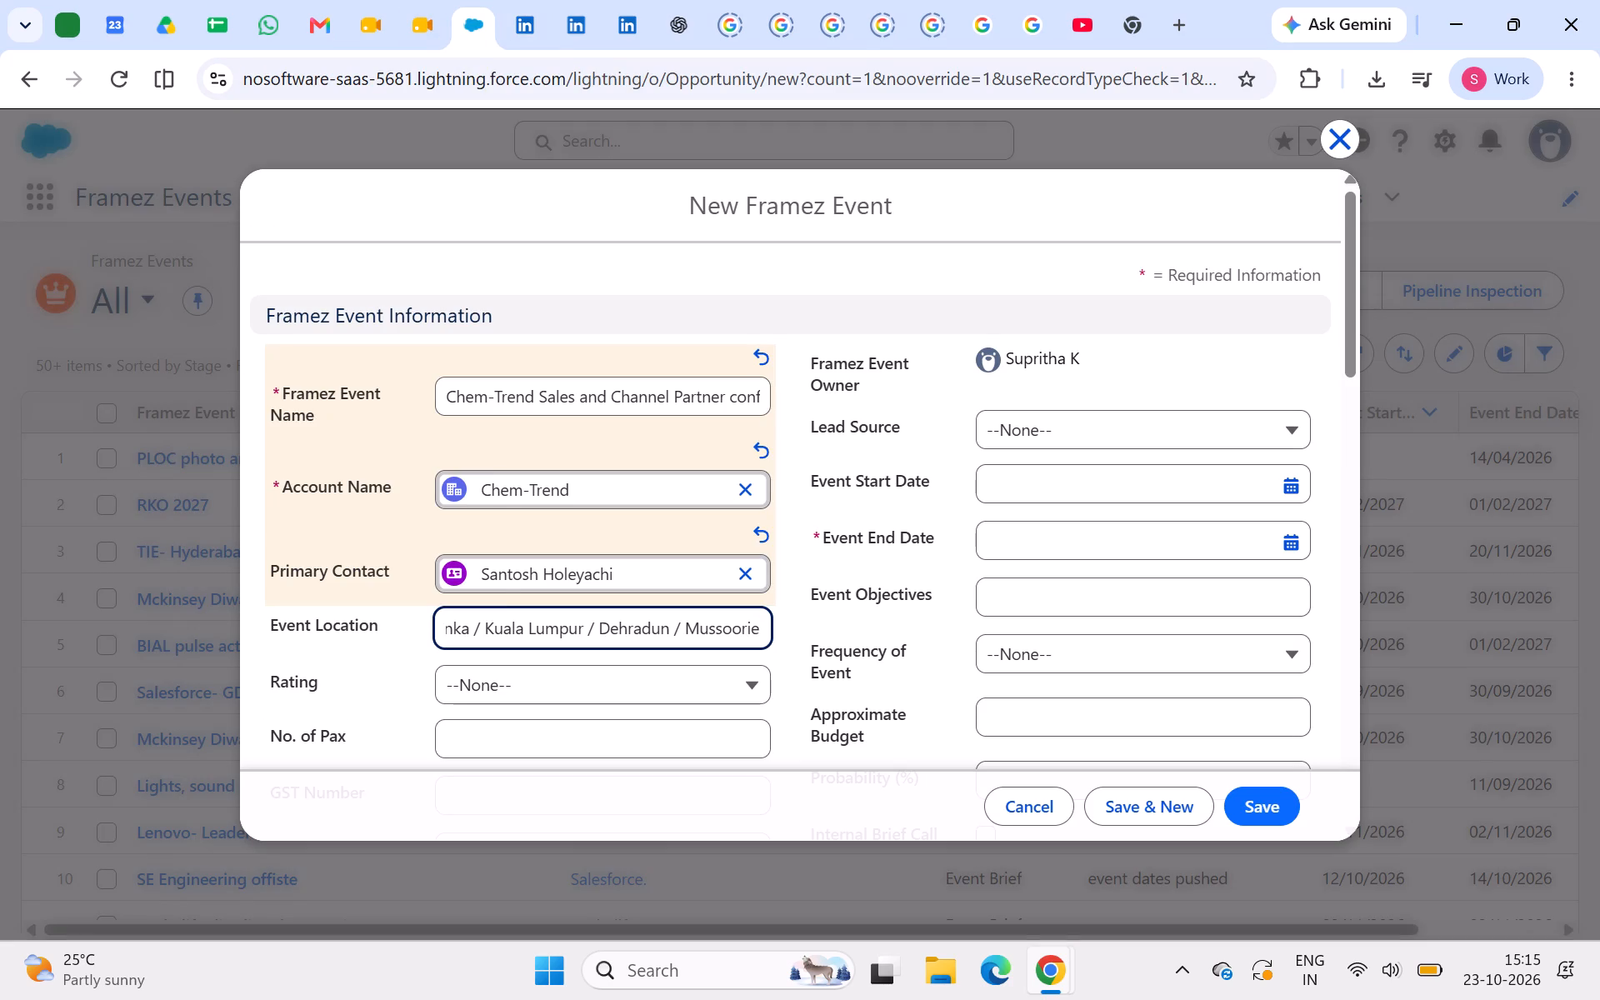
Set the event's No. of Pax to 75.
scroll(492, 627, down, 1)
scroll(622, 643, down, 2)
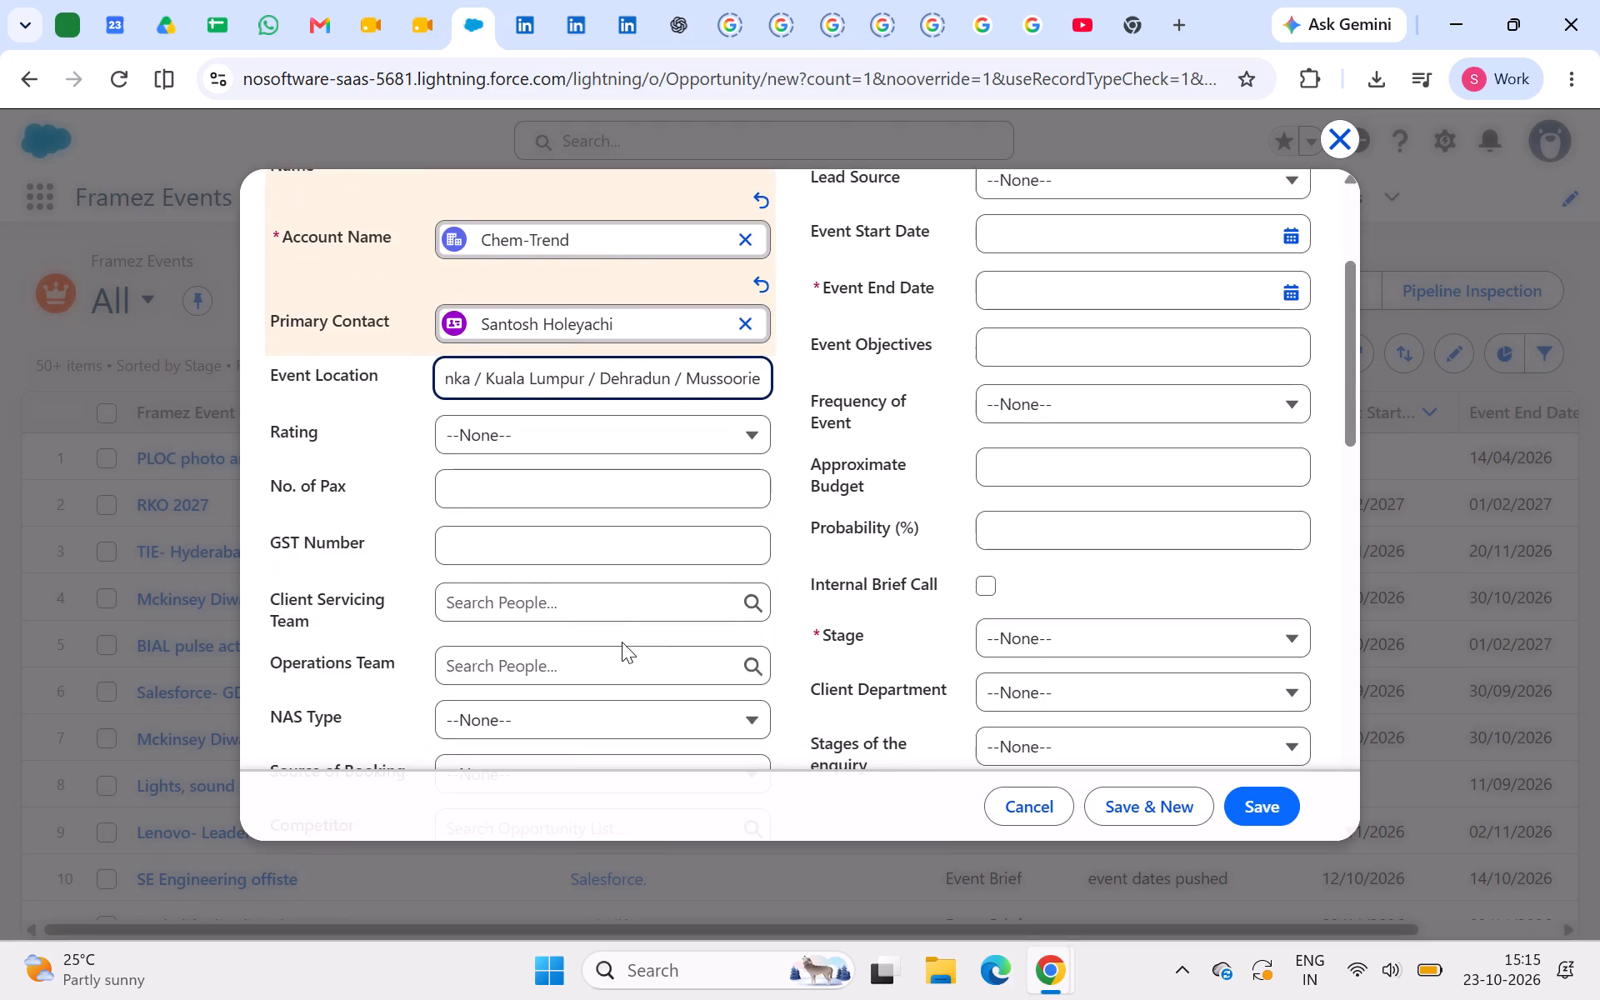
scroll(622, 642, down, 1)
click(569, 395)
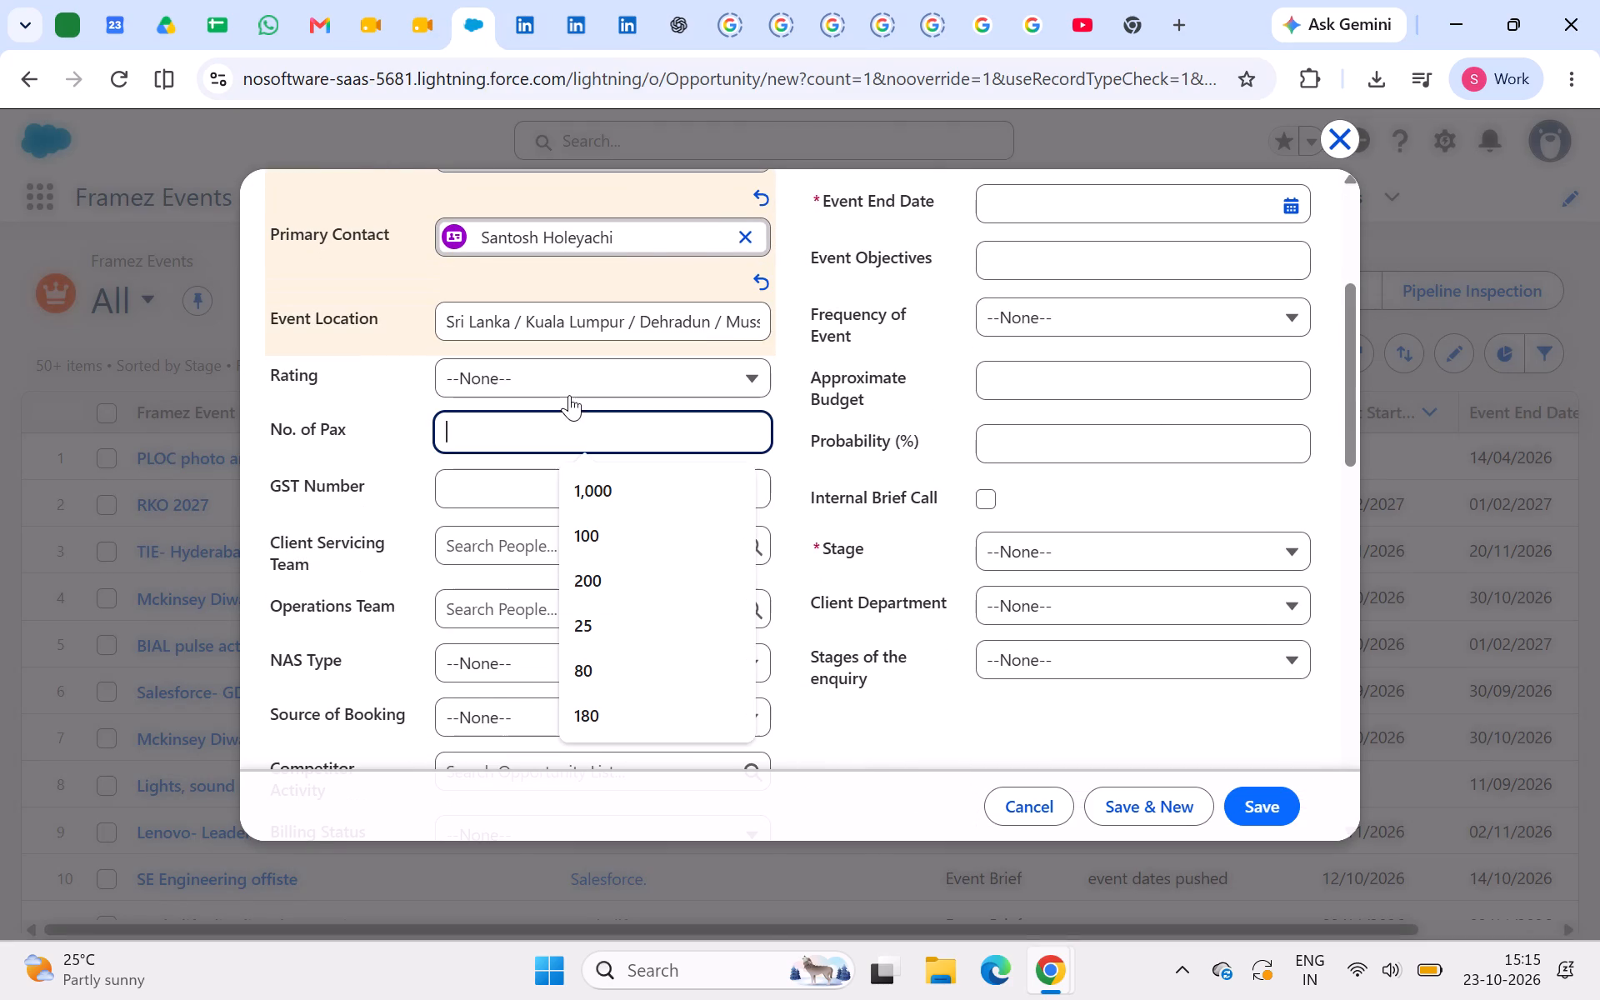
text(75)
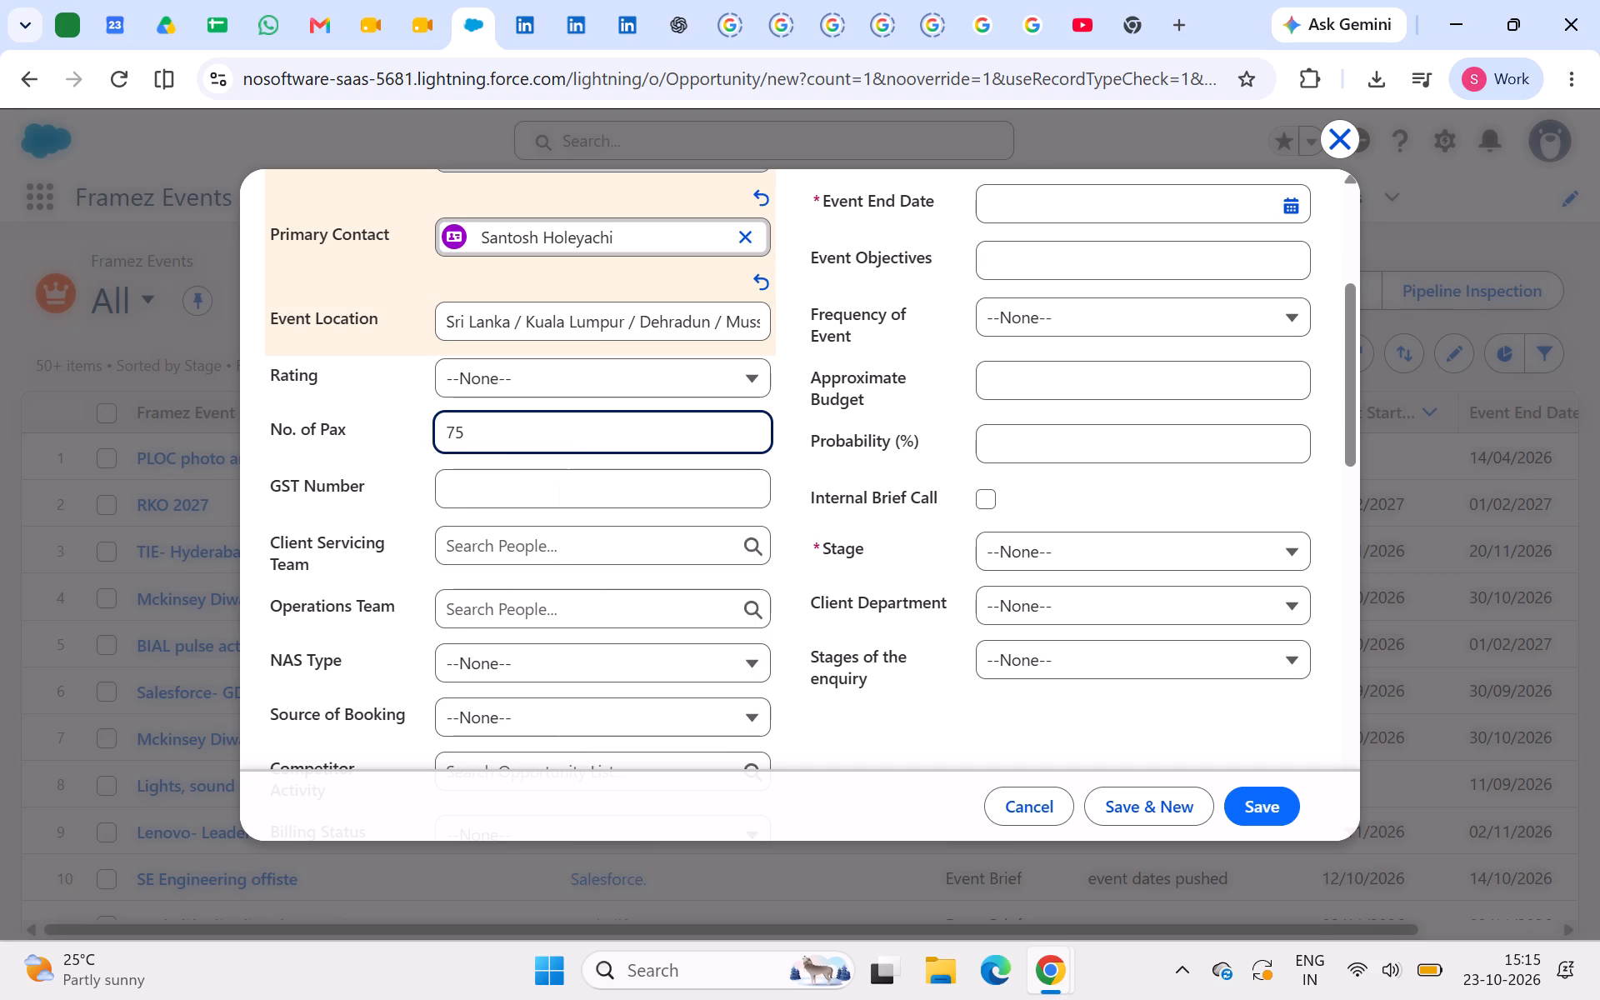
Assign the Operations Team by searching people for "jan" and choosing the colleague asked for the estimate.
click(537, 608)
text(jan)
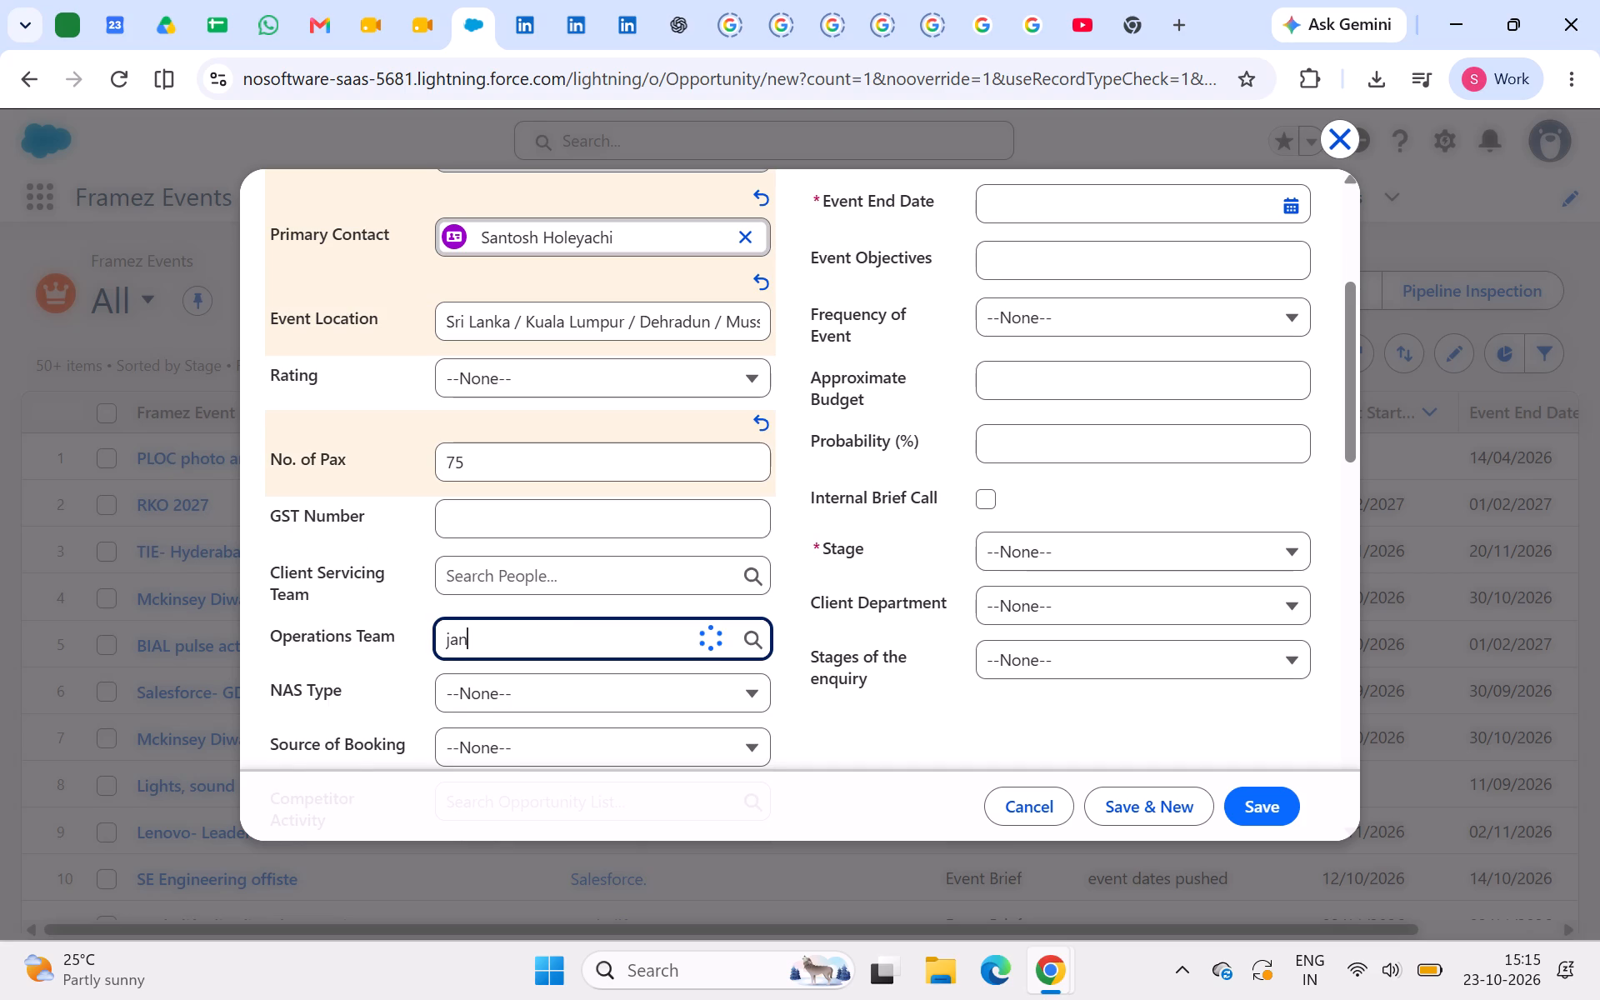
click(494, 736)
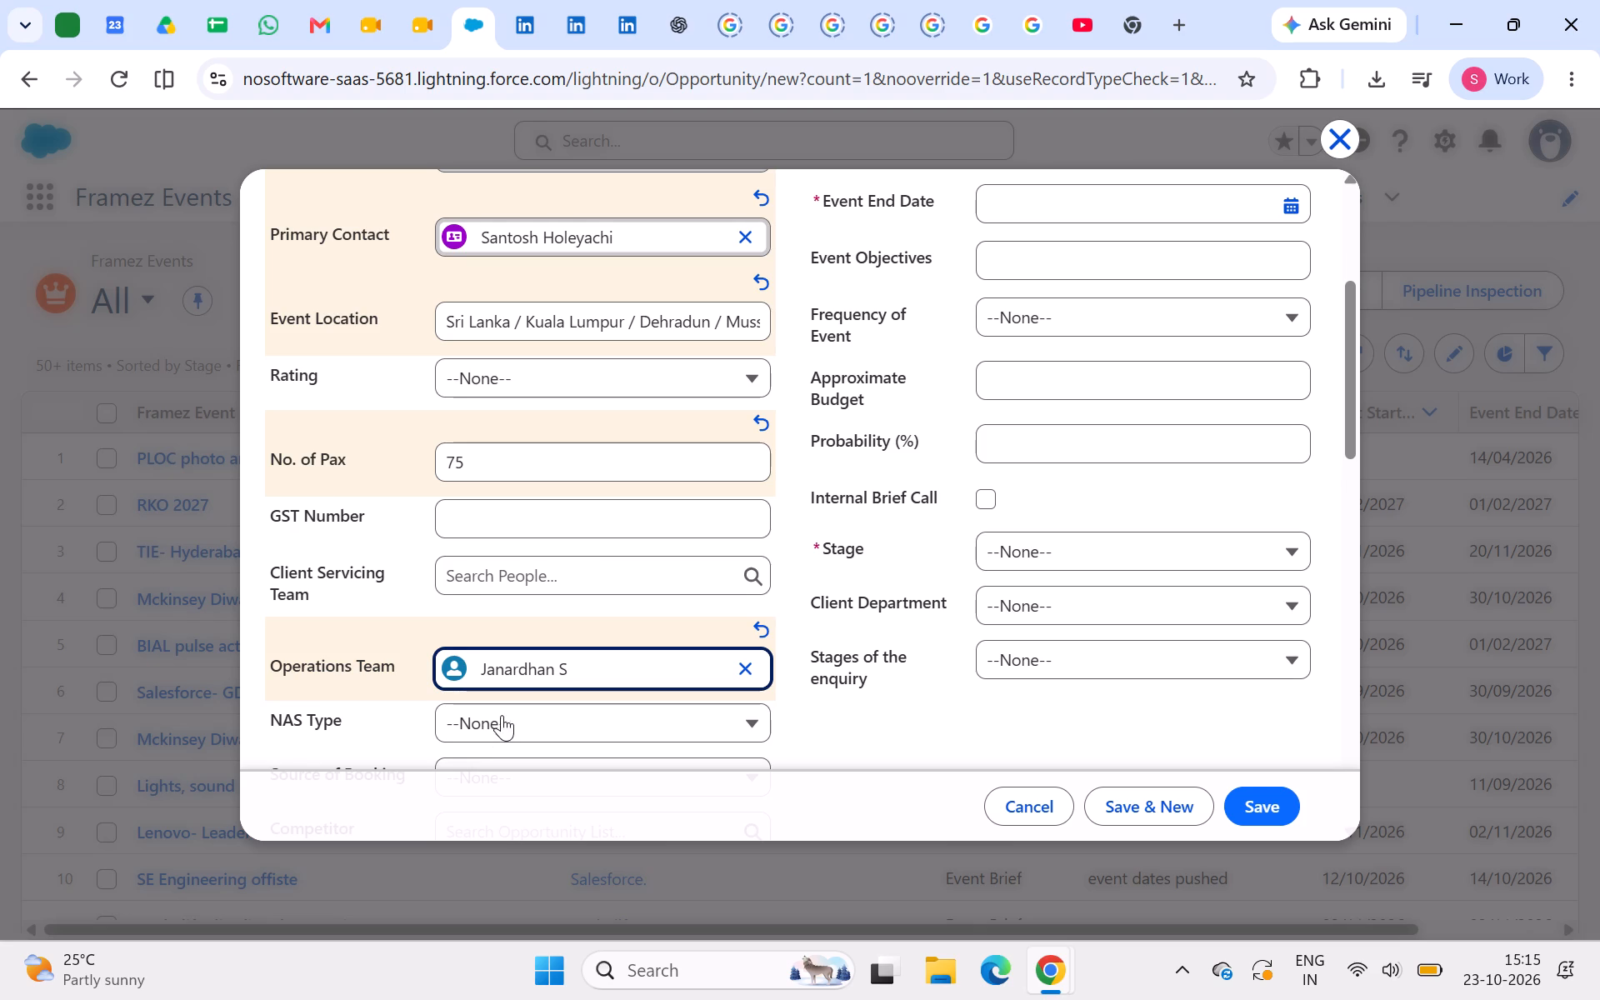
Set the new event's NAS Type to Residential and its Source of Booking to Existing client.
scroll(502, 715, down, 2)
click(521, 476)
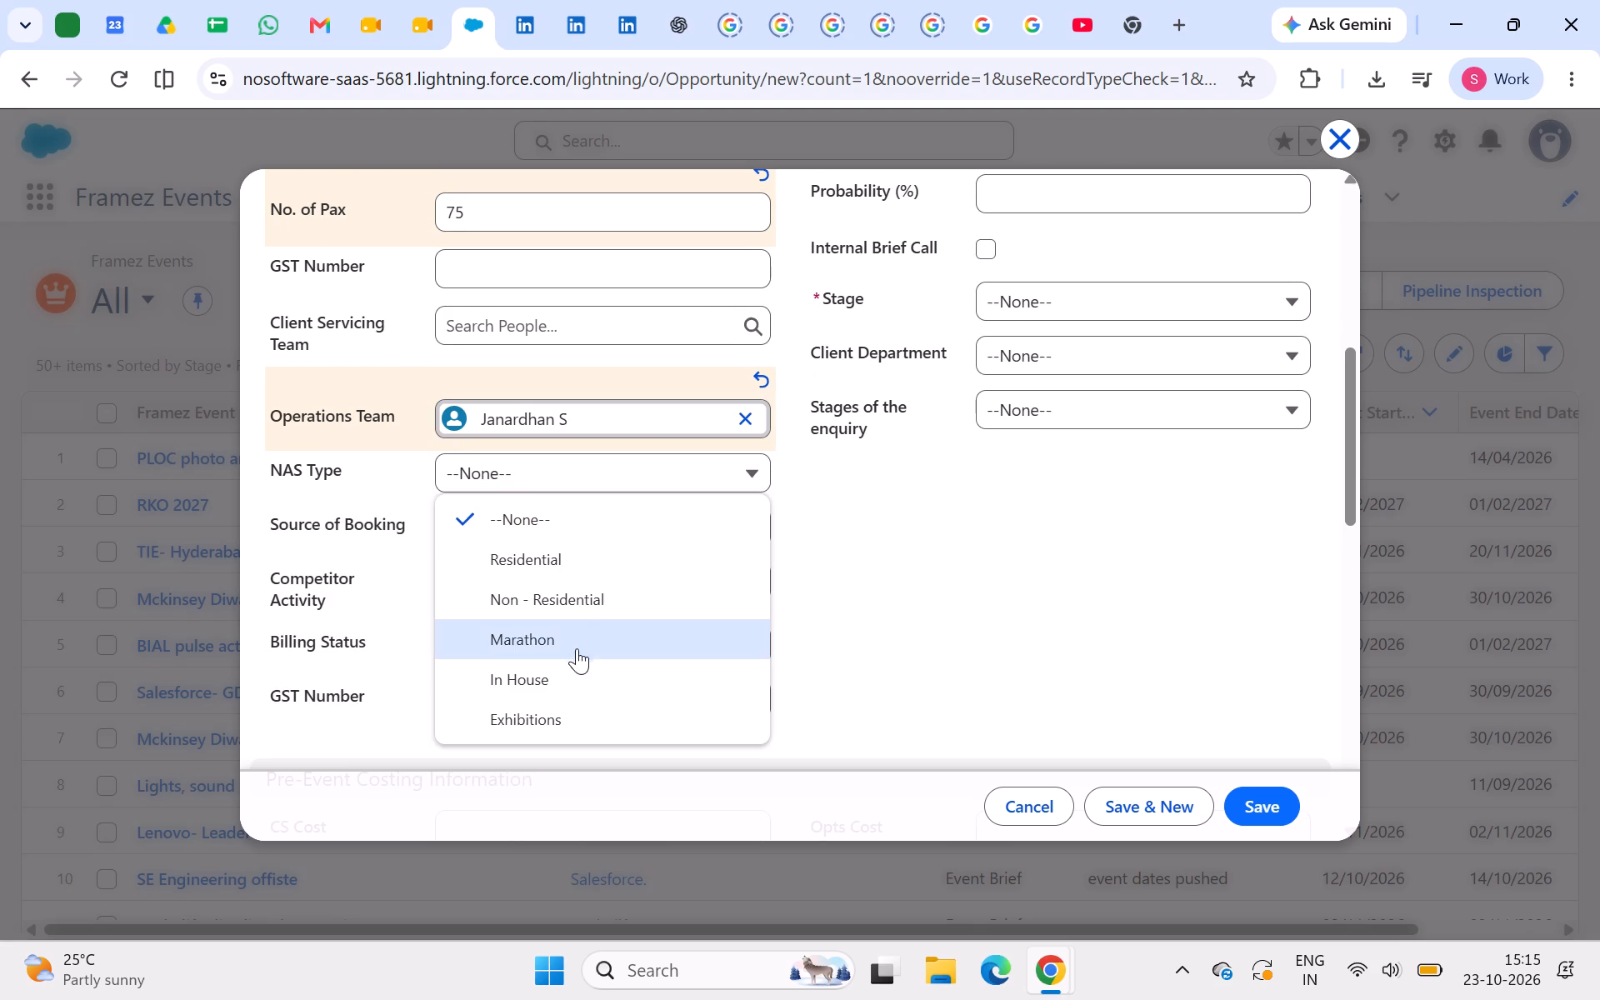
click(575, 570)
click(575, 576)
click(577, 562)
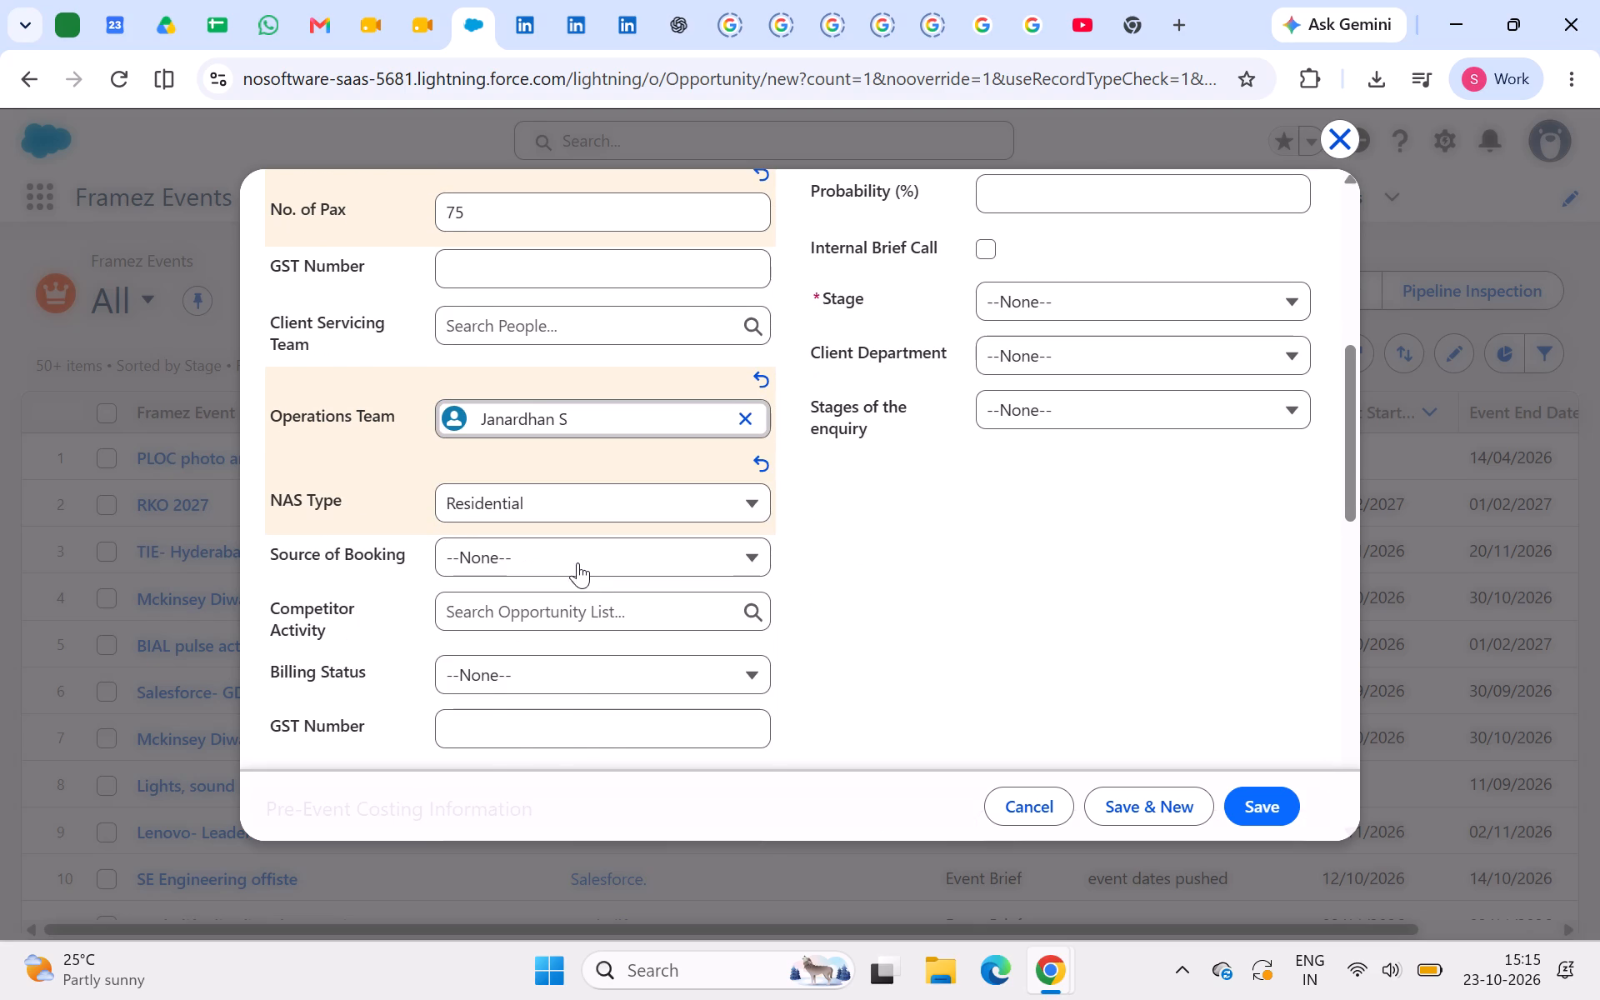
click(557, 694)
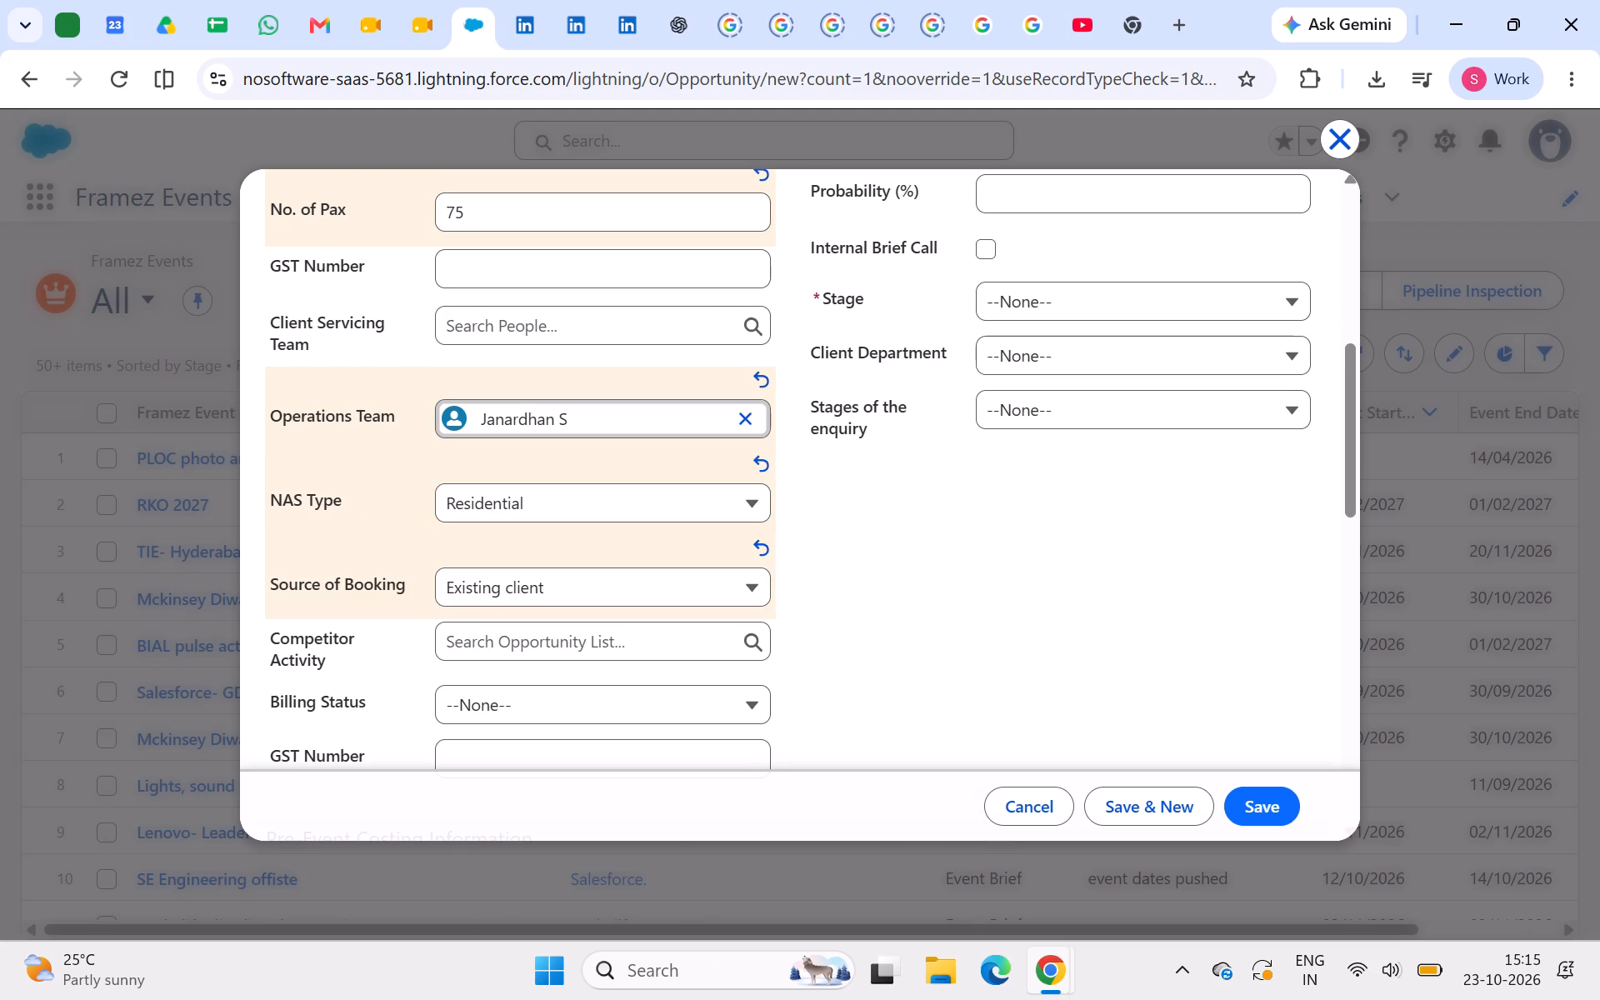
Set the new event's Lead Source to Partner.
scroll(563, 640, down, 3)
scroll(563, 641, up, 1)
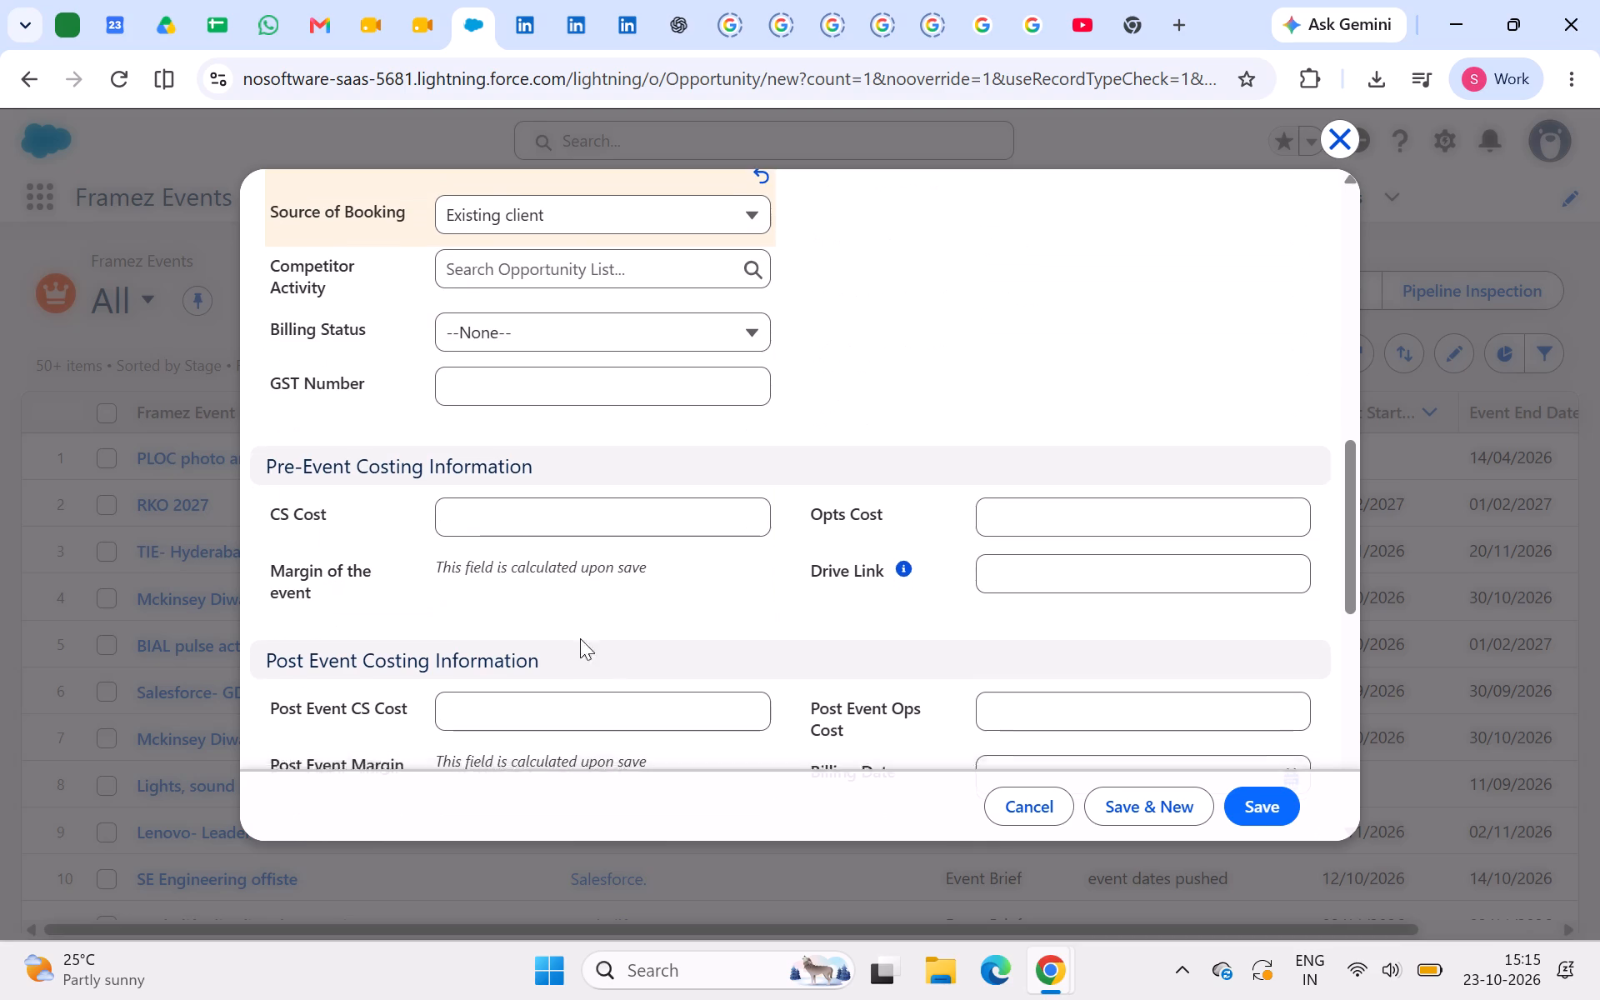
scroll(952, 457, up, 4)
scroll(952, 457, down, 1)
scroll(952, 457, up, 3)
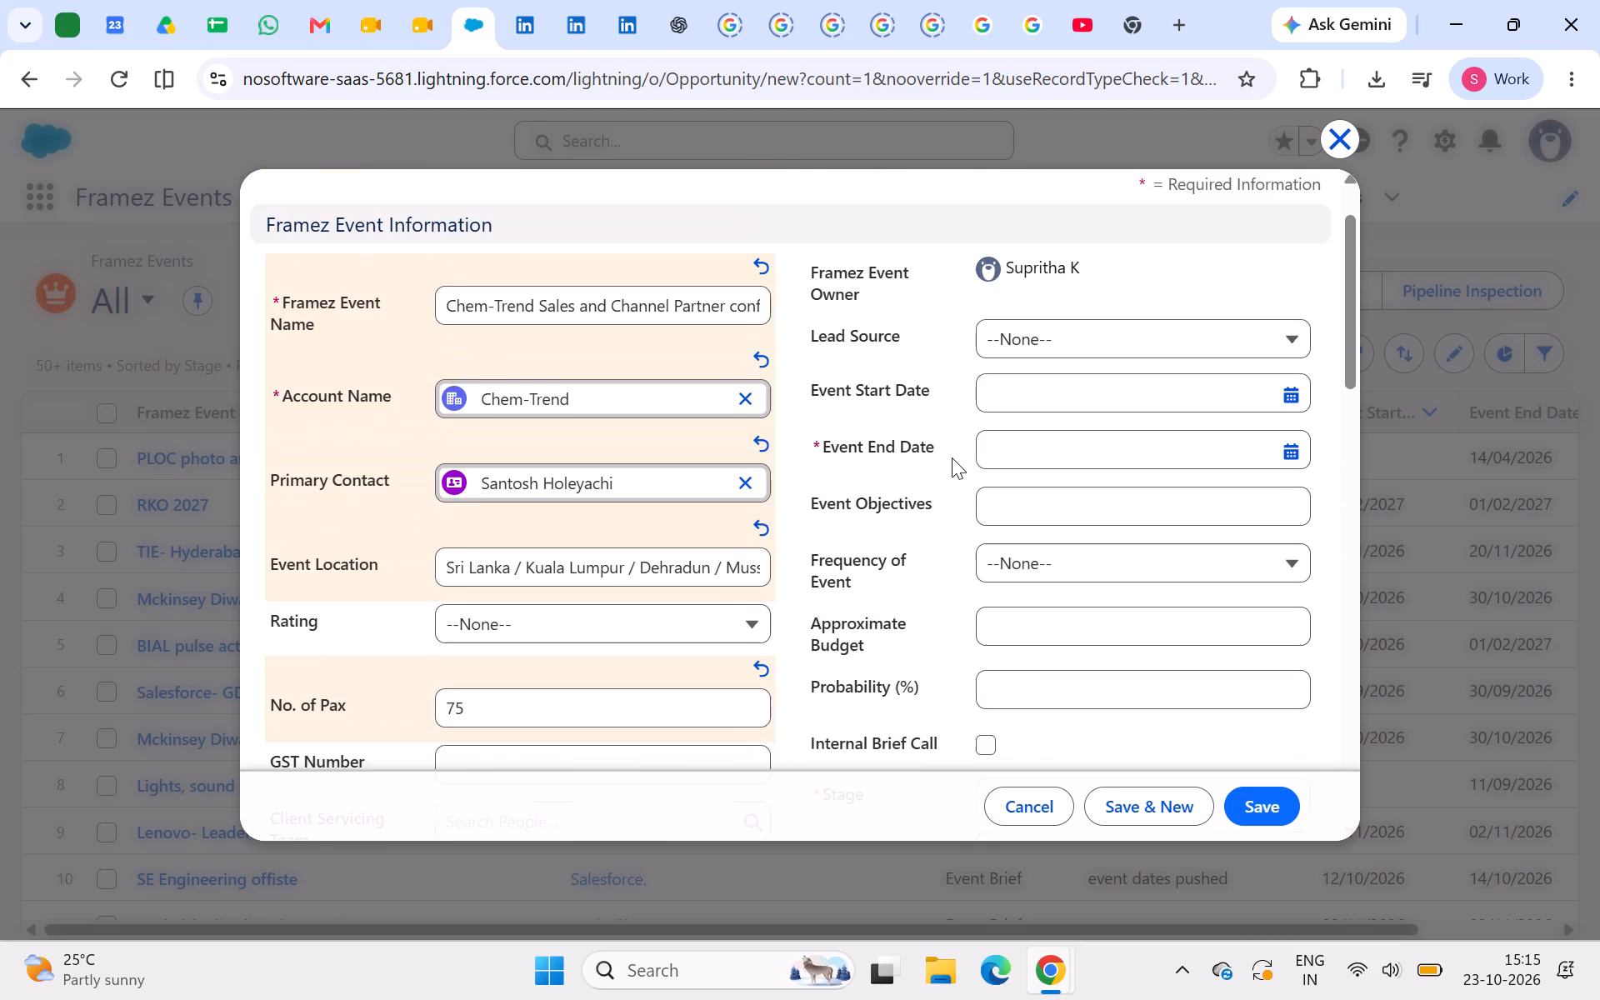
scroll(952, 457, down, 1)
scroll(952, 457, up, 1)
click(1046, 331)
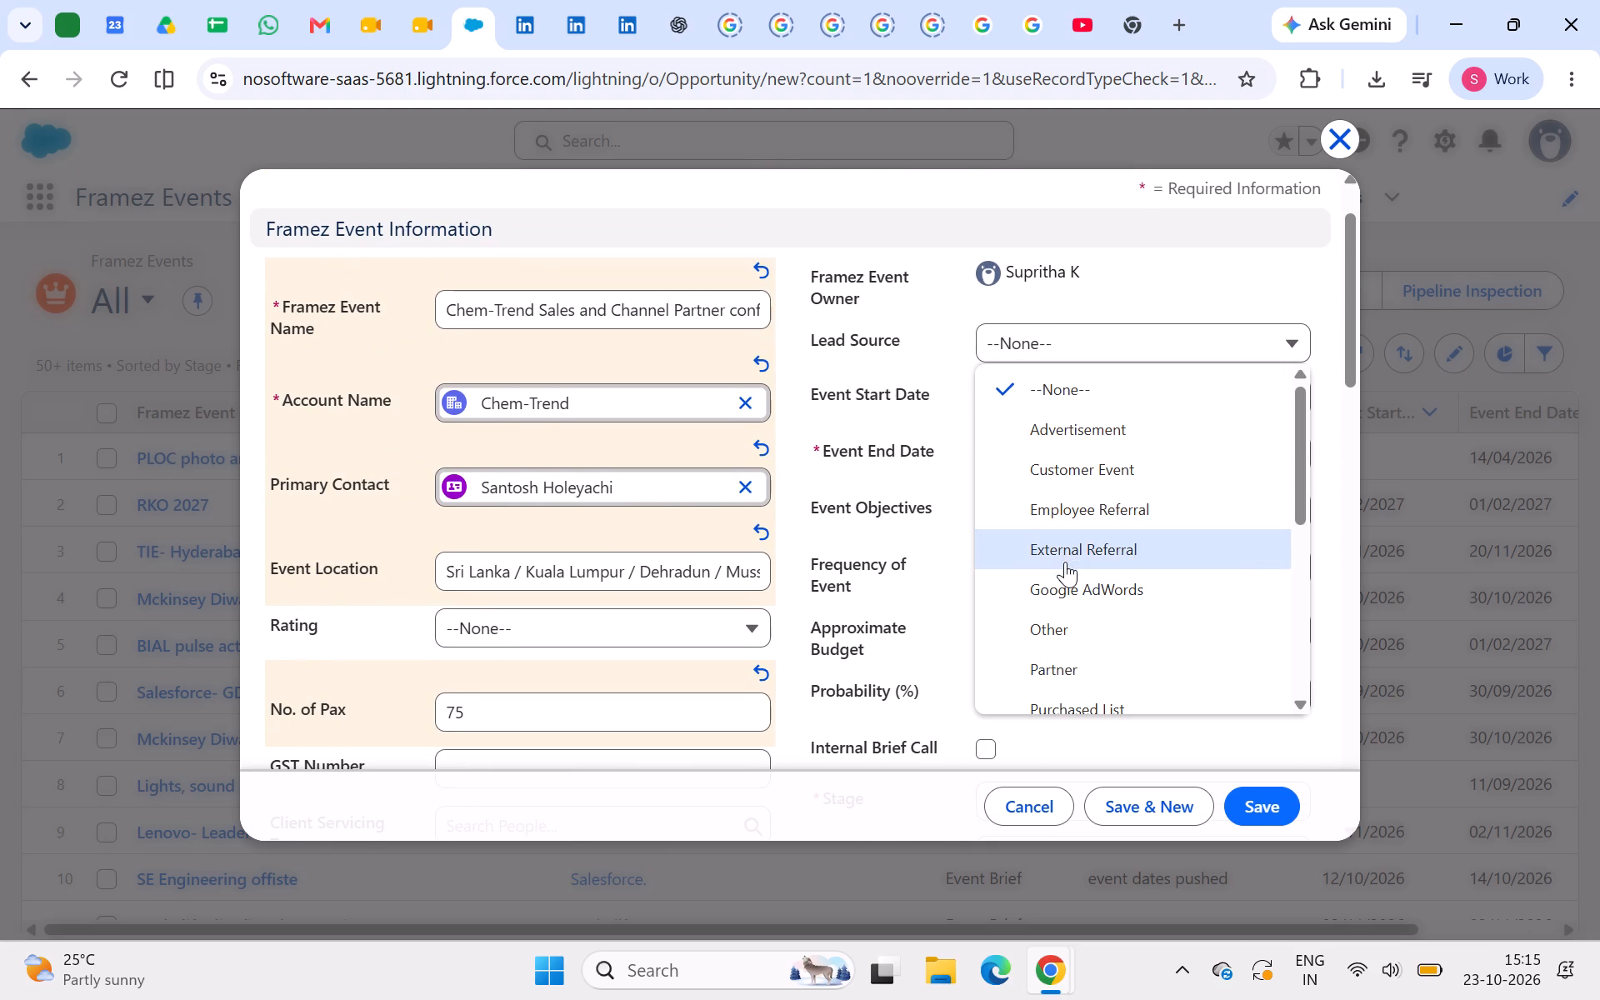
drag(1069, 667, 1077, 683)
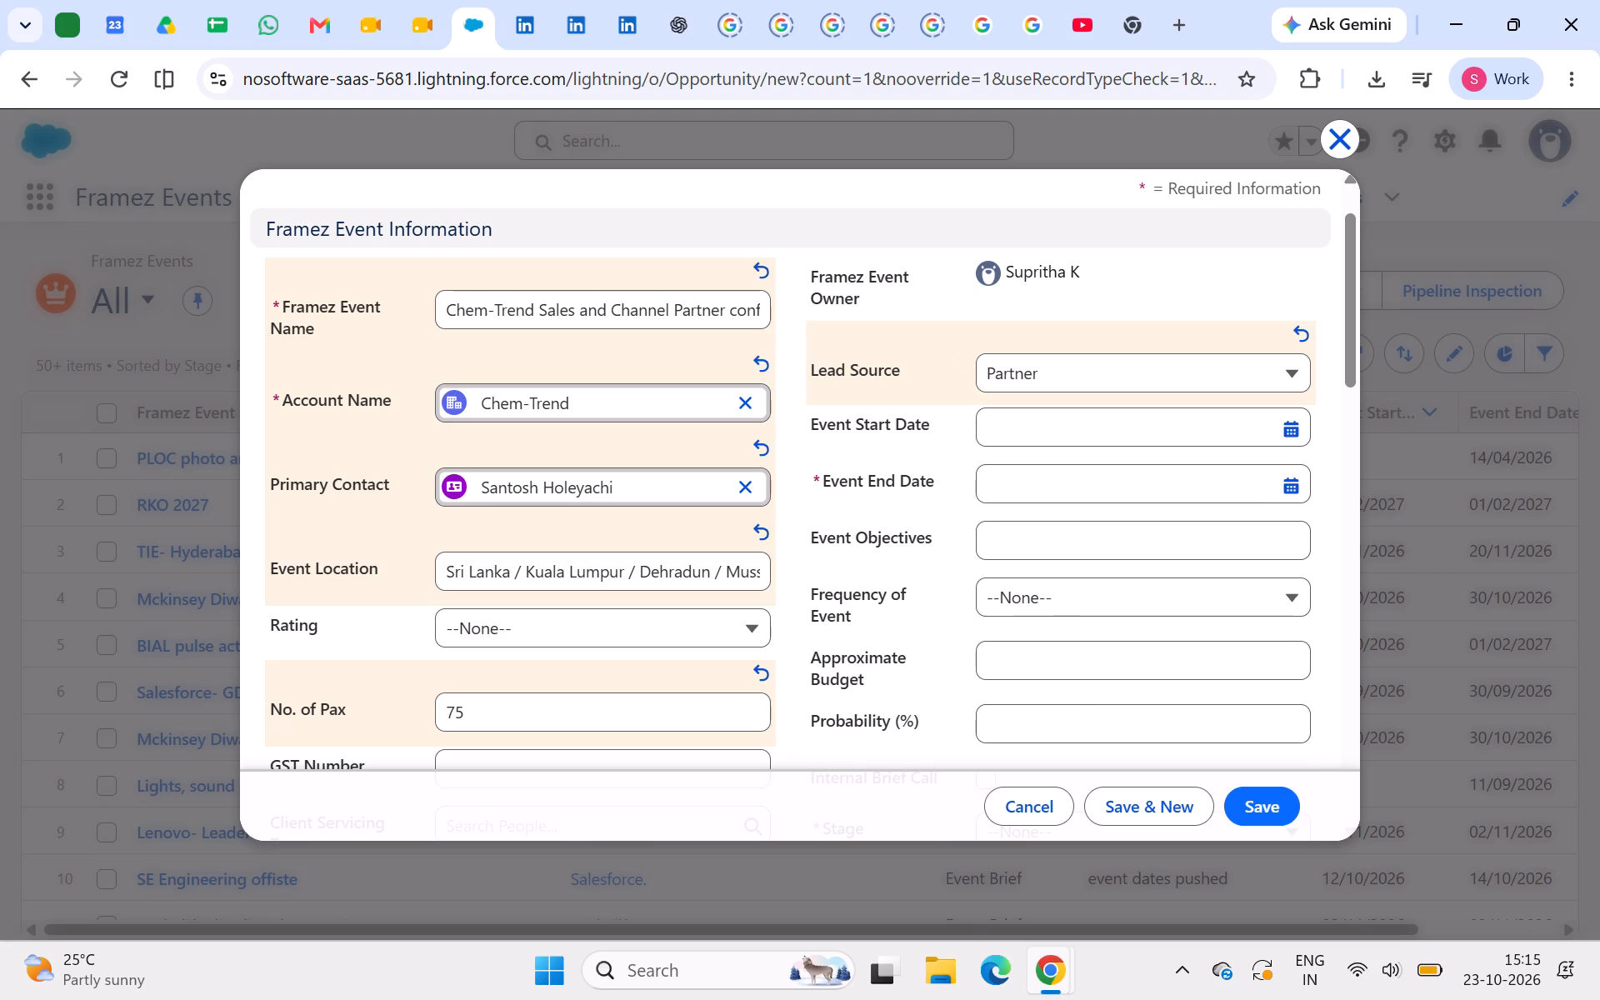
Set the Event Start Date to 15/02/2027 and the Event End Date to 20/02/2027.
click(995, 423)
double_click(1206, 464)
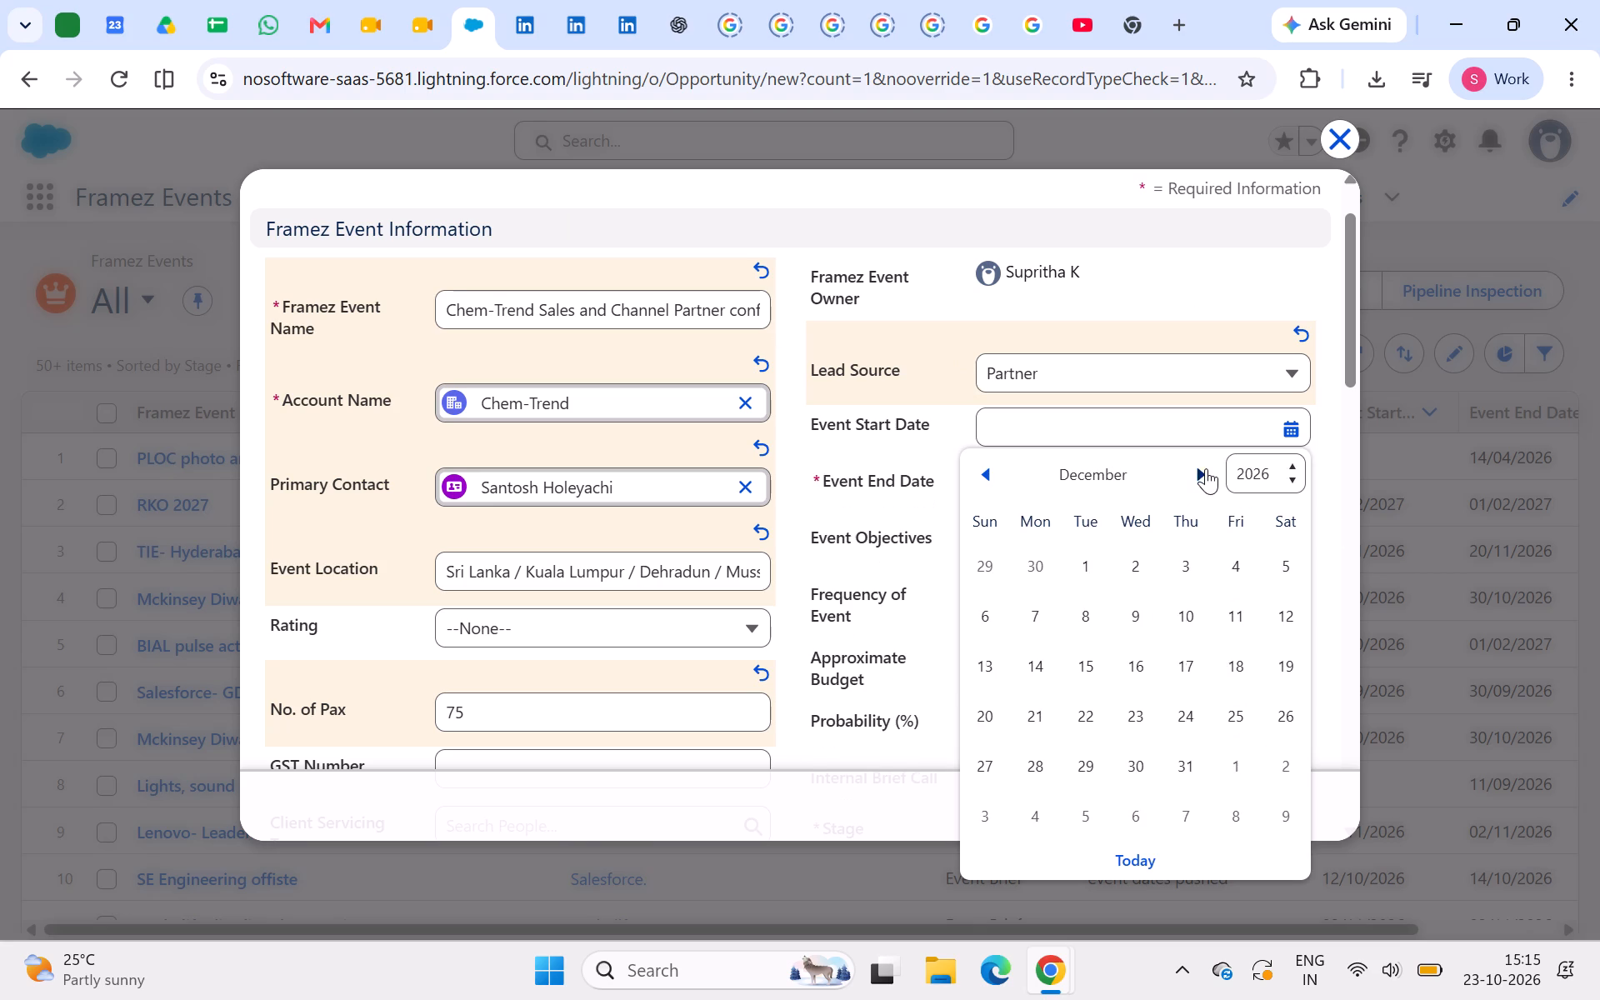
click(1206, 468)
click(1203, 472)
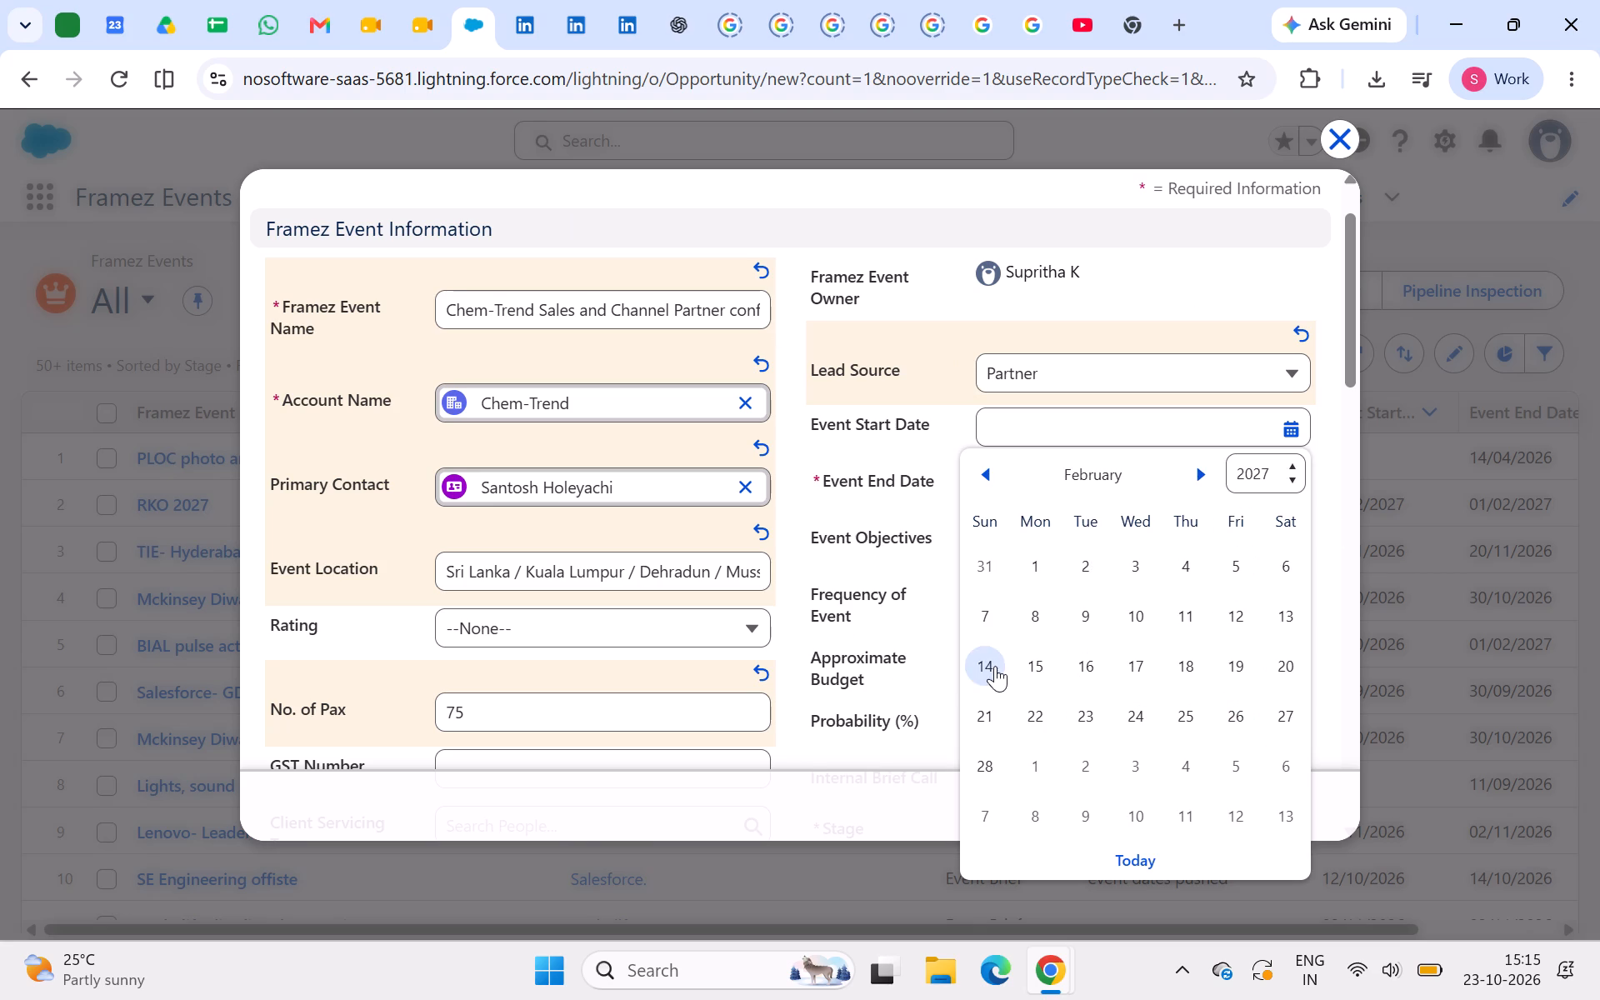
click(1041, 661)
click(1087, 536)
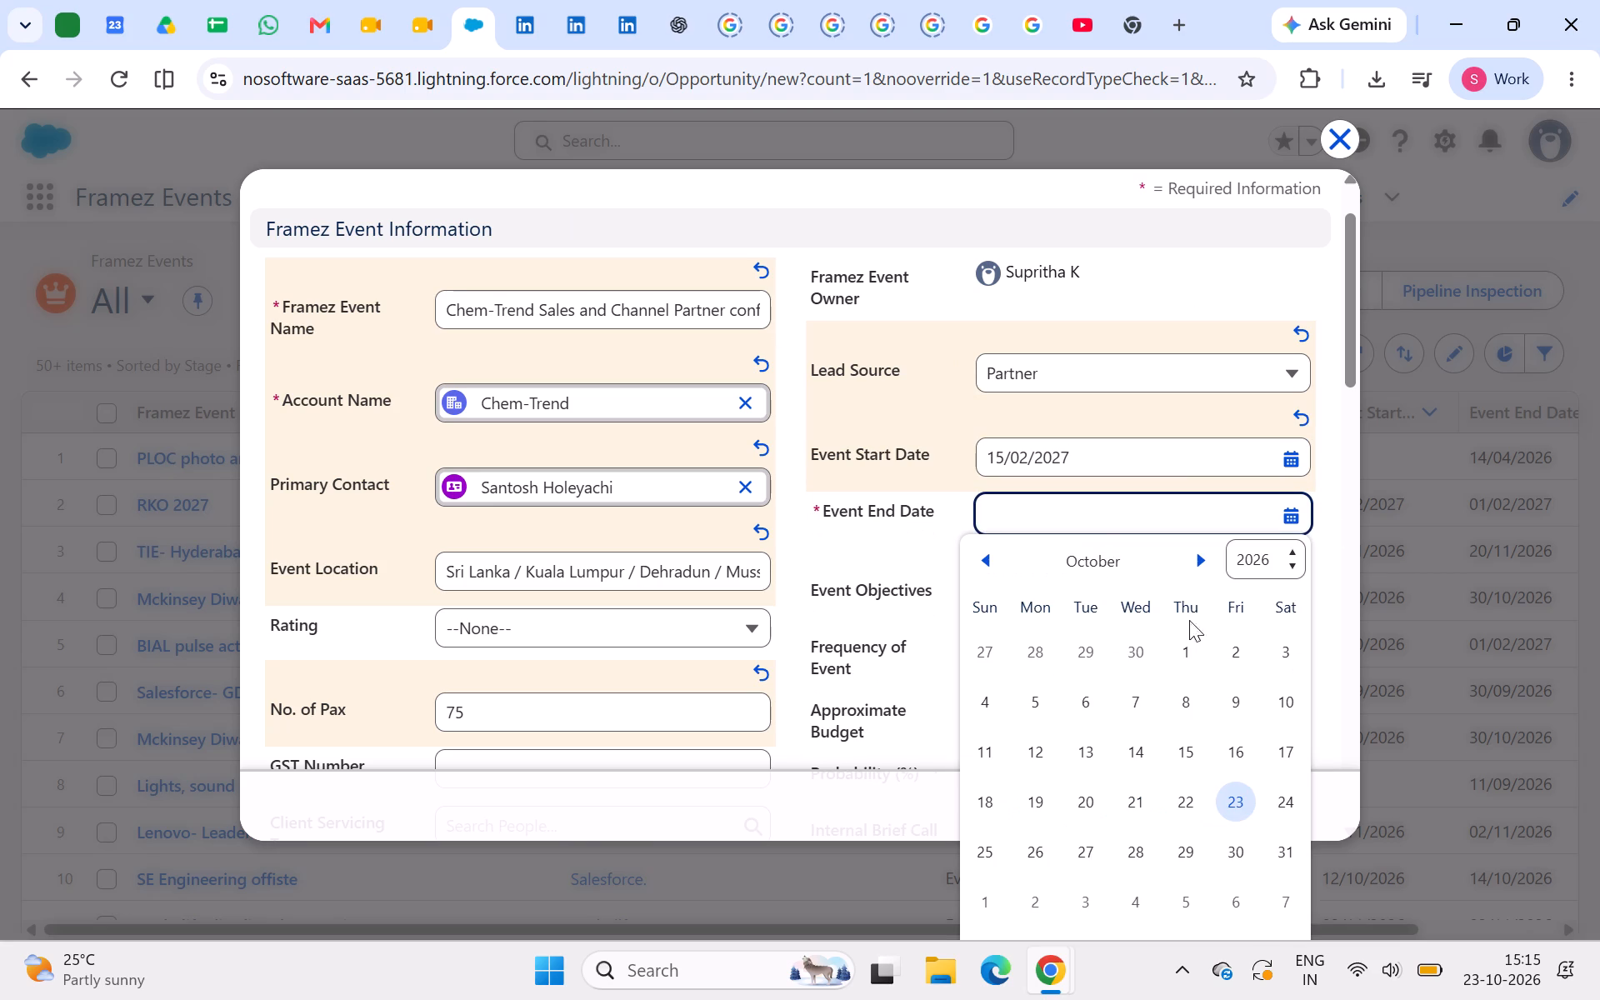
triple_click(1197, 563)
click(1195, 563)
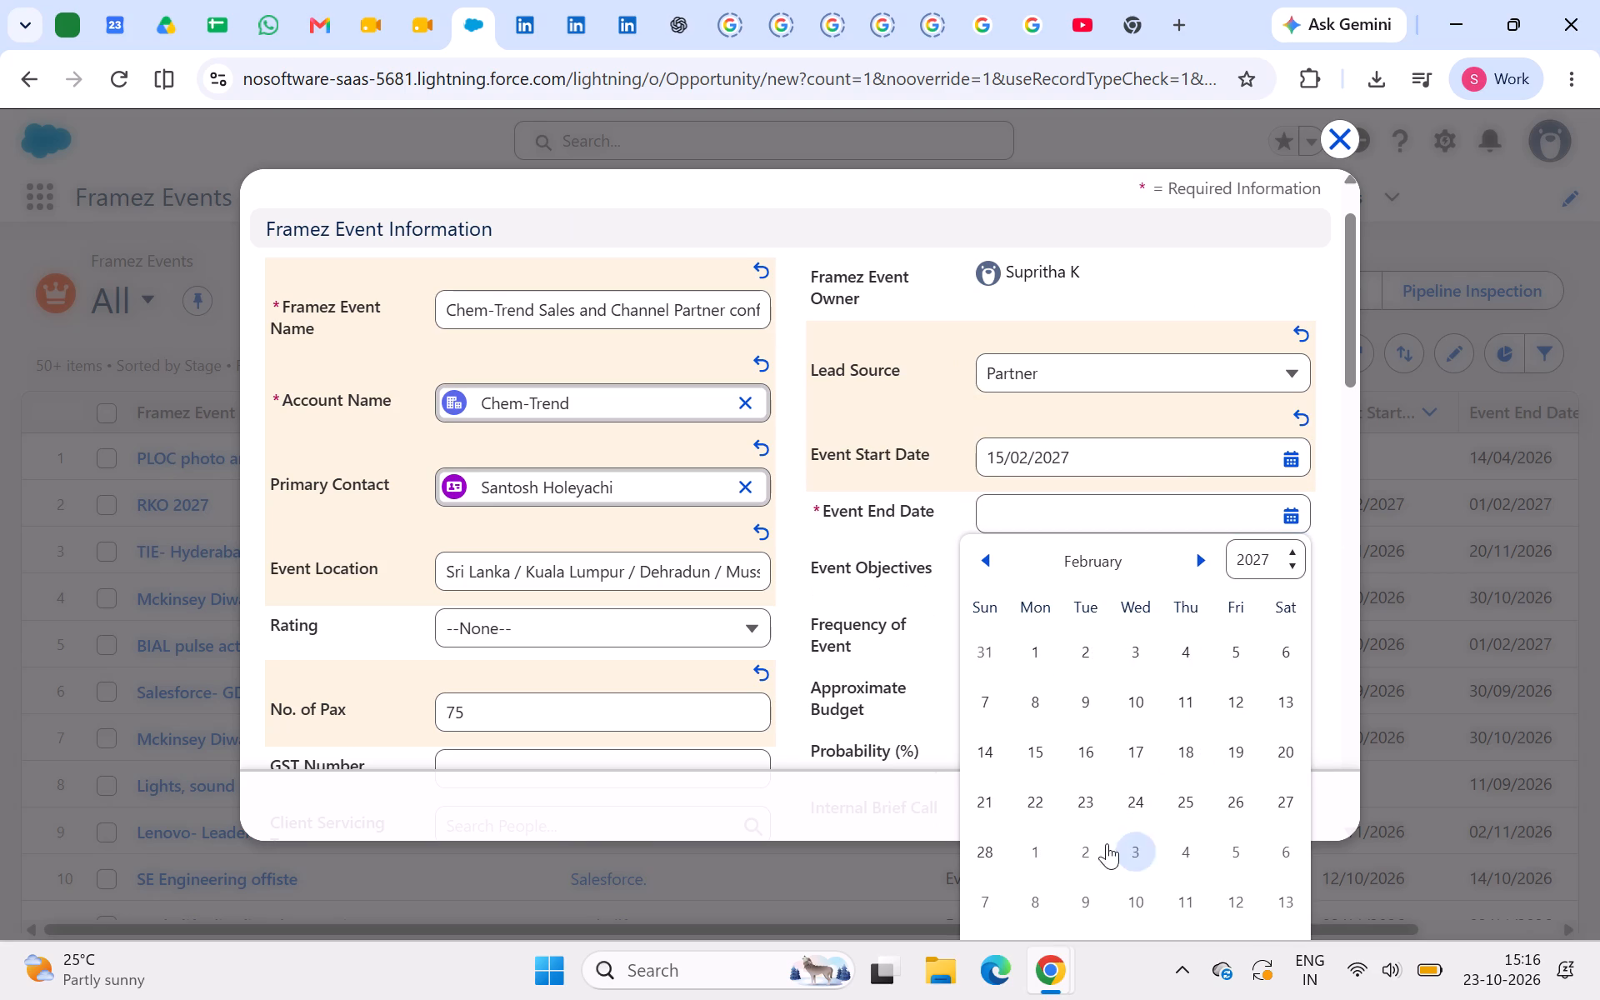
click(1279, 745)
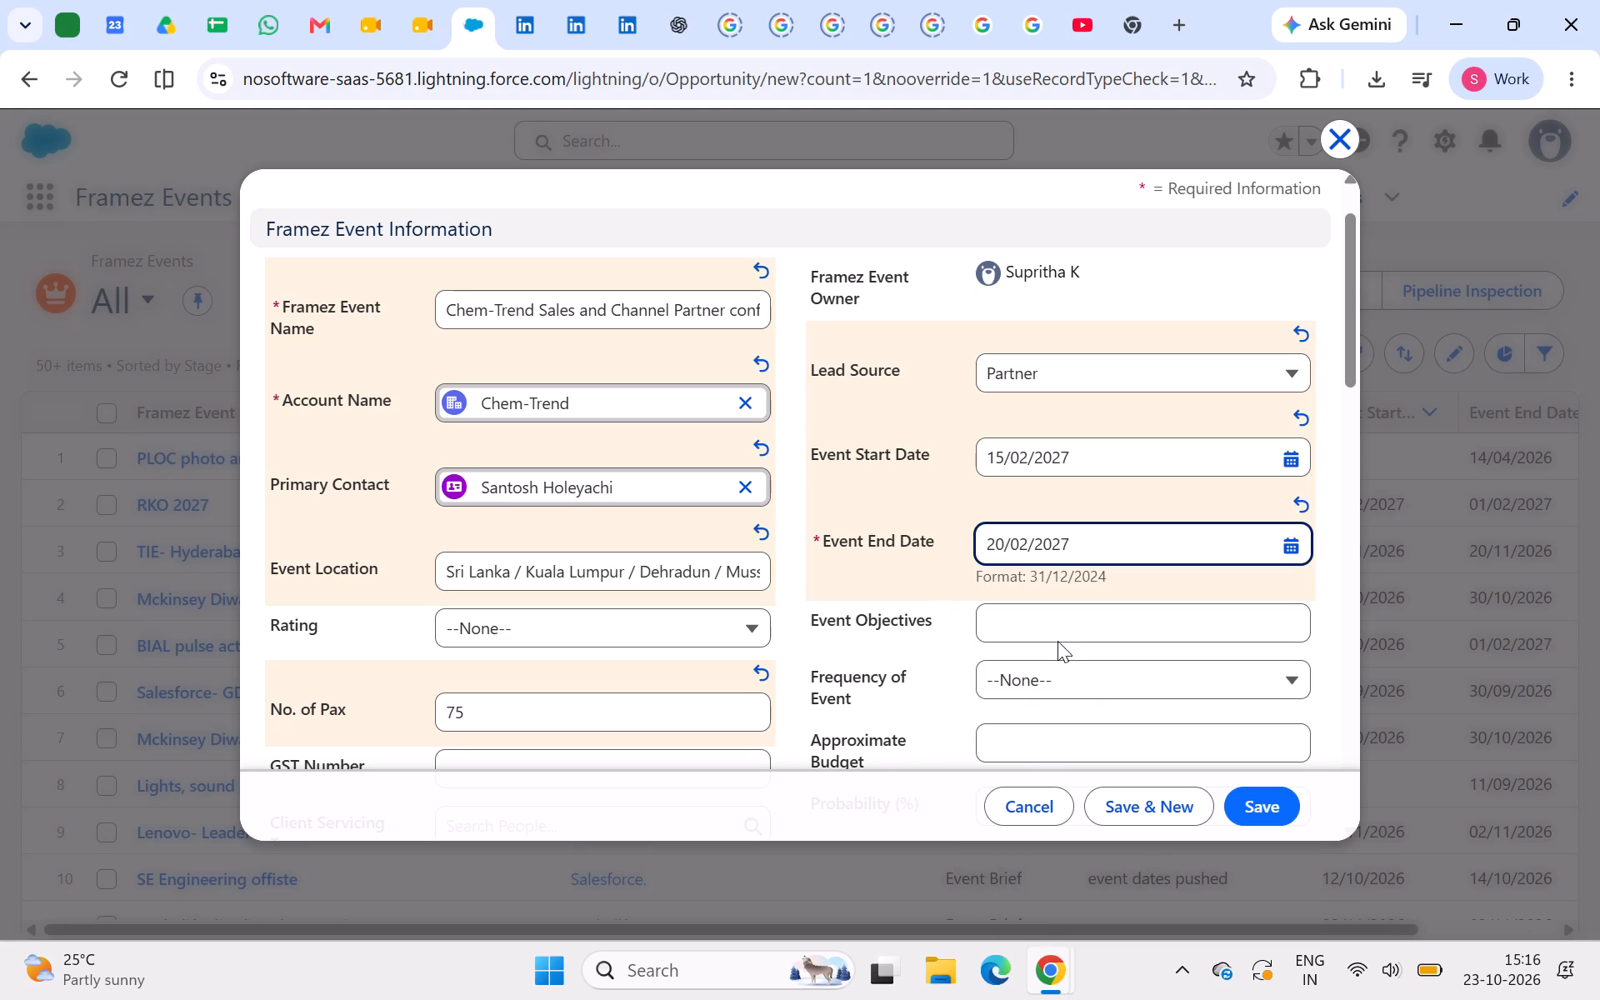
Set the Frequency of Event to Annual, leaving Event Objectives blank.
click(1057, 630)
scroll(1057, 630, down, 1)
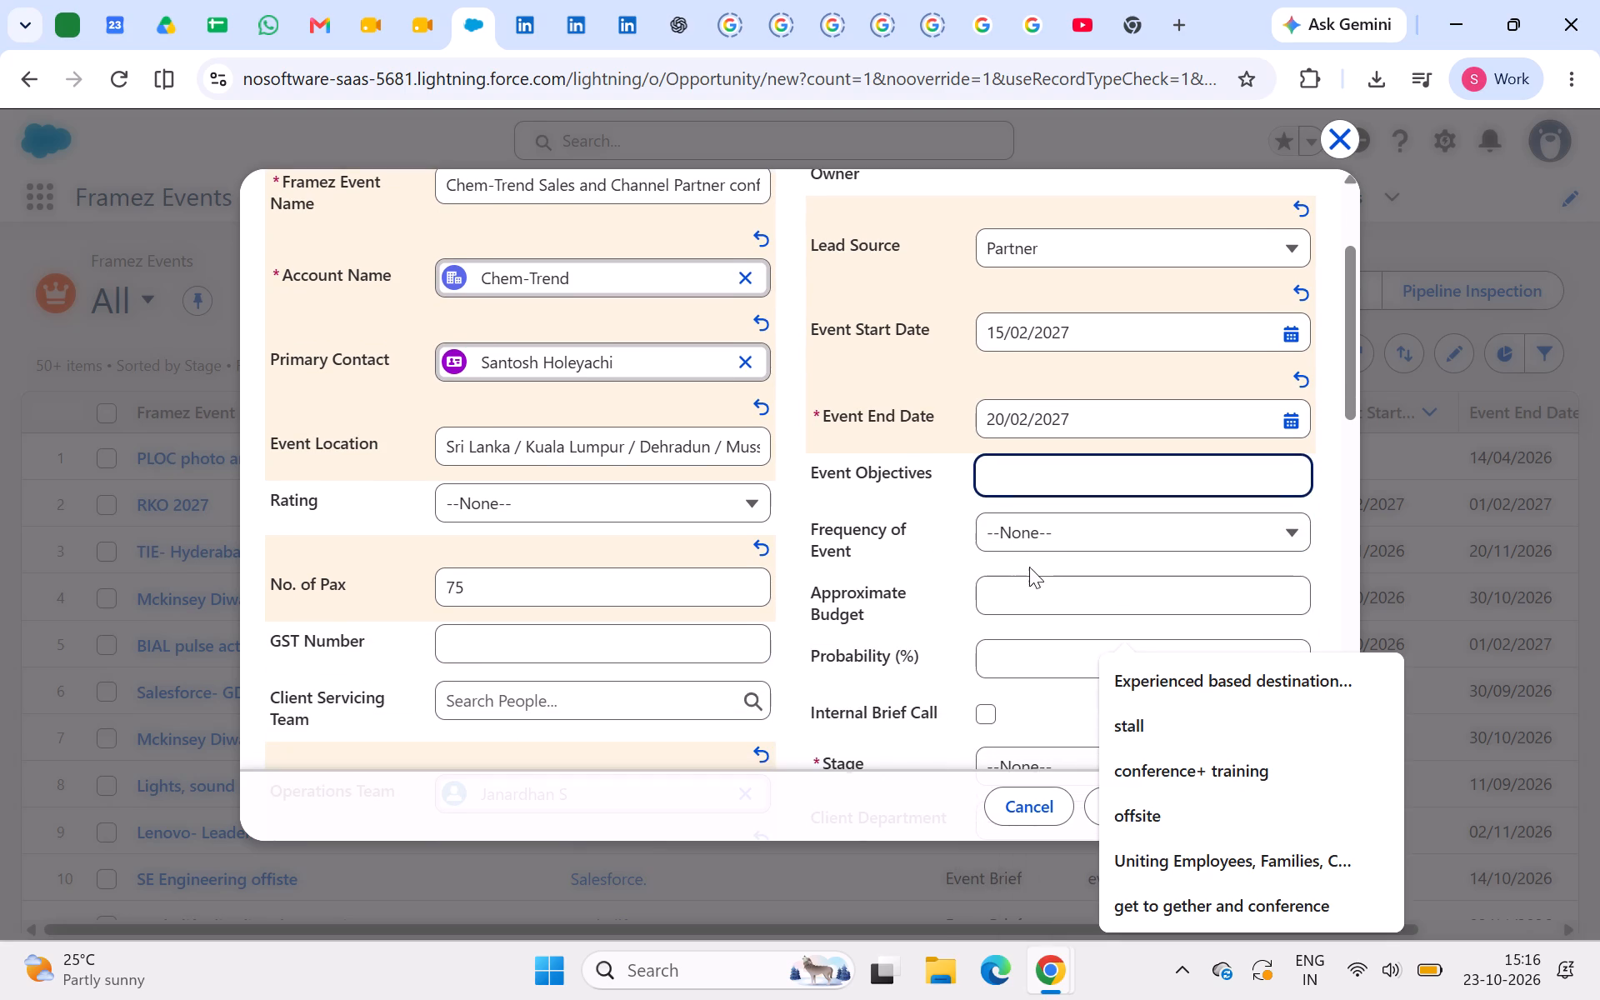
click(1032, 539)
click(1068, 620)
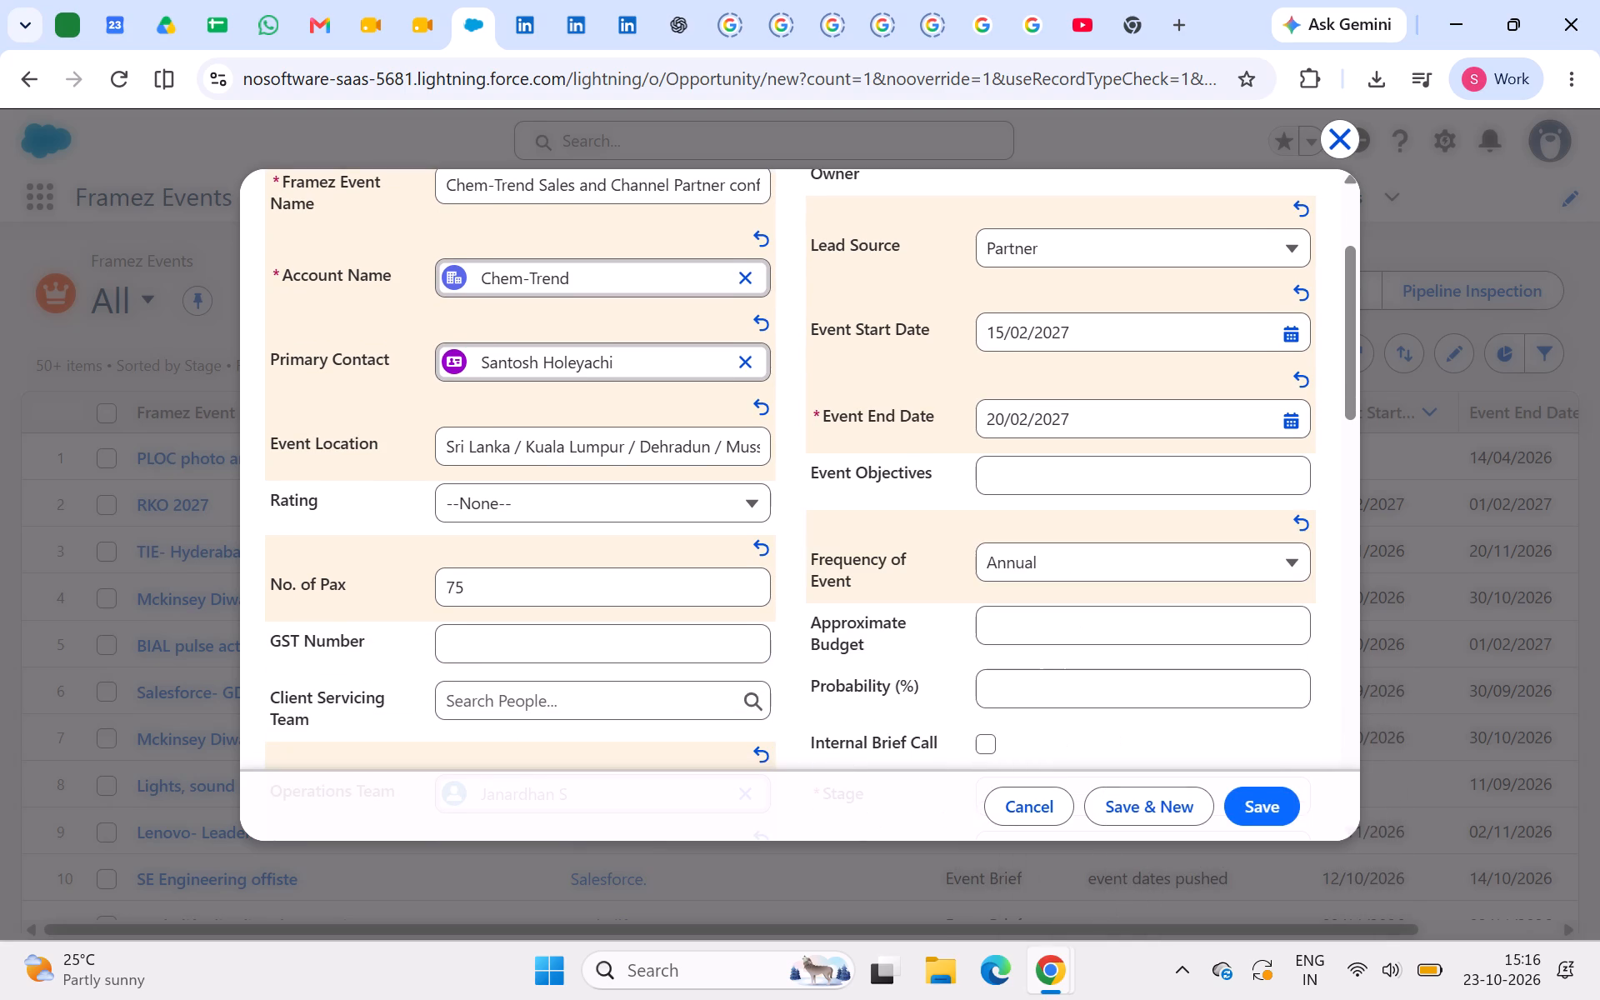
scroll(1097, 618, down, 2)
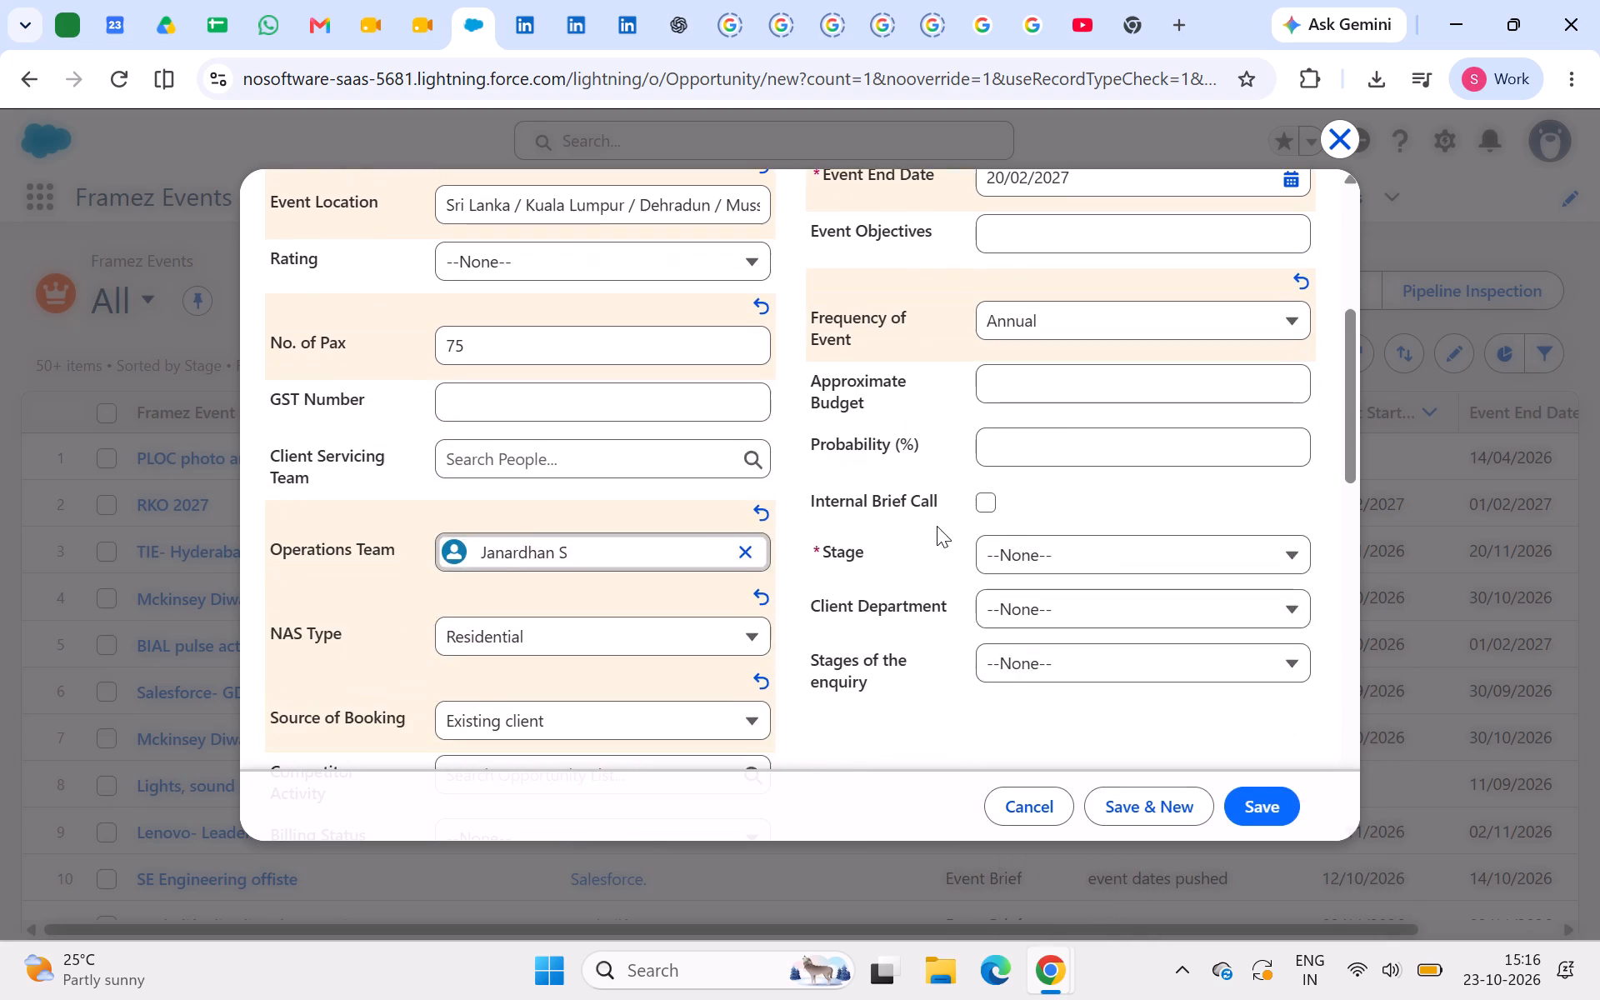
Set the new event's Stage to Event Brief.
scroll(937, 526, up, 1)
scroll(937, 526, down, 3)
scroll(948, 504, up, 2)
click(1065, 554)
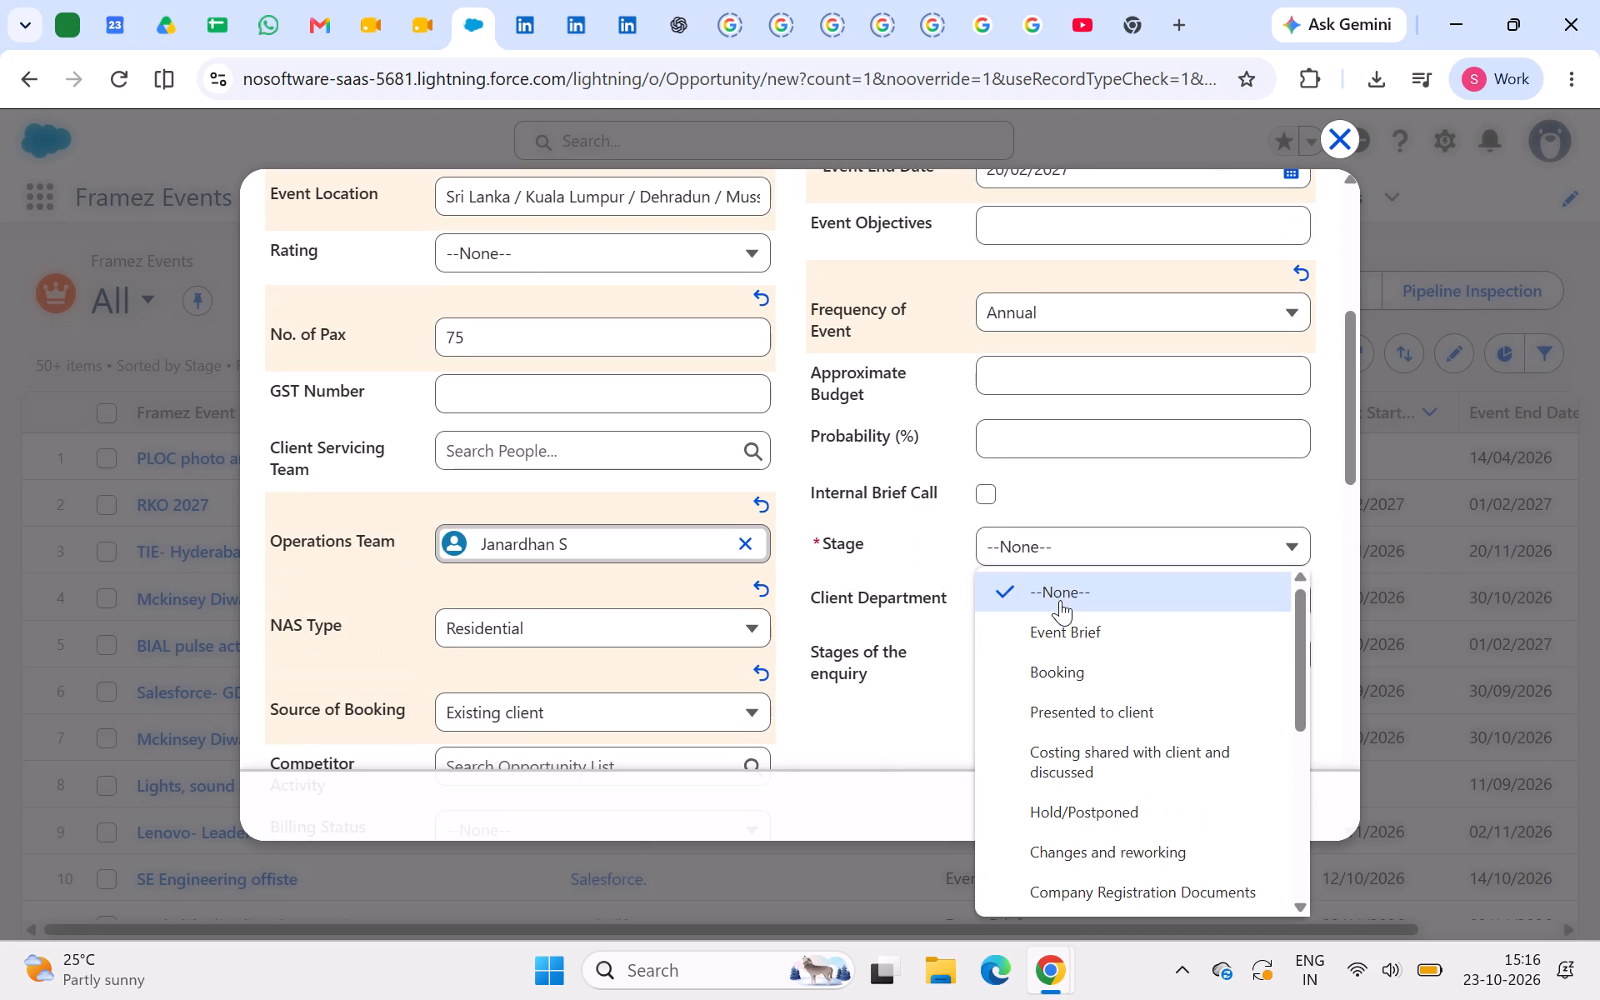
click(1060, 623)
Set Stages of the enquiry to 0% - 5% – Enquiry and save the new event record.
scroll(1067, 637, down, 2)
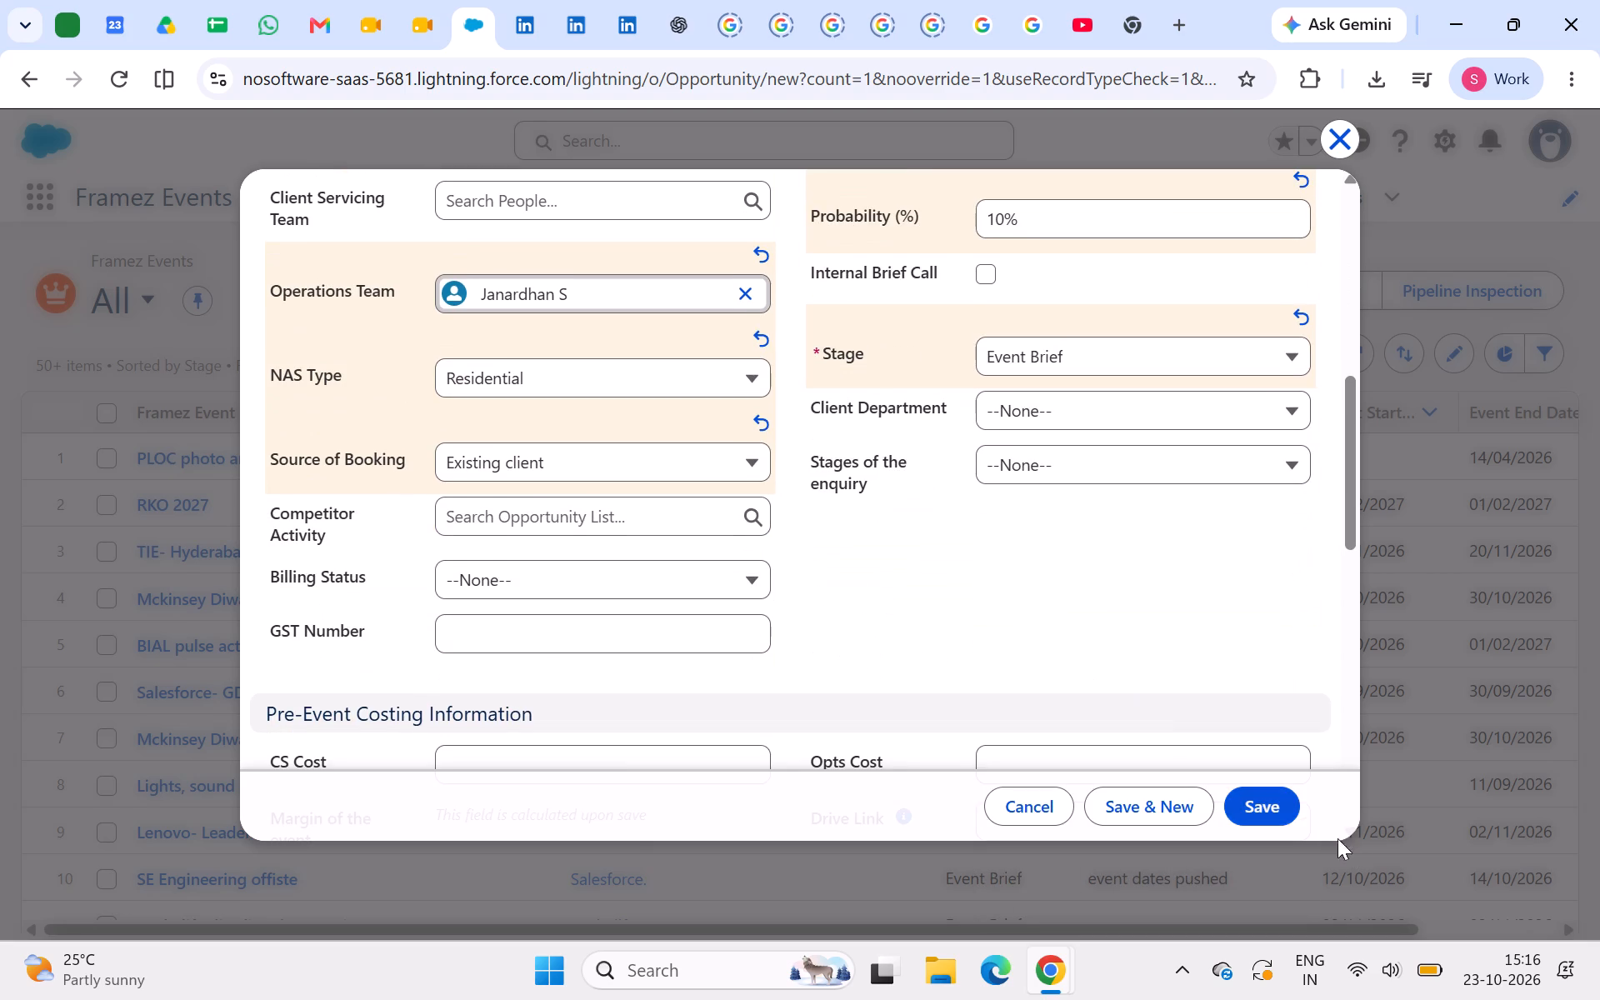
click(1016, 471)
click(1017, 554)
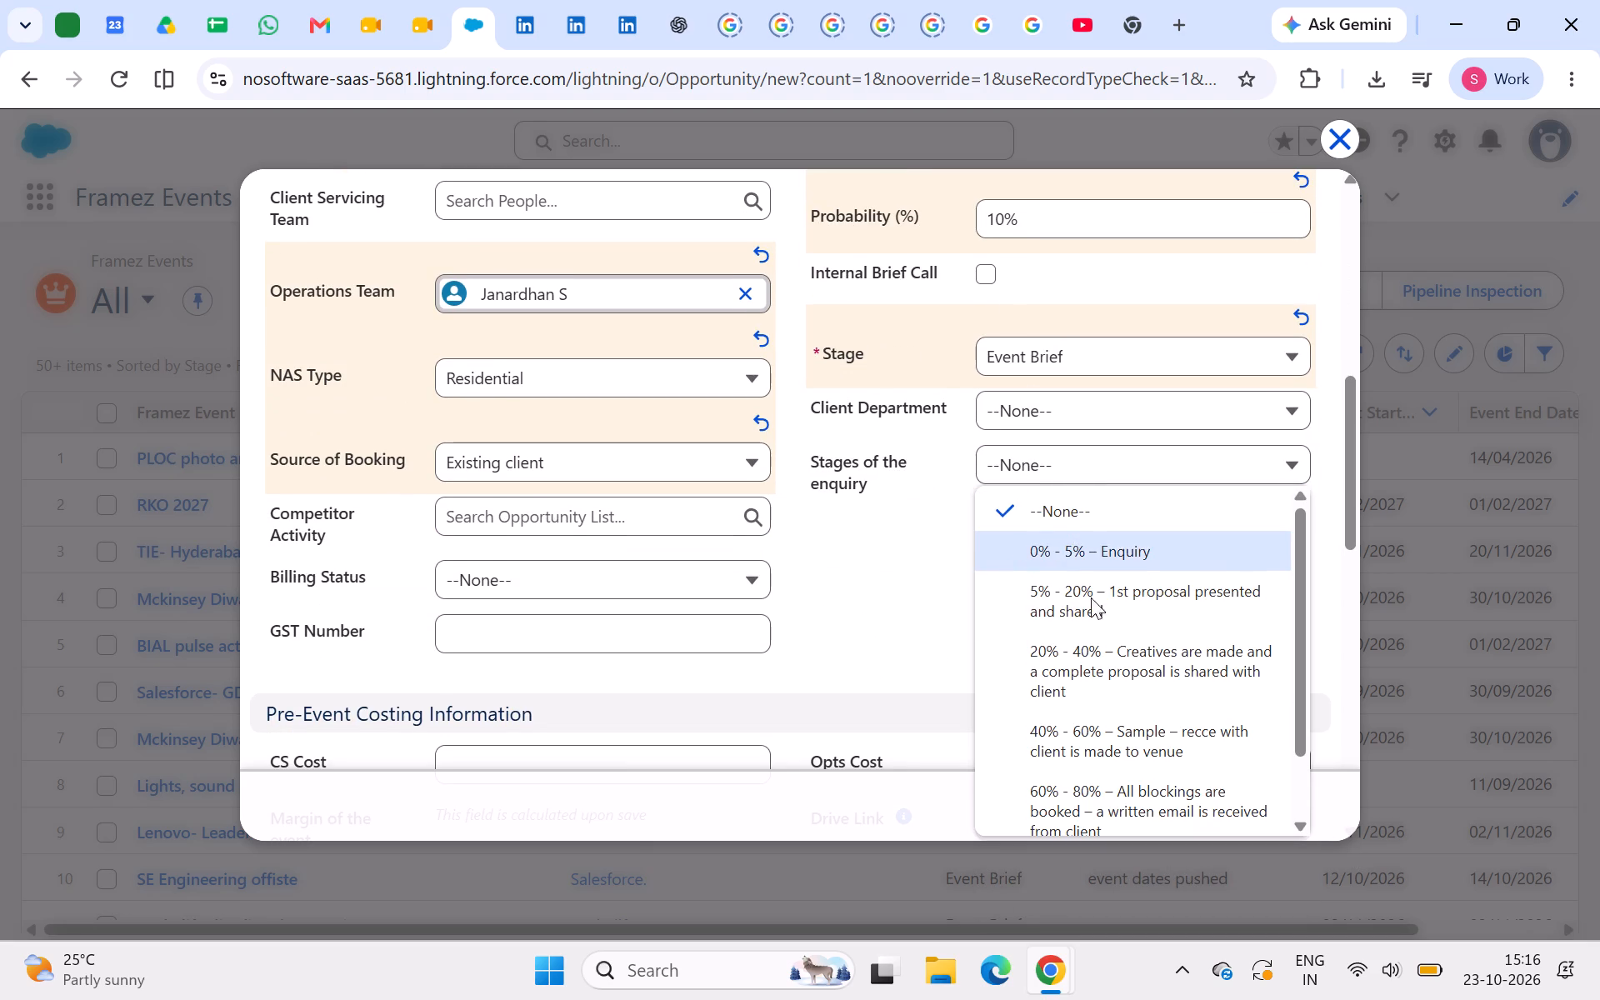
click(1248, 809)
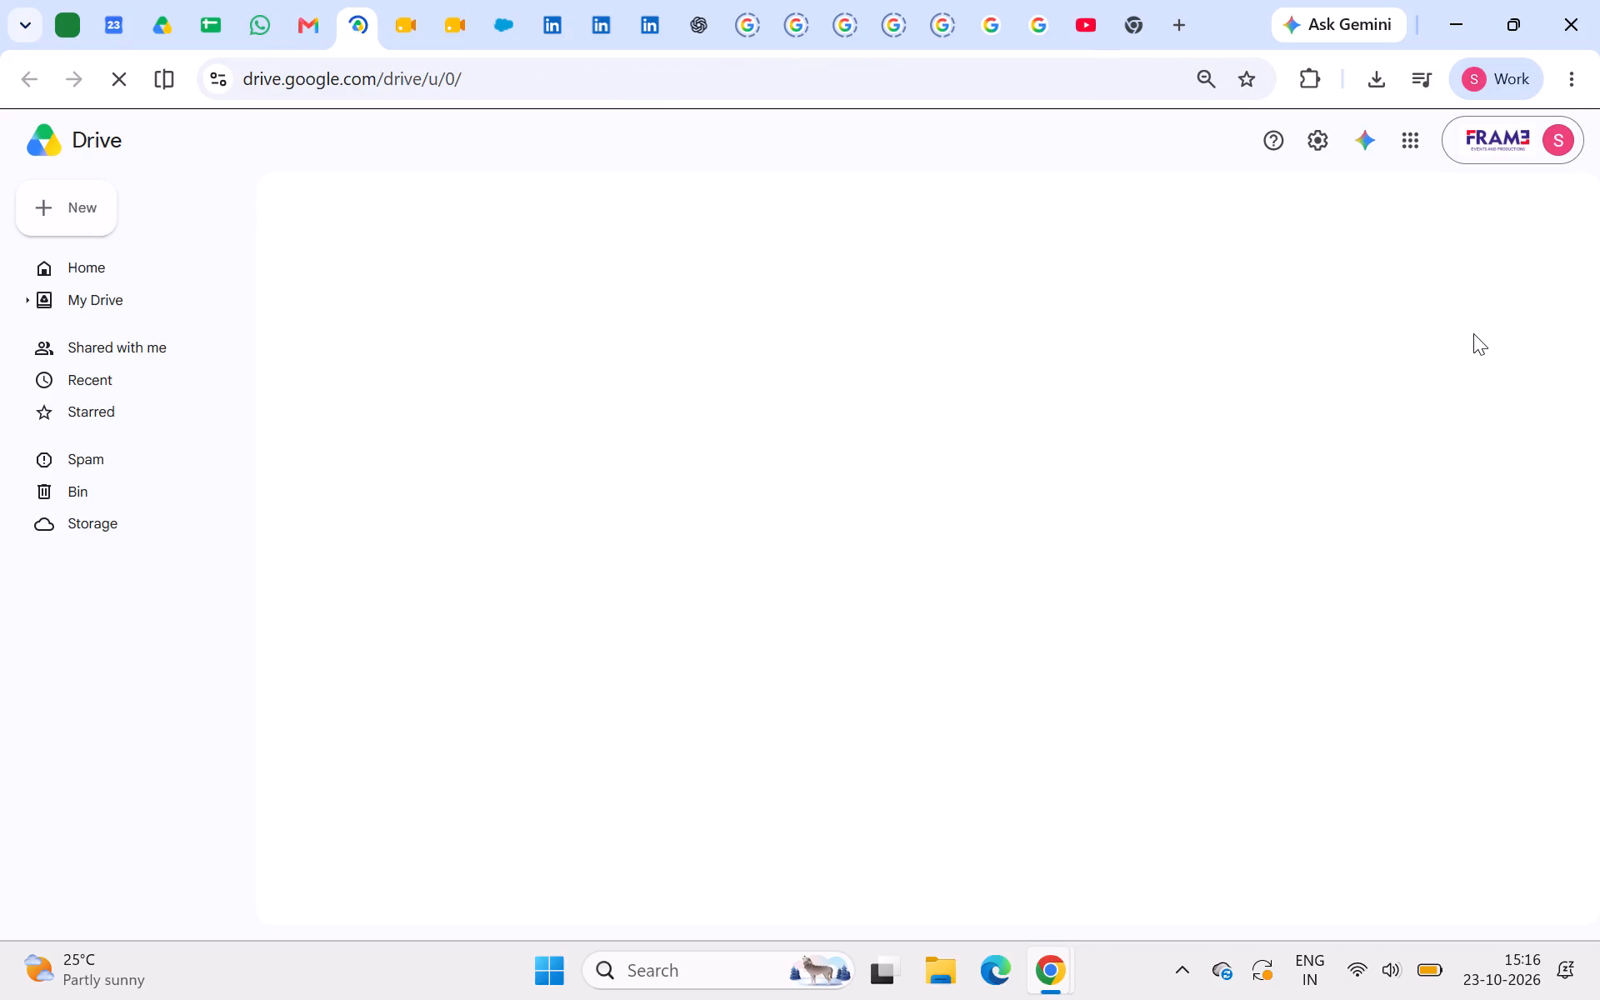
click(88, 208)
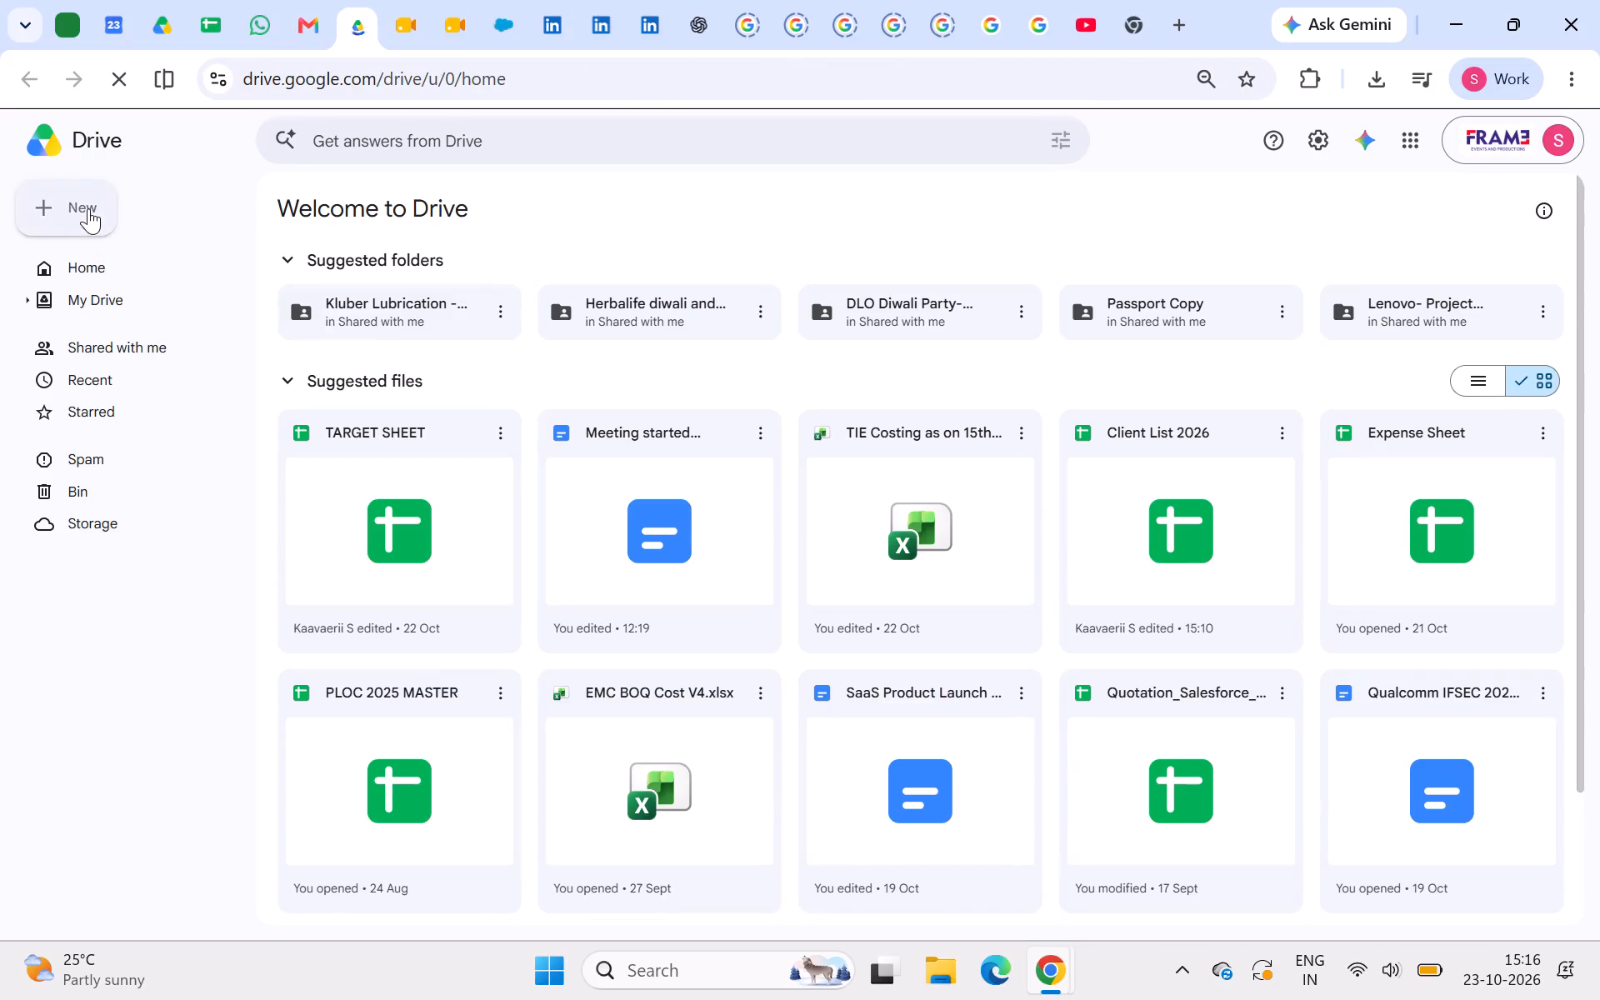
click(66, 217)
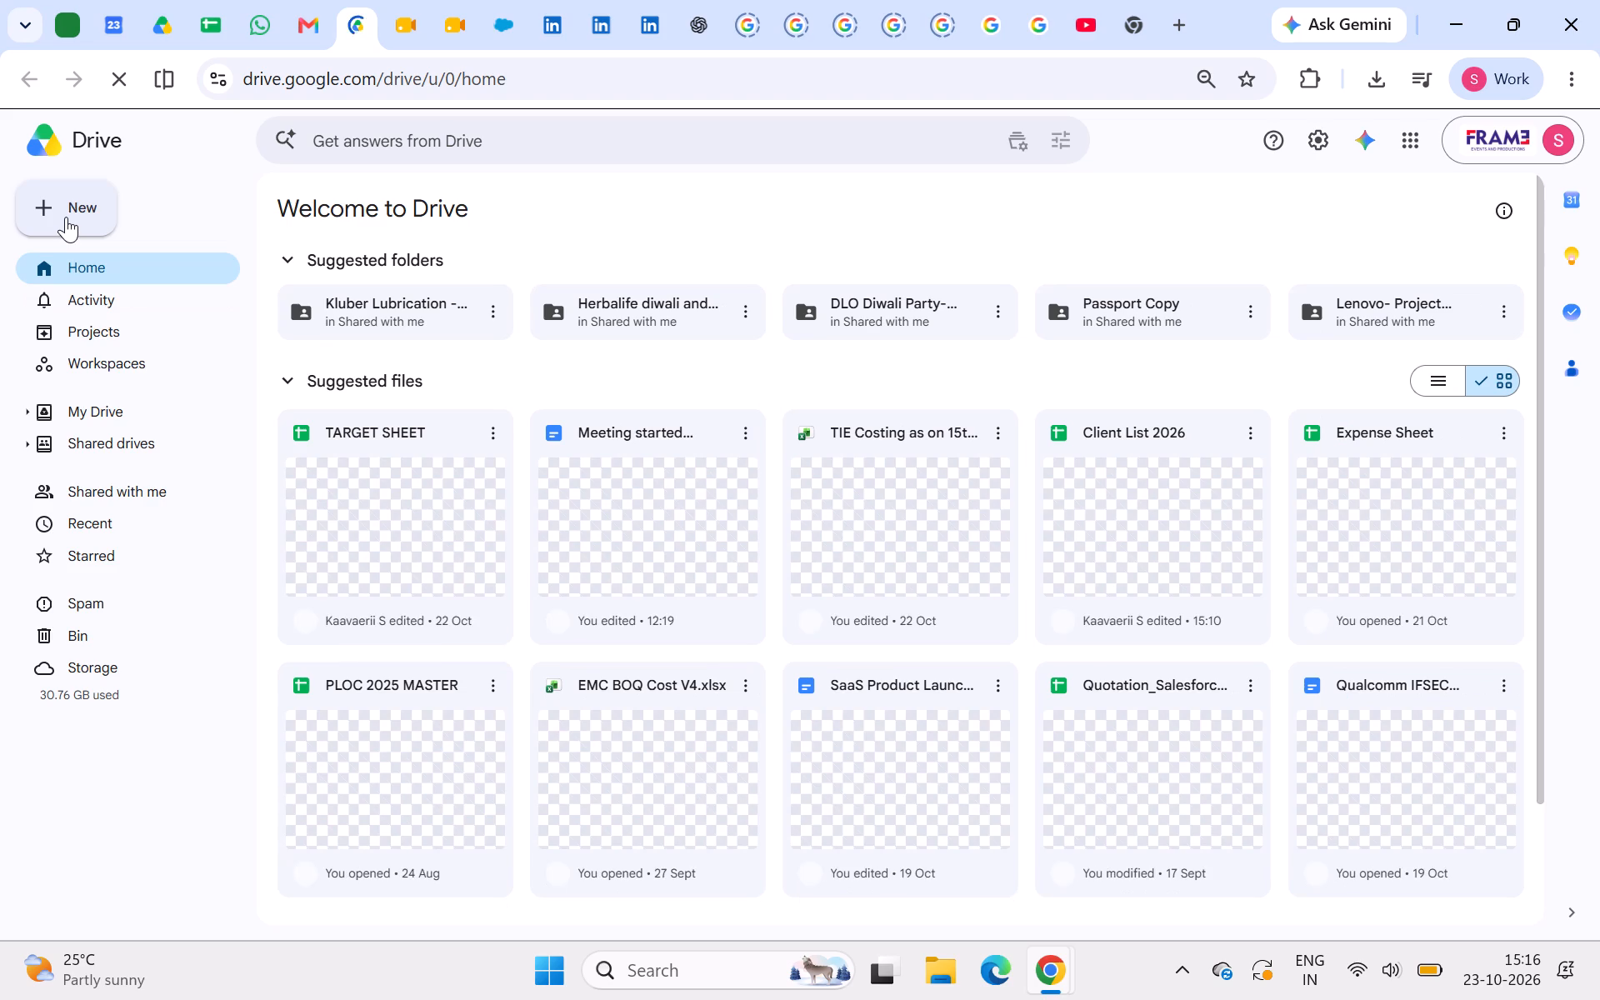
click(95, 216)
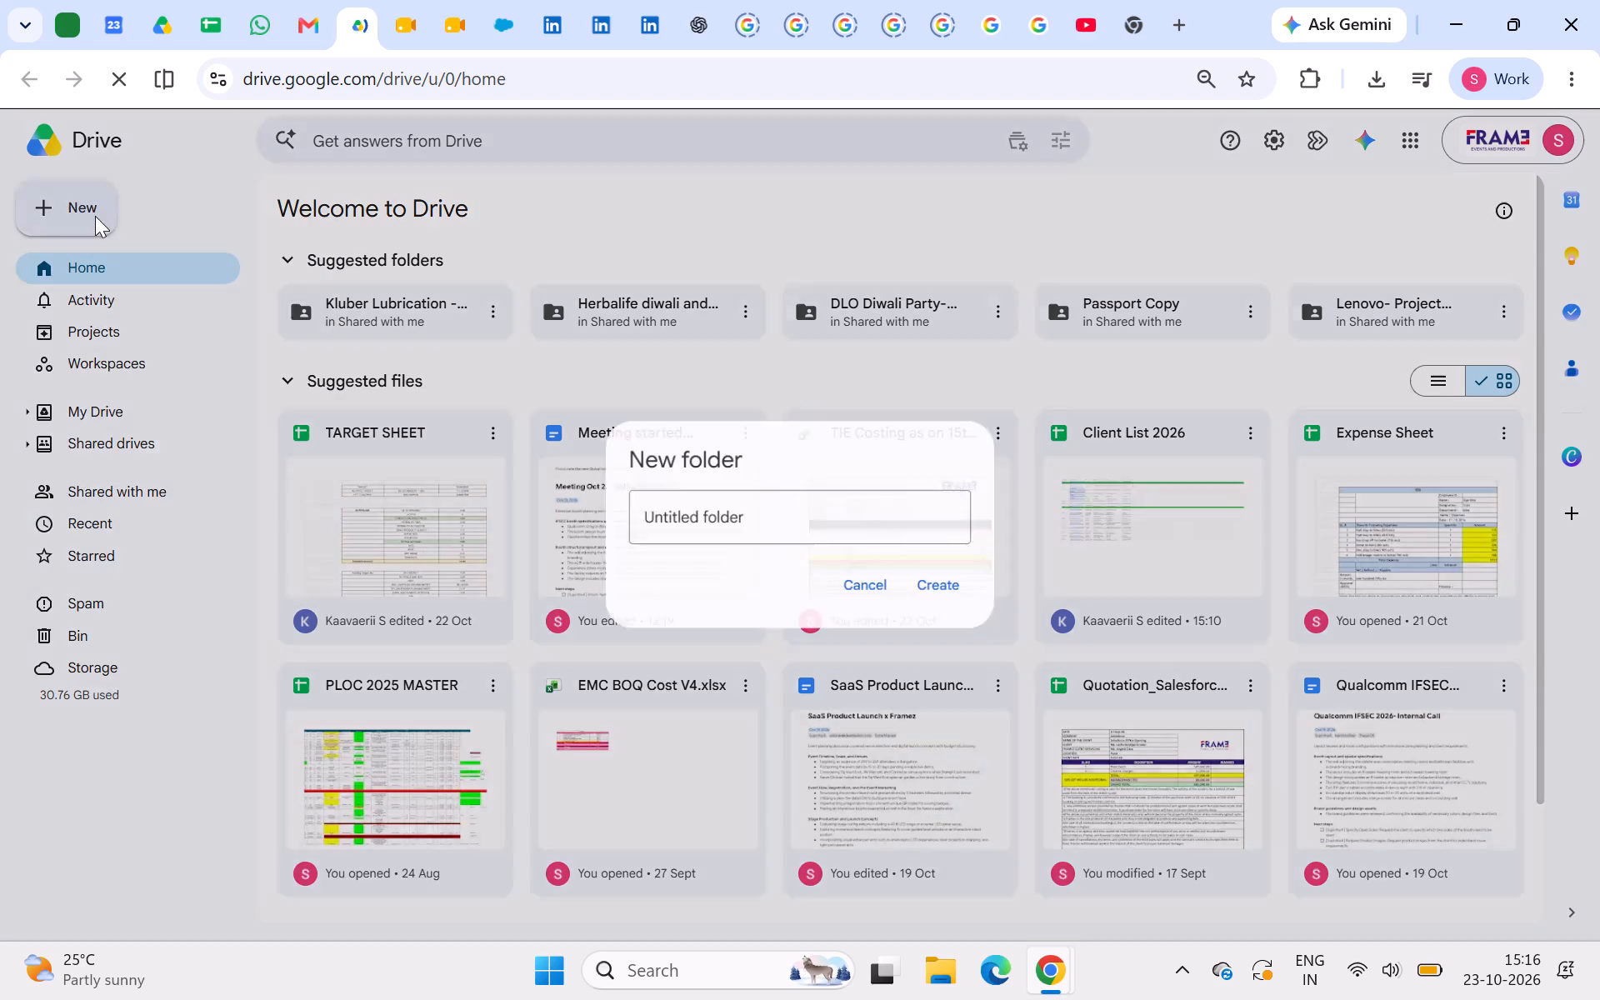
key(ctrl+v)
click(963, 577)
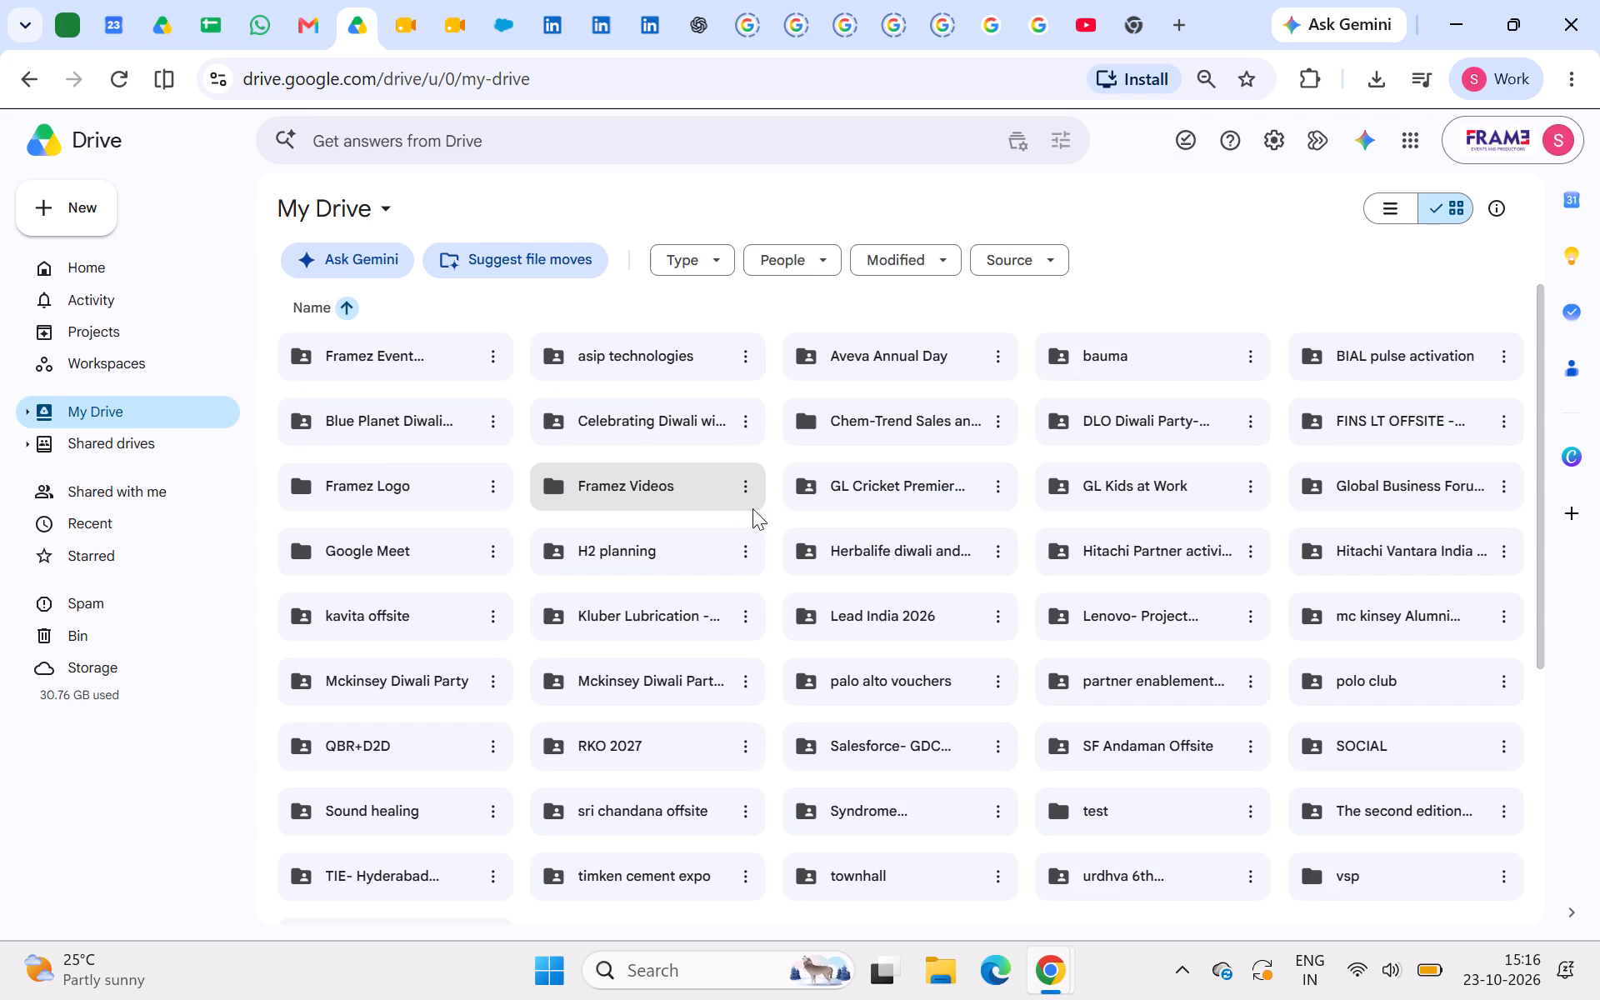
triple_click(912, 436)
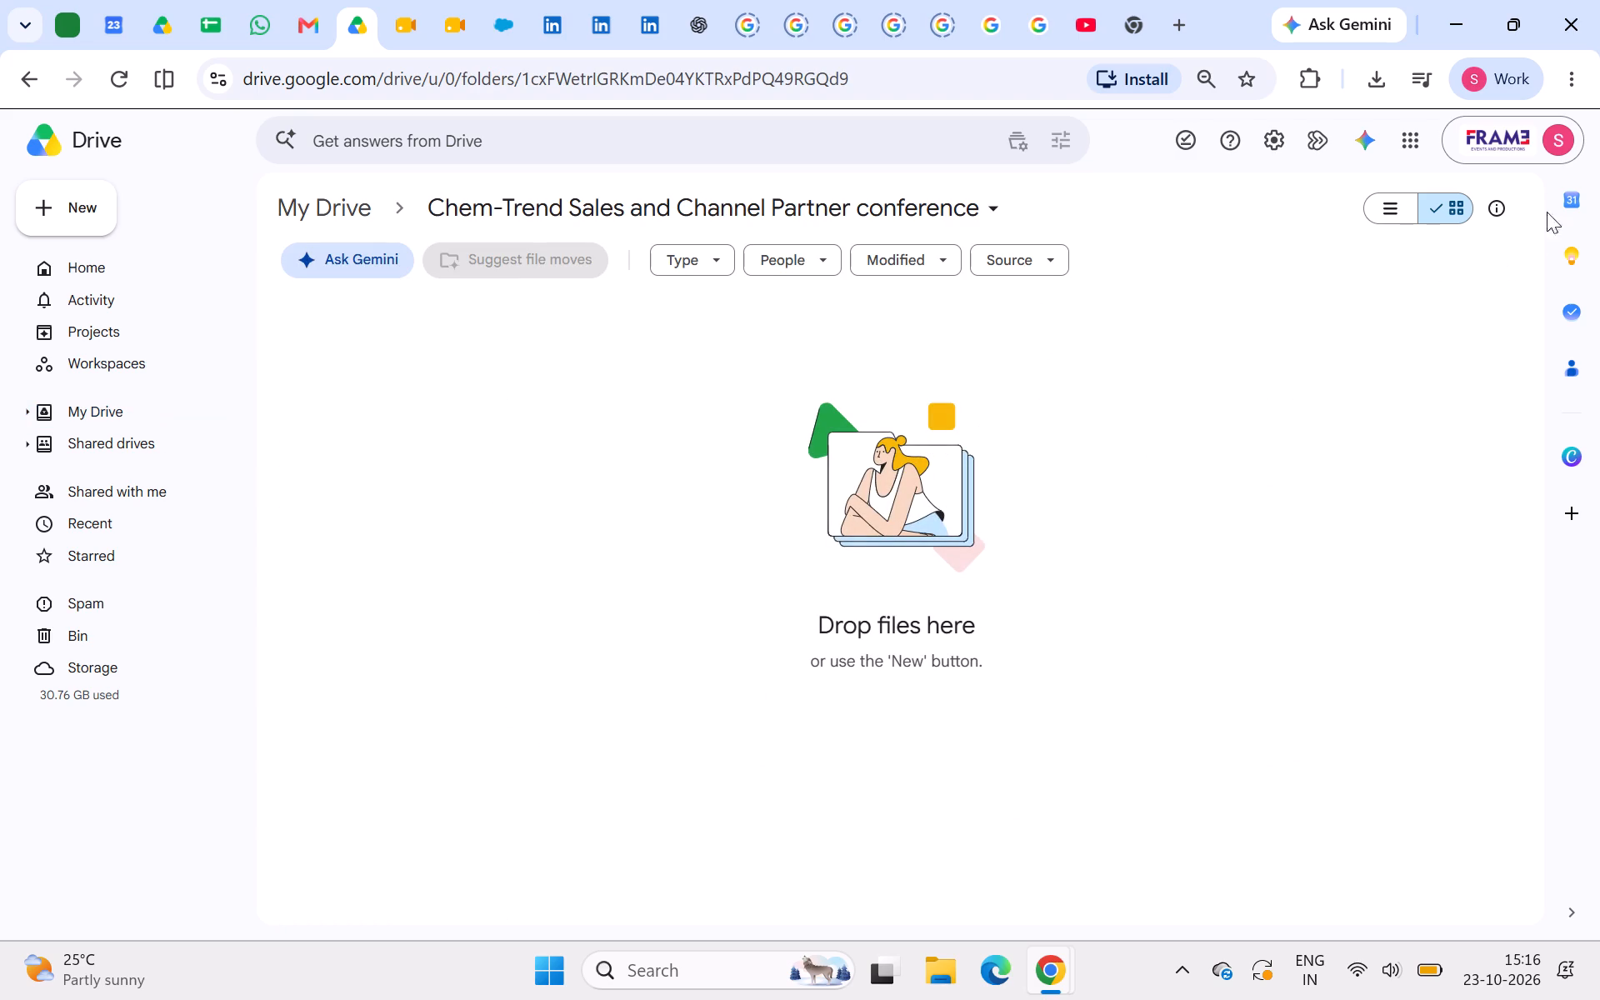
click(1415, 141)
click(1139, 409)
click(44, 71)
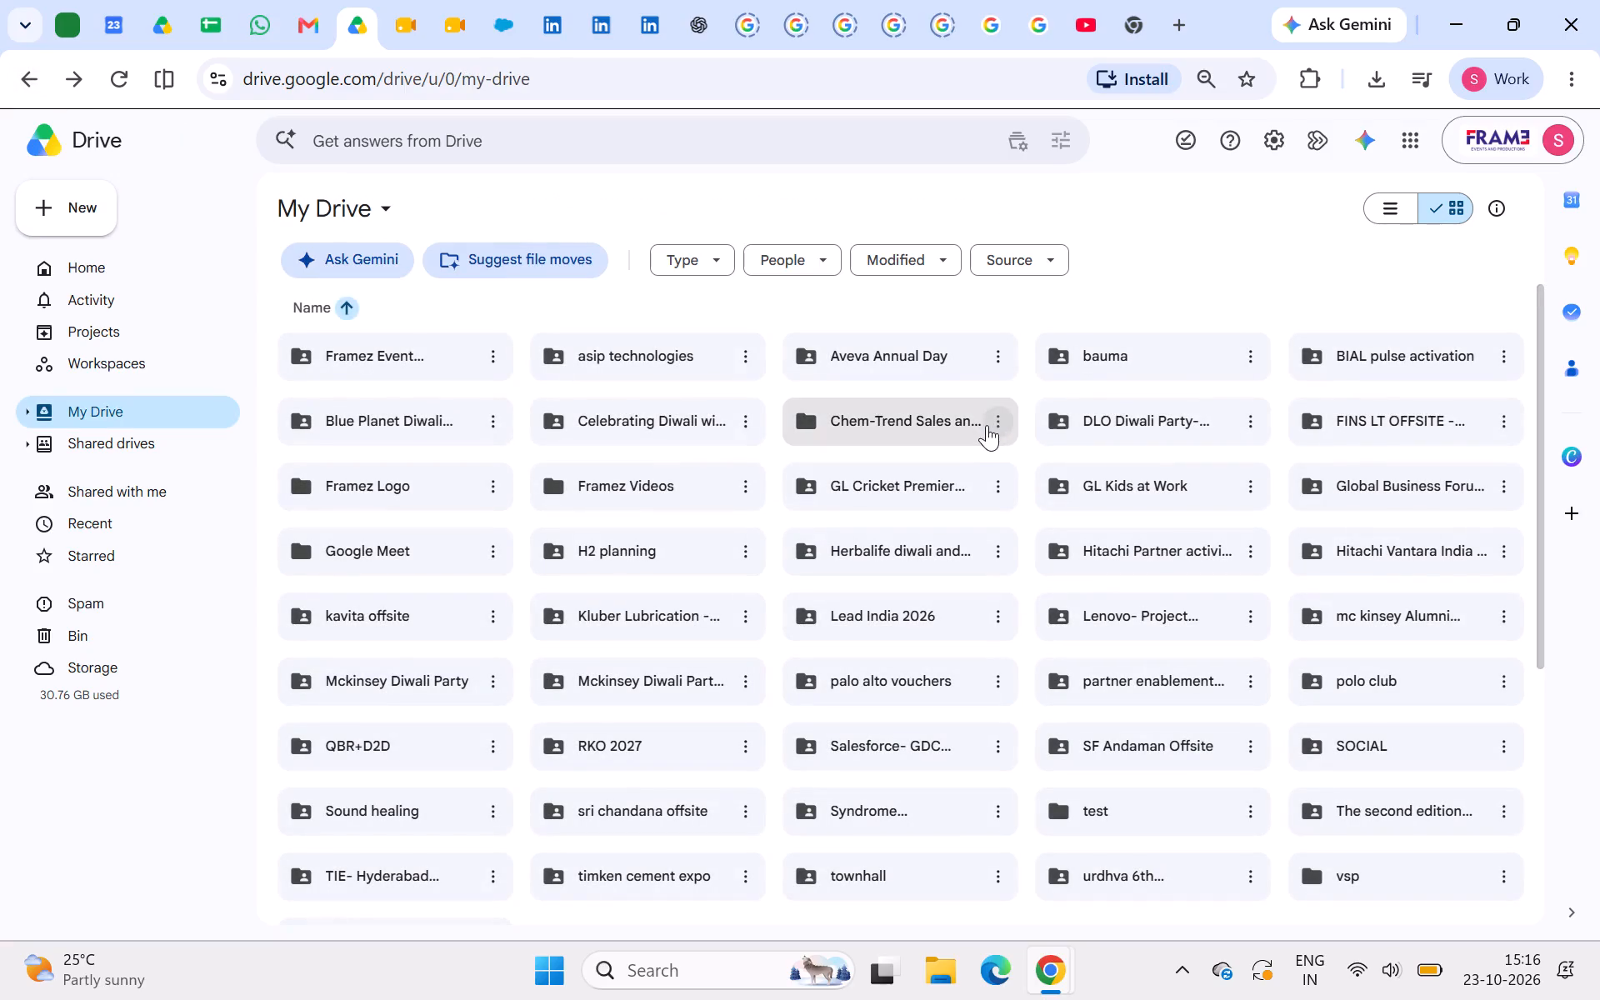
Share the Chem-Trend Sales and Channel Partner conference folder with anyone who has the link, in the Editor role.
click(987, 425)
click(1049, 662)
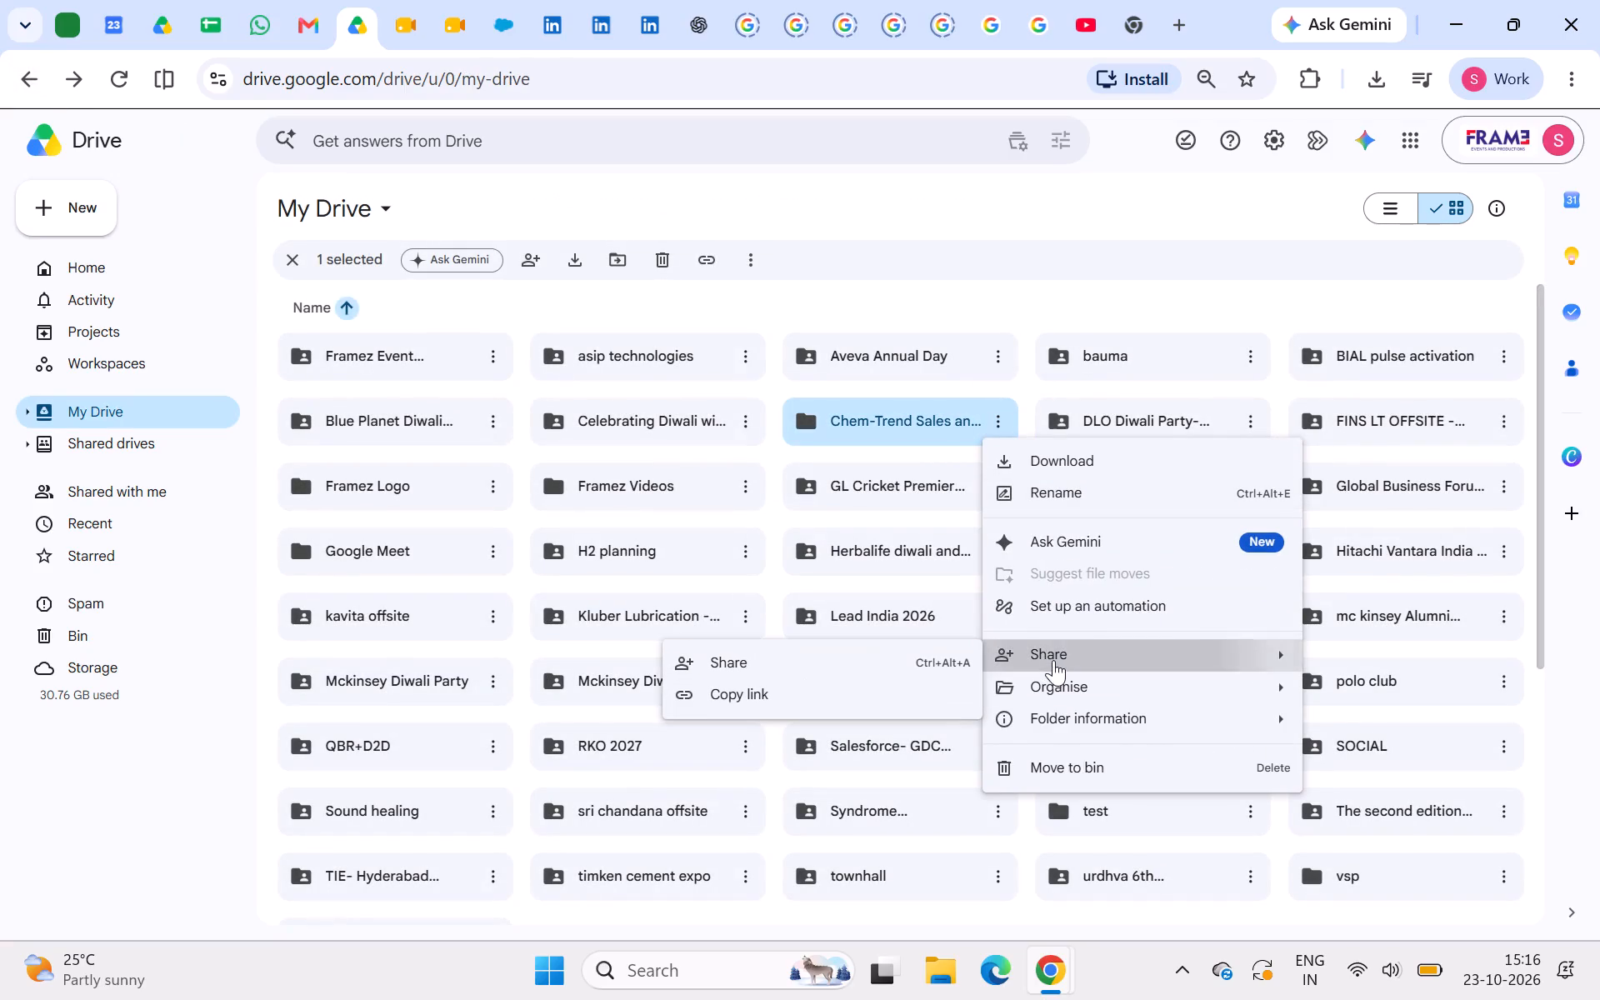
click(856, 664)
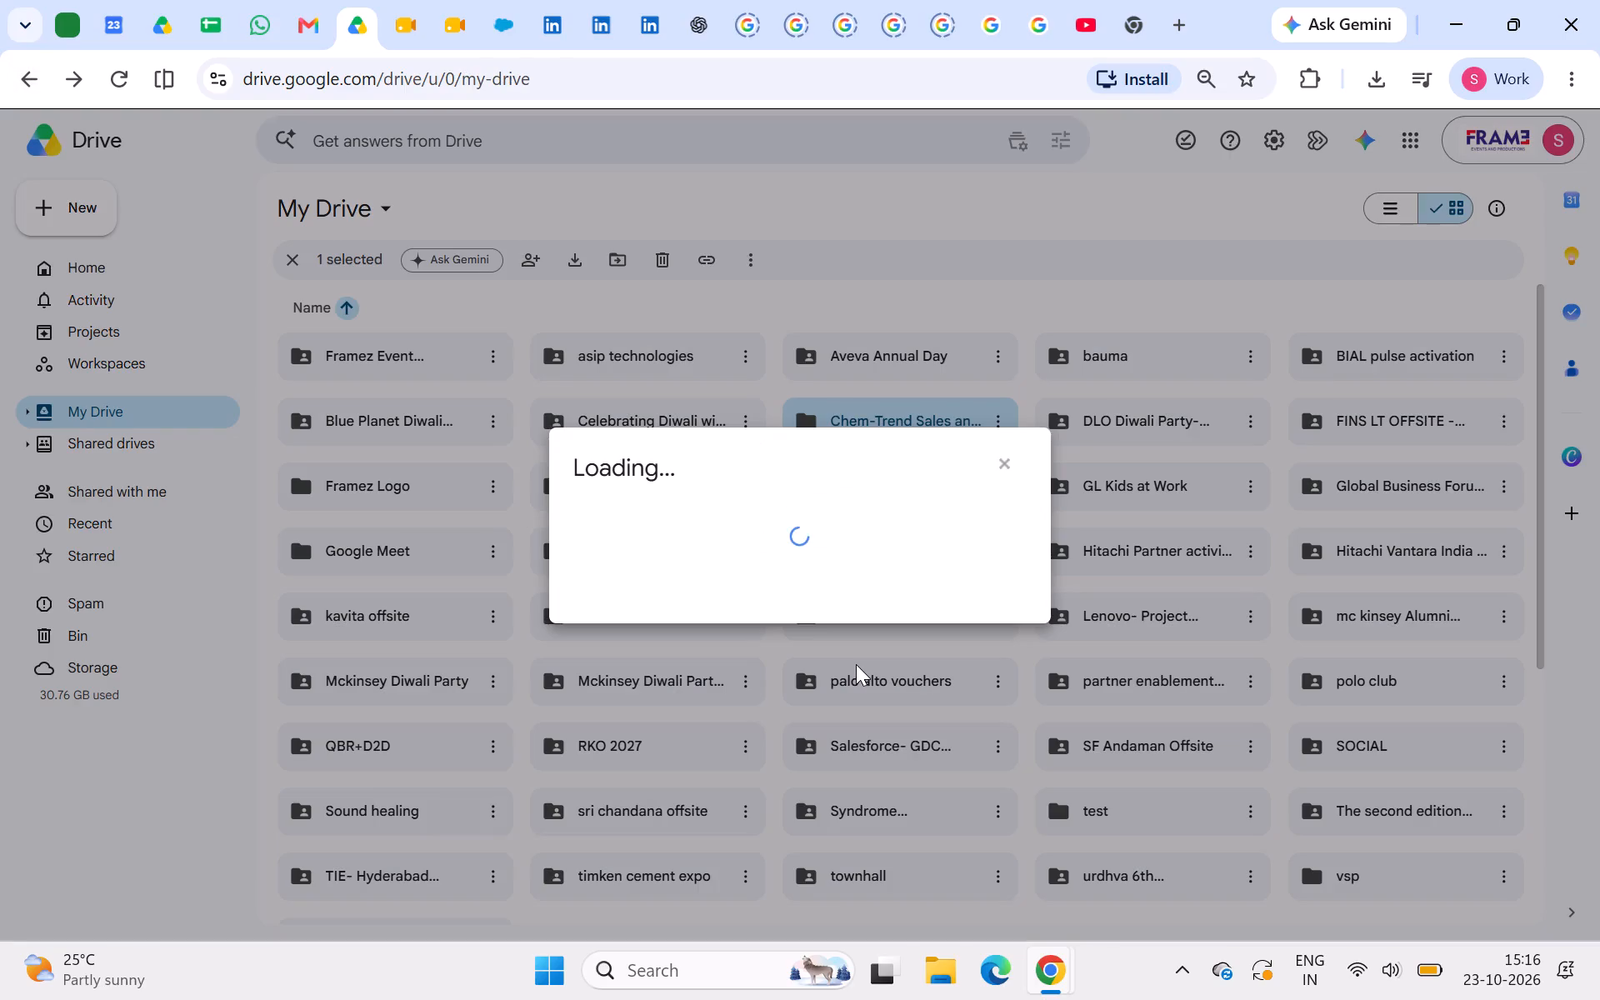
click(625, 627)
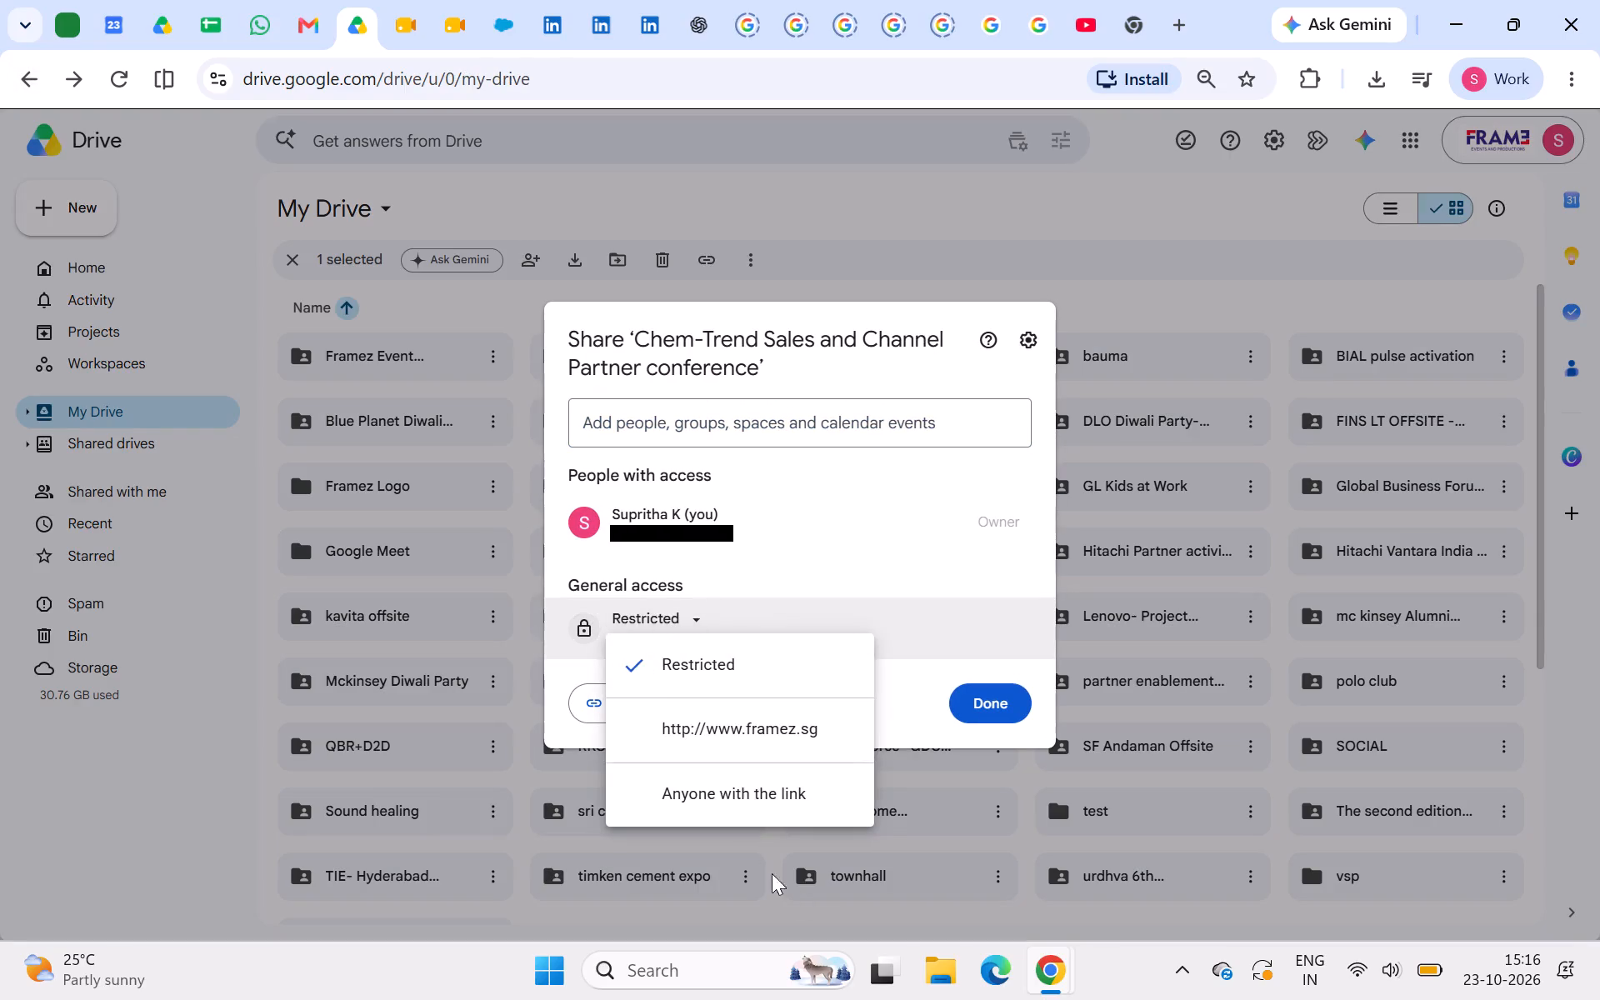
click(704, 789)
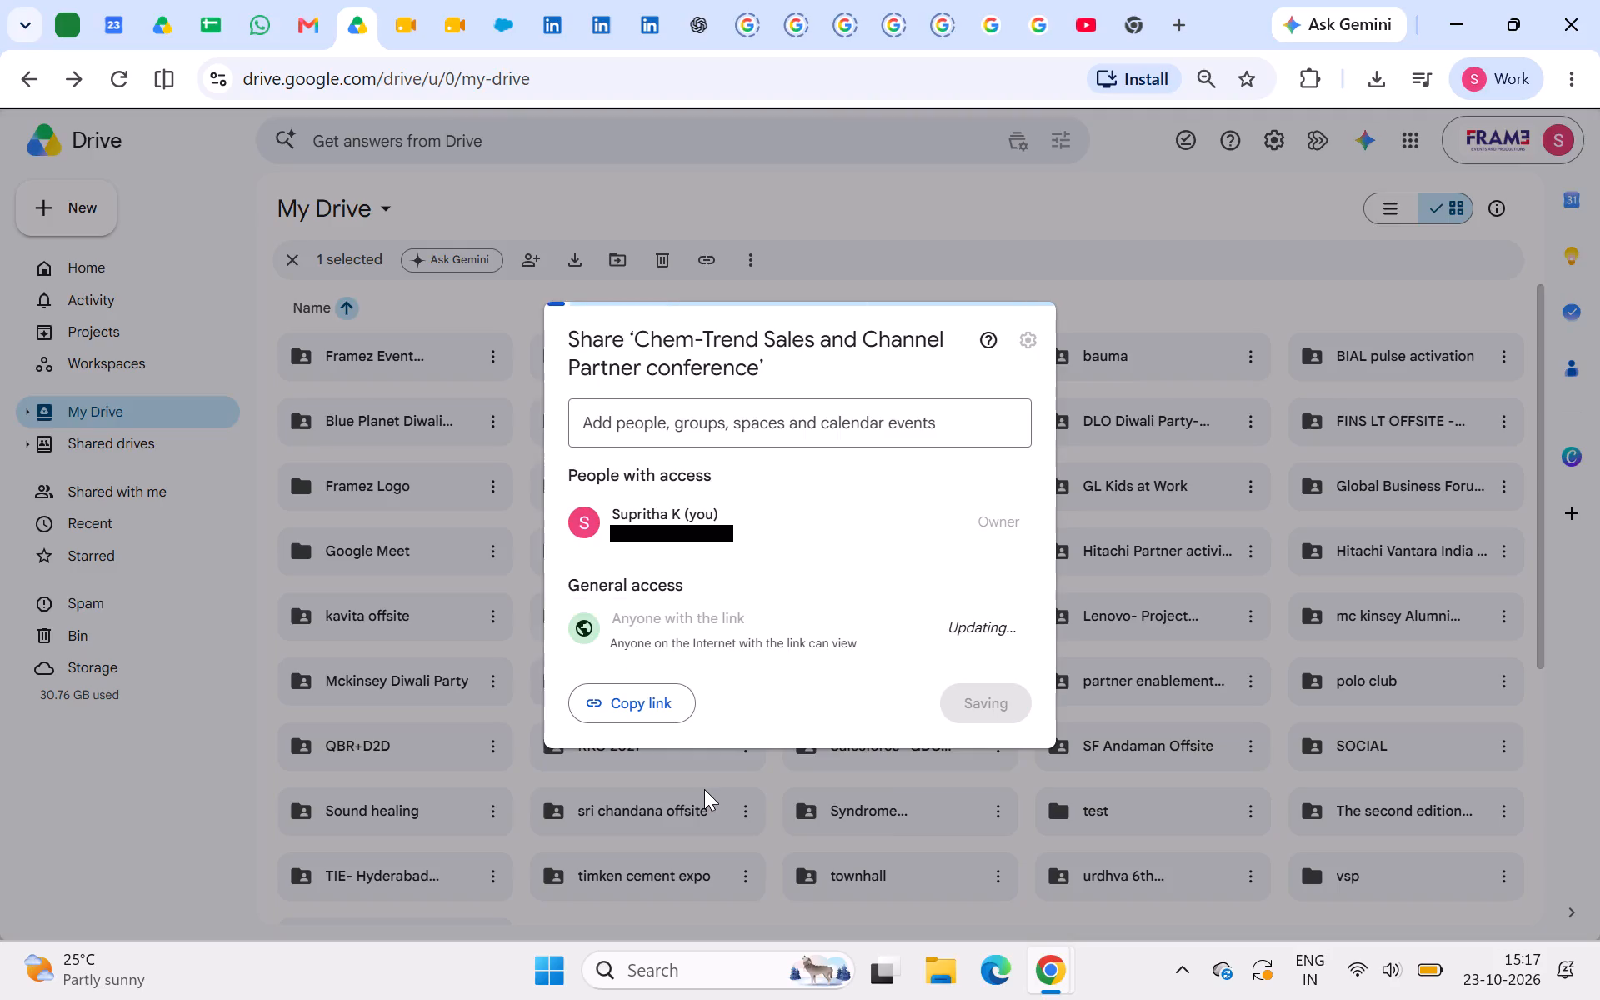
click(970, 617)
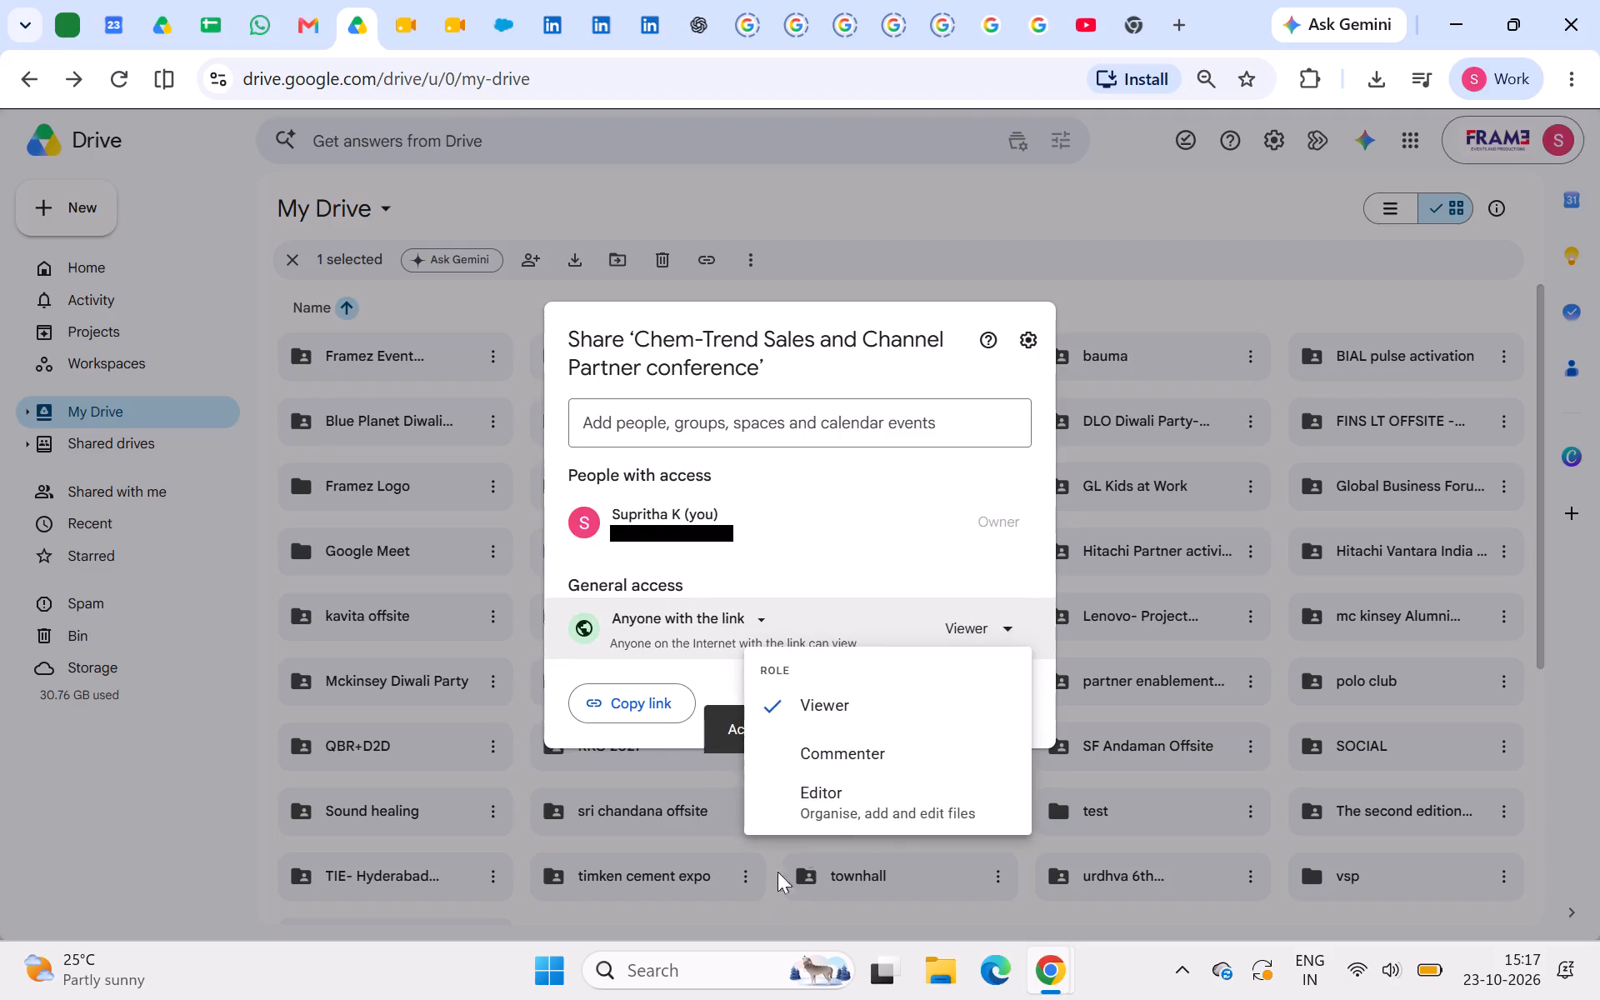
click(852, 812)
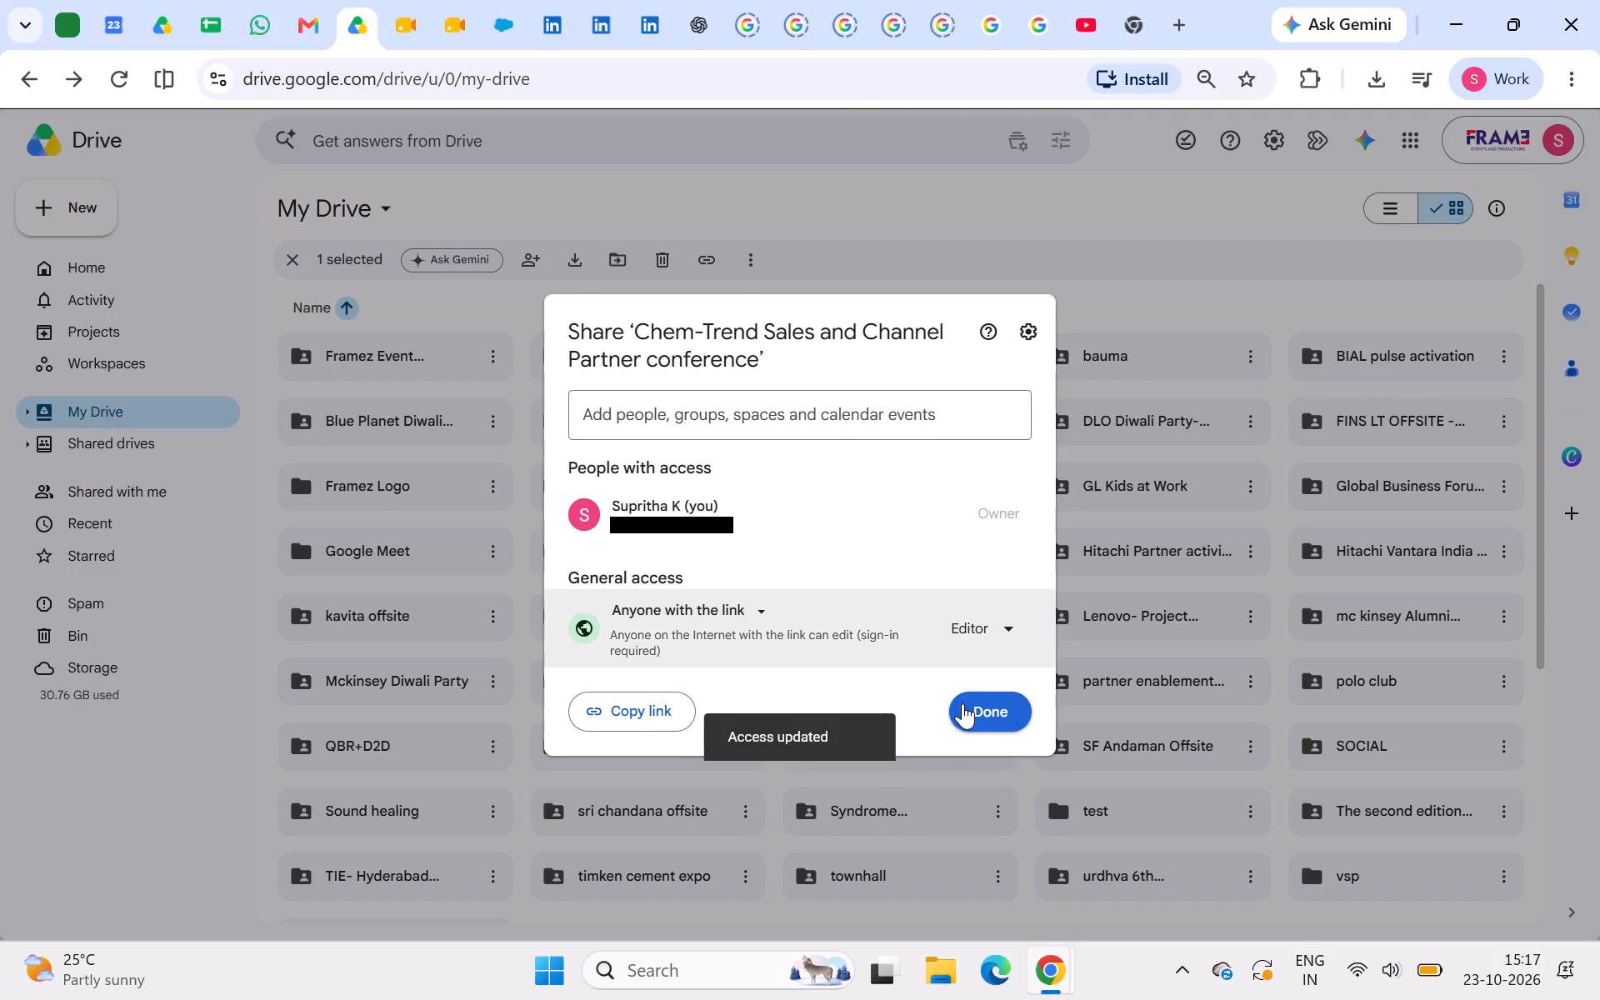
click(965, 710)
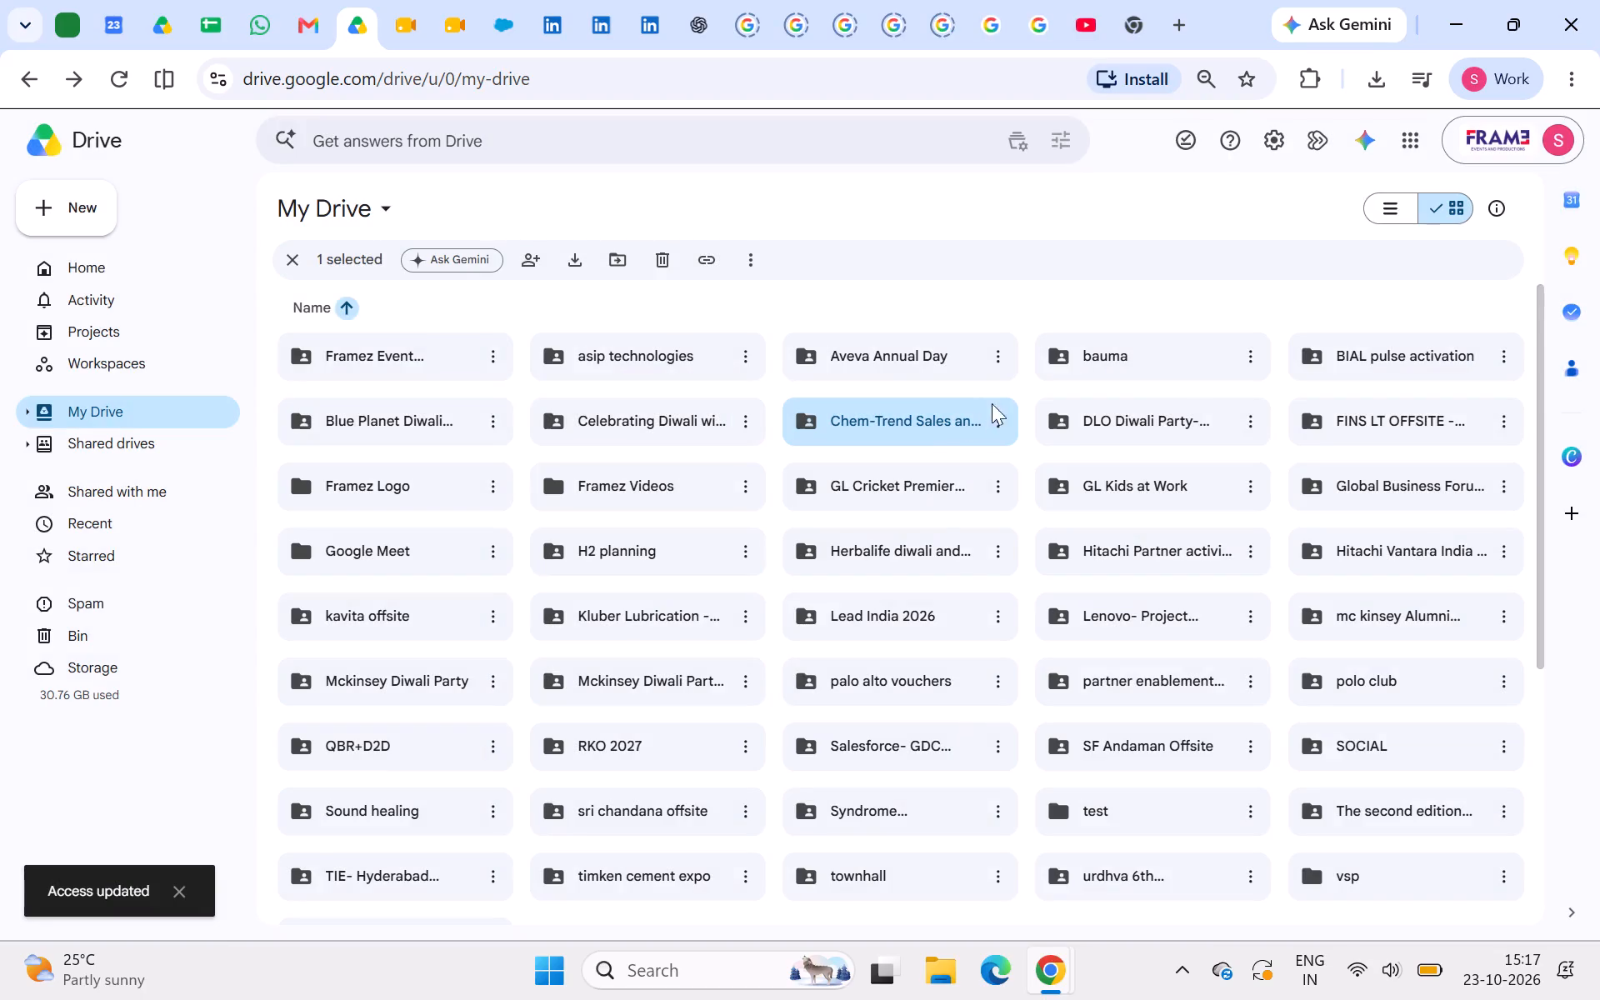
Copy the sharing link of the Chem-Trend Sales and Channel Partner conference folder.
click(1005, 419)
click(1020, 646)
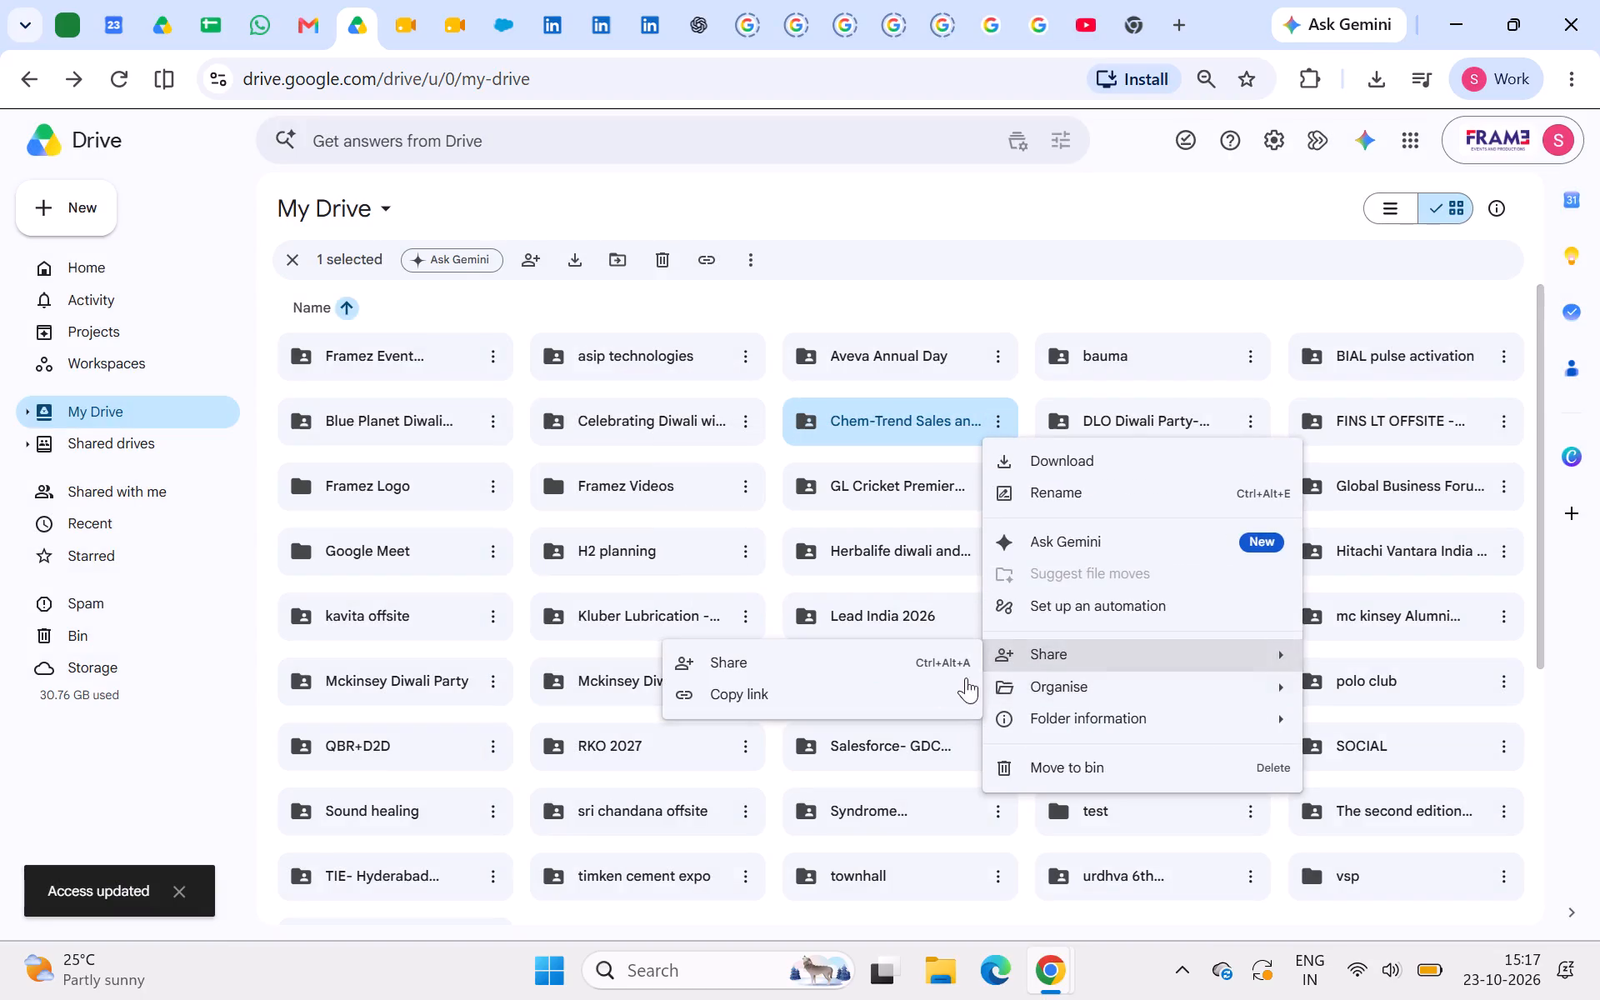
click(876, 667)
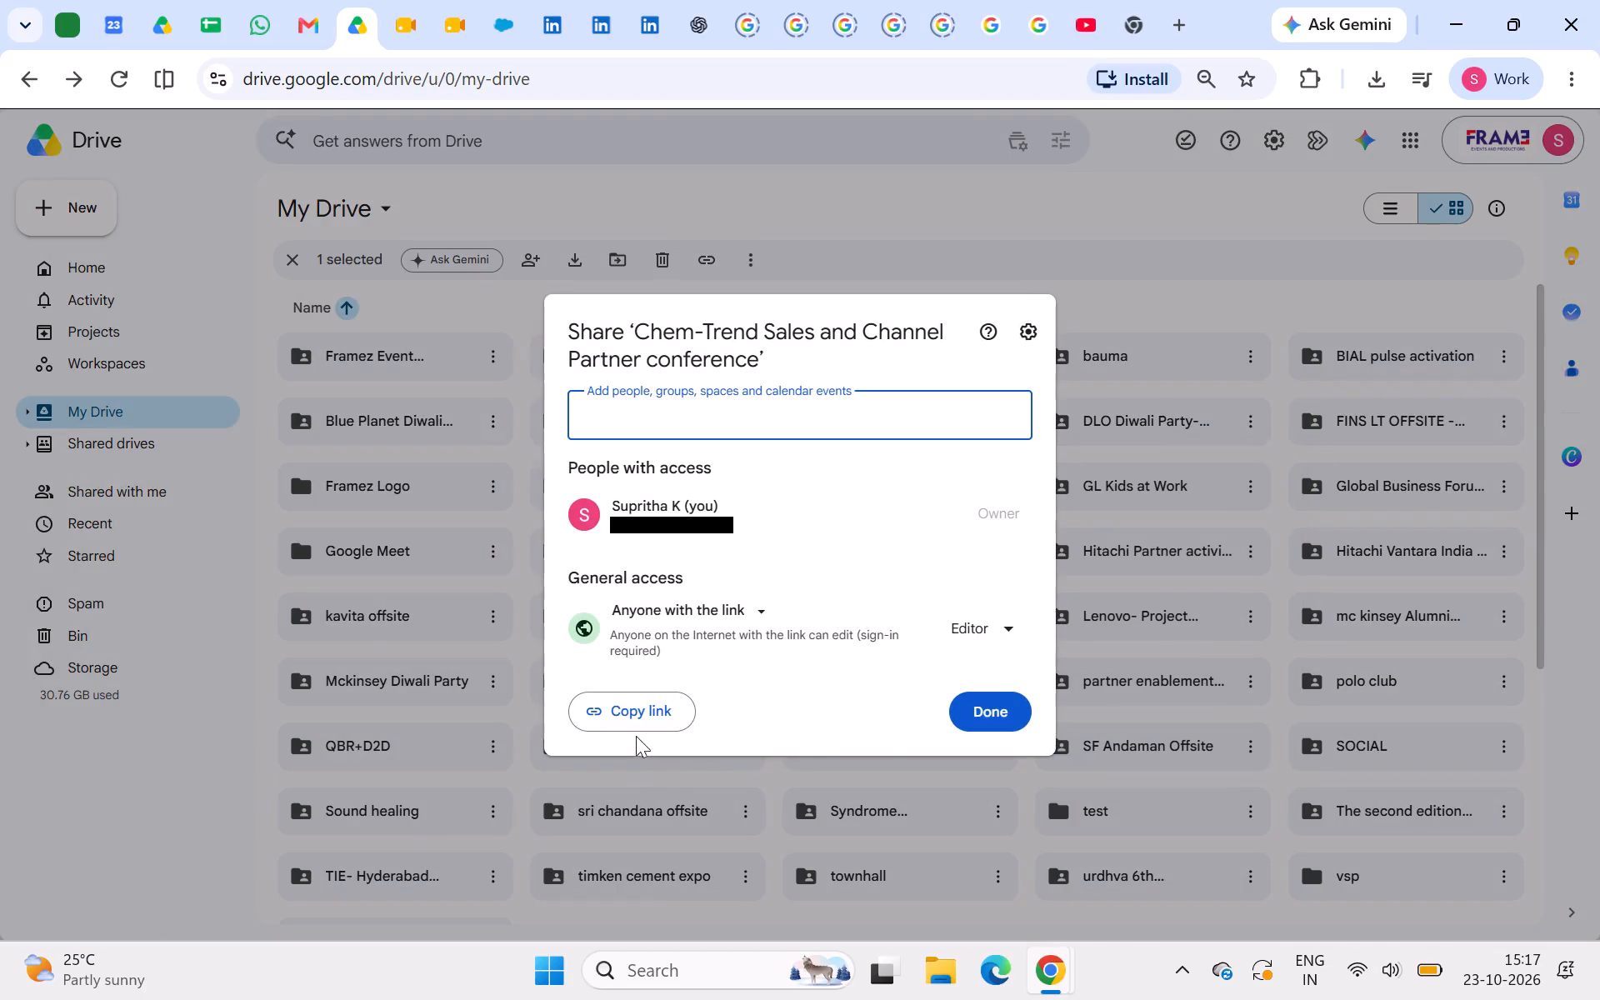
click(647, 703)
click(947, 218)
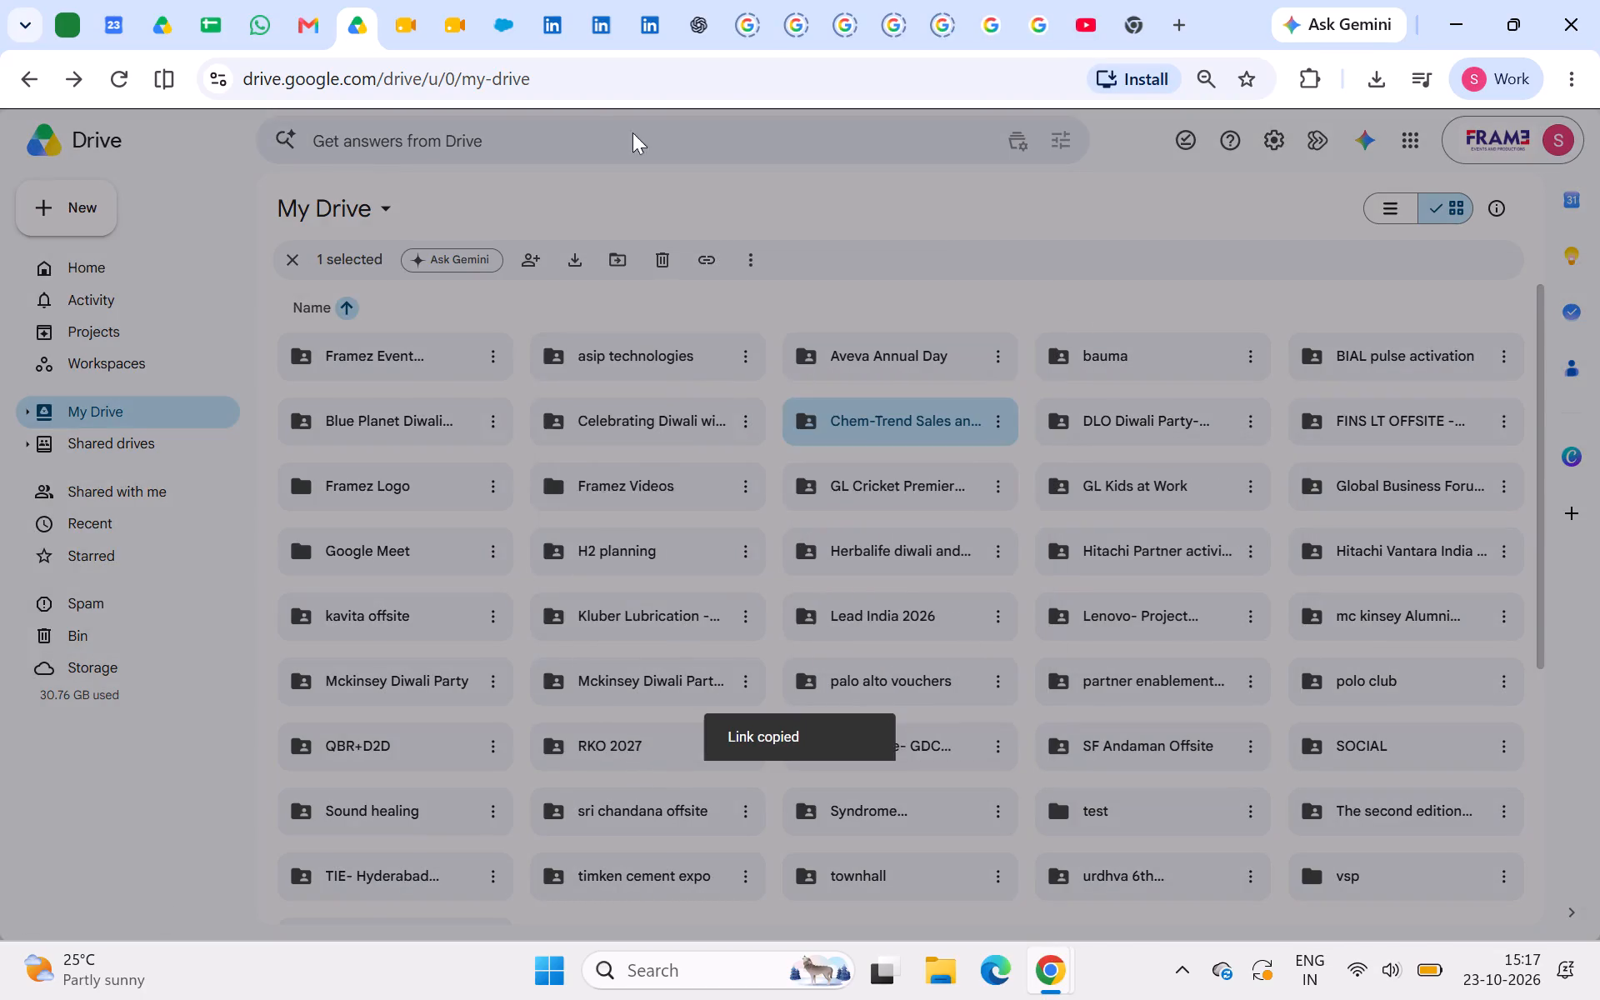
In the Salesforce event record, enter the copied folder link as the Drive Link under Pre-Event Costing Information and save.
click(512, 26)
scroll(861, 784, down, 1)
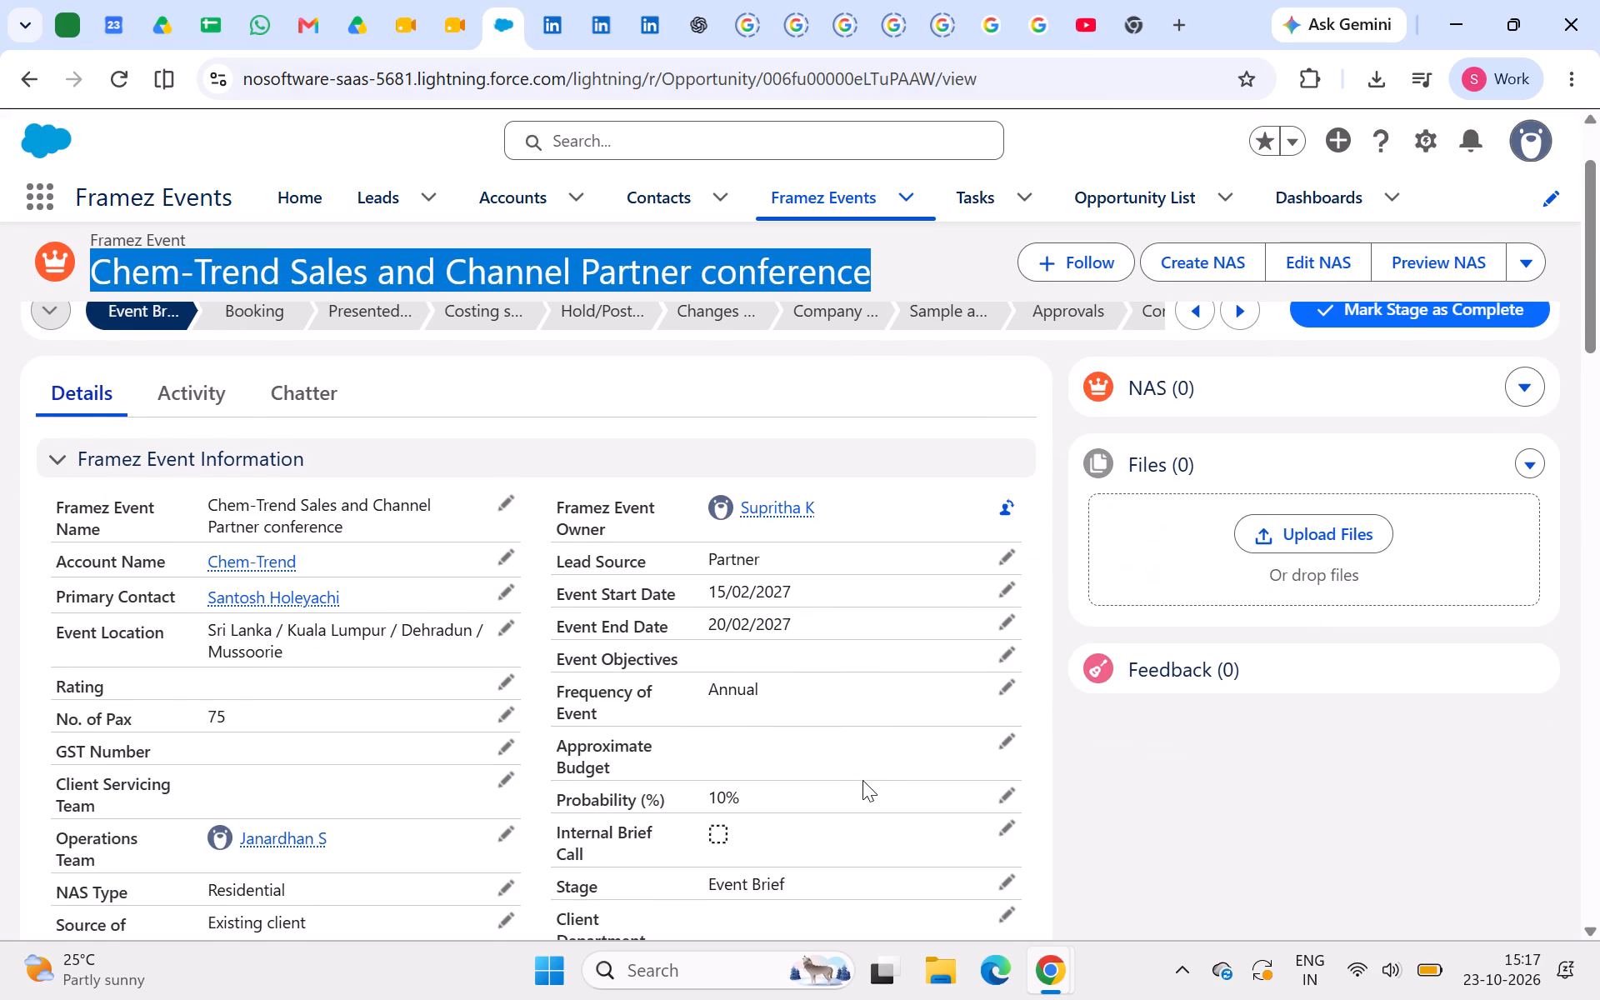
scroll(866, 775, down, 4)
click(1007, 665)
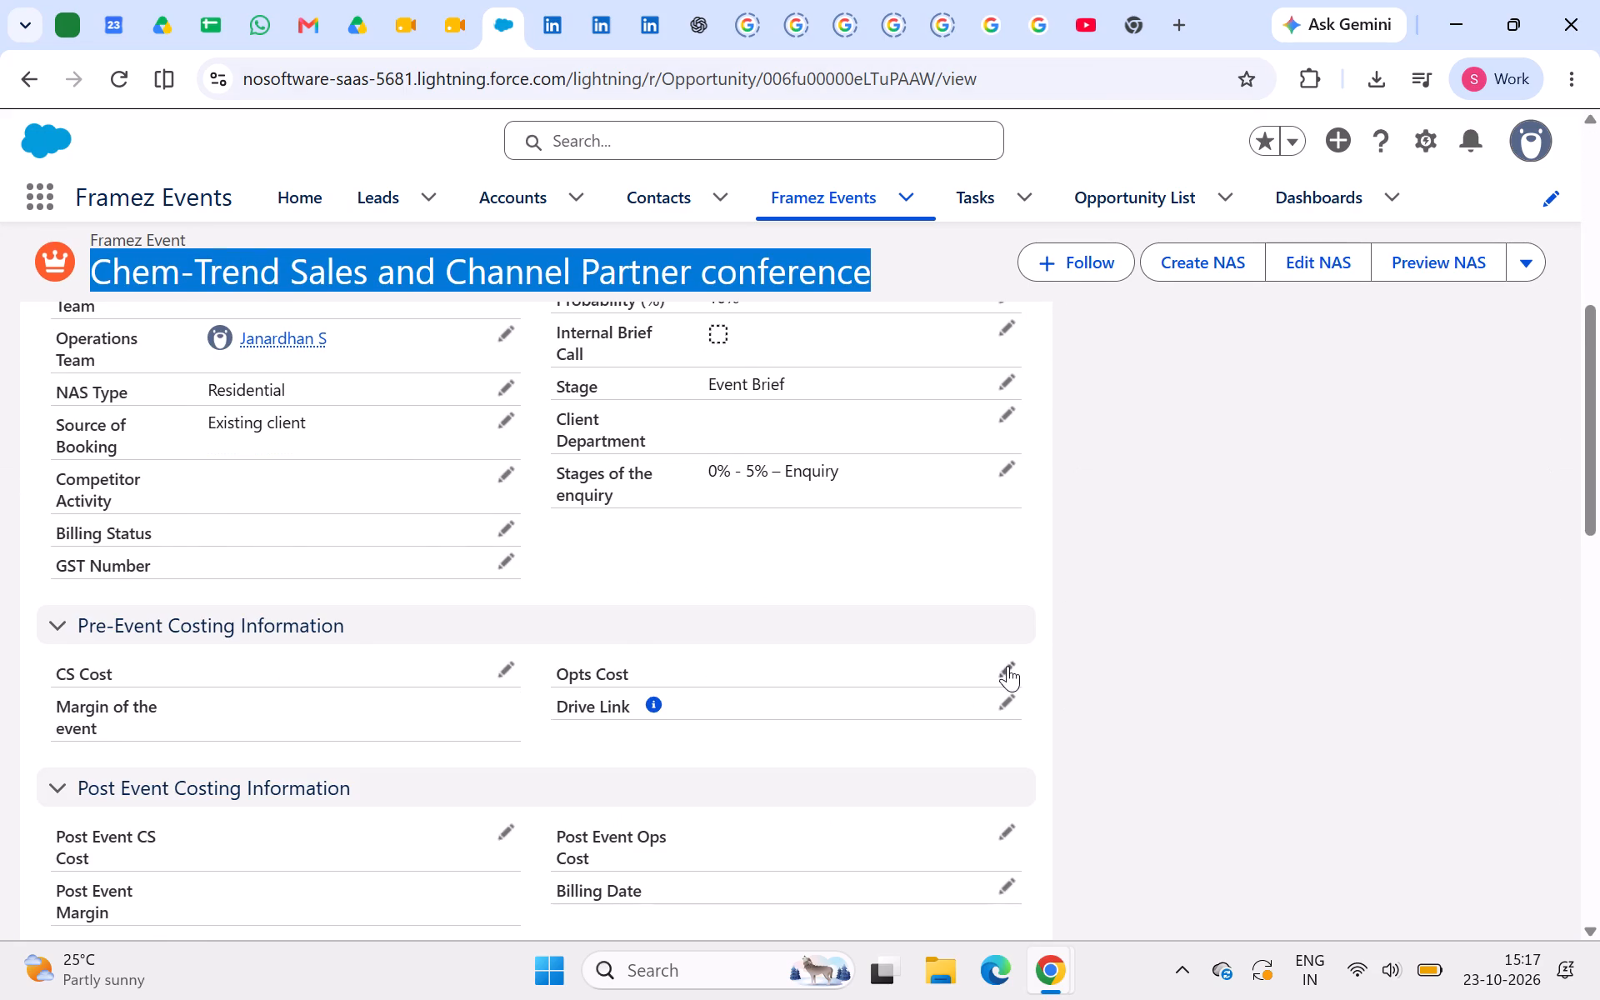
click(916, 632)
key(ctrl+v)
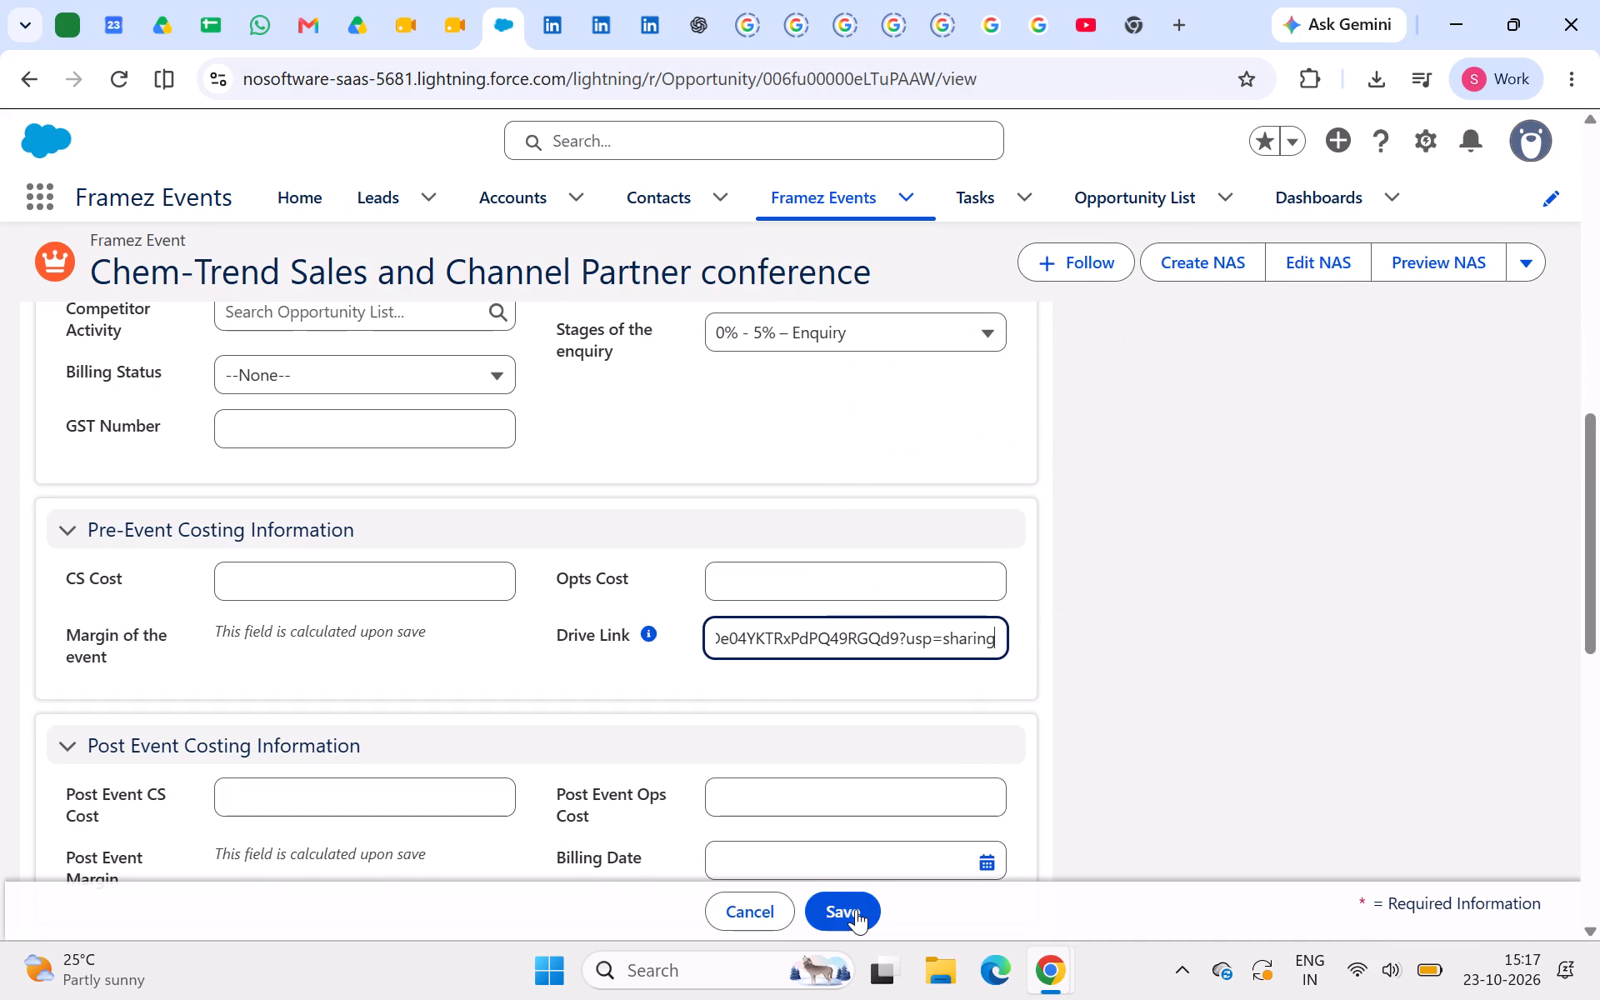
click(856, 909)
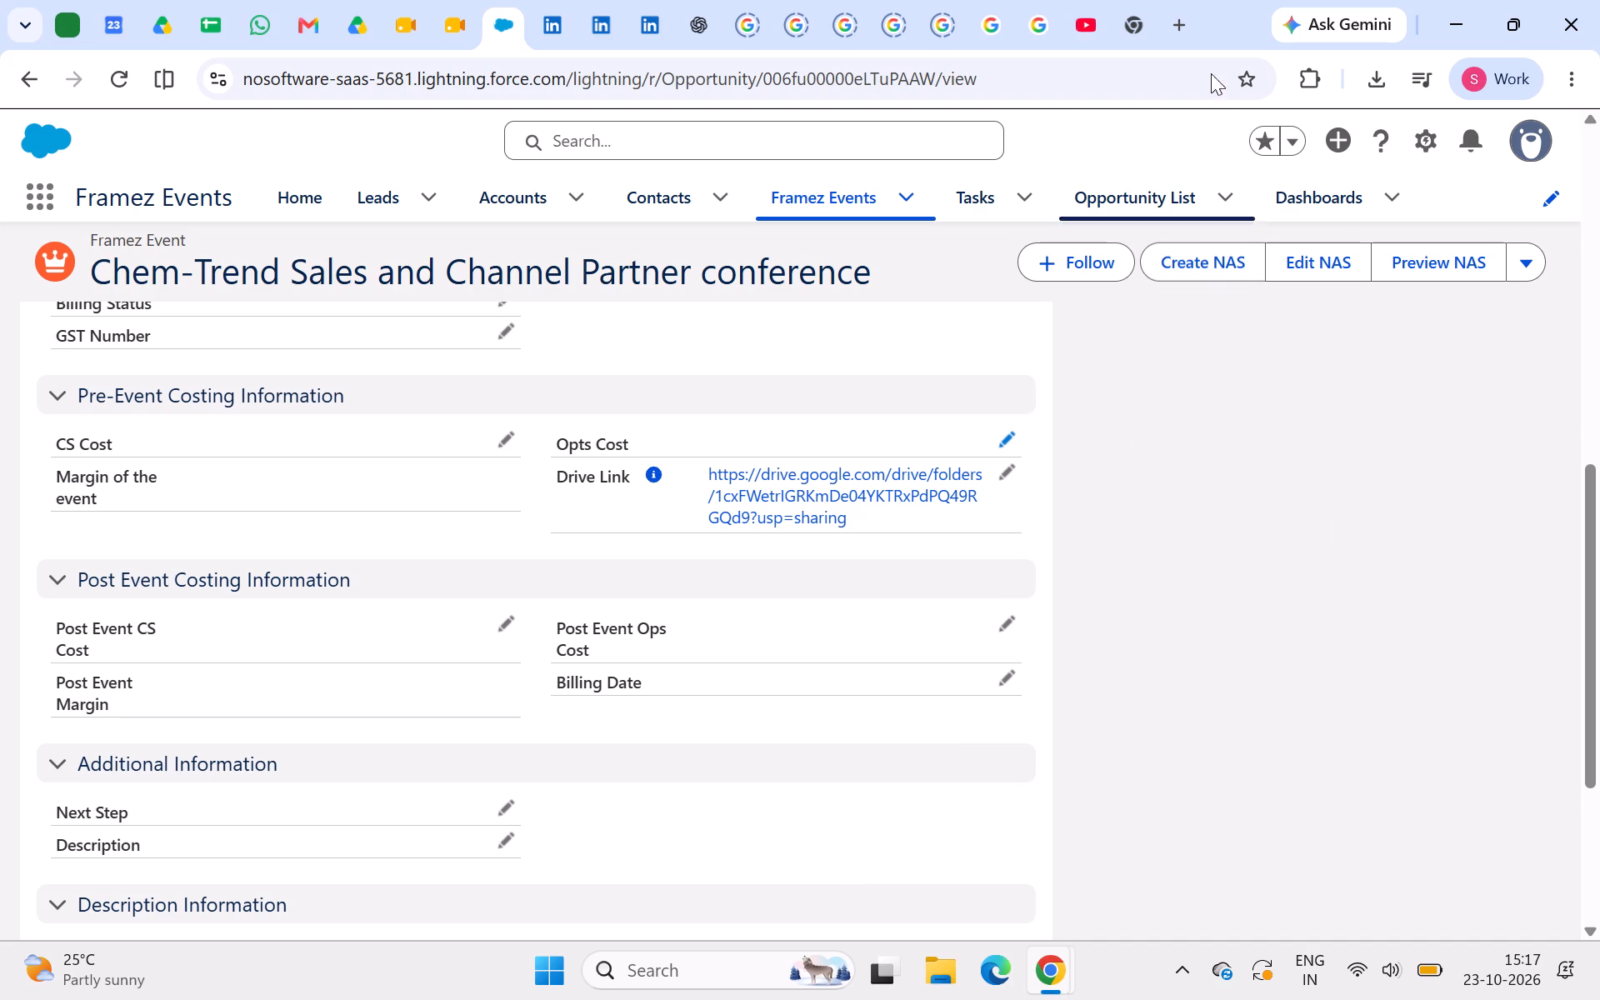
Switch to YouTube and play the Ram Chahe Leela video from the beginning.
click(1087, 18)
click(487, 586)
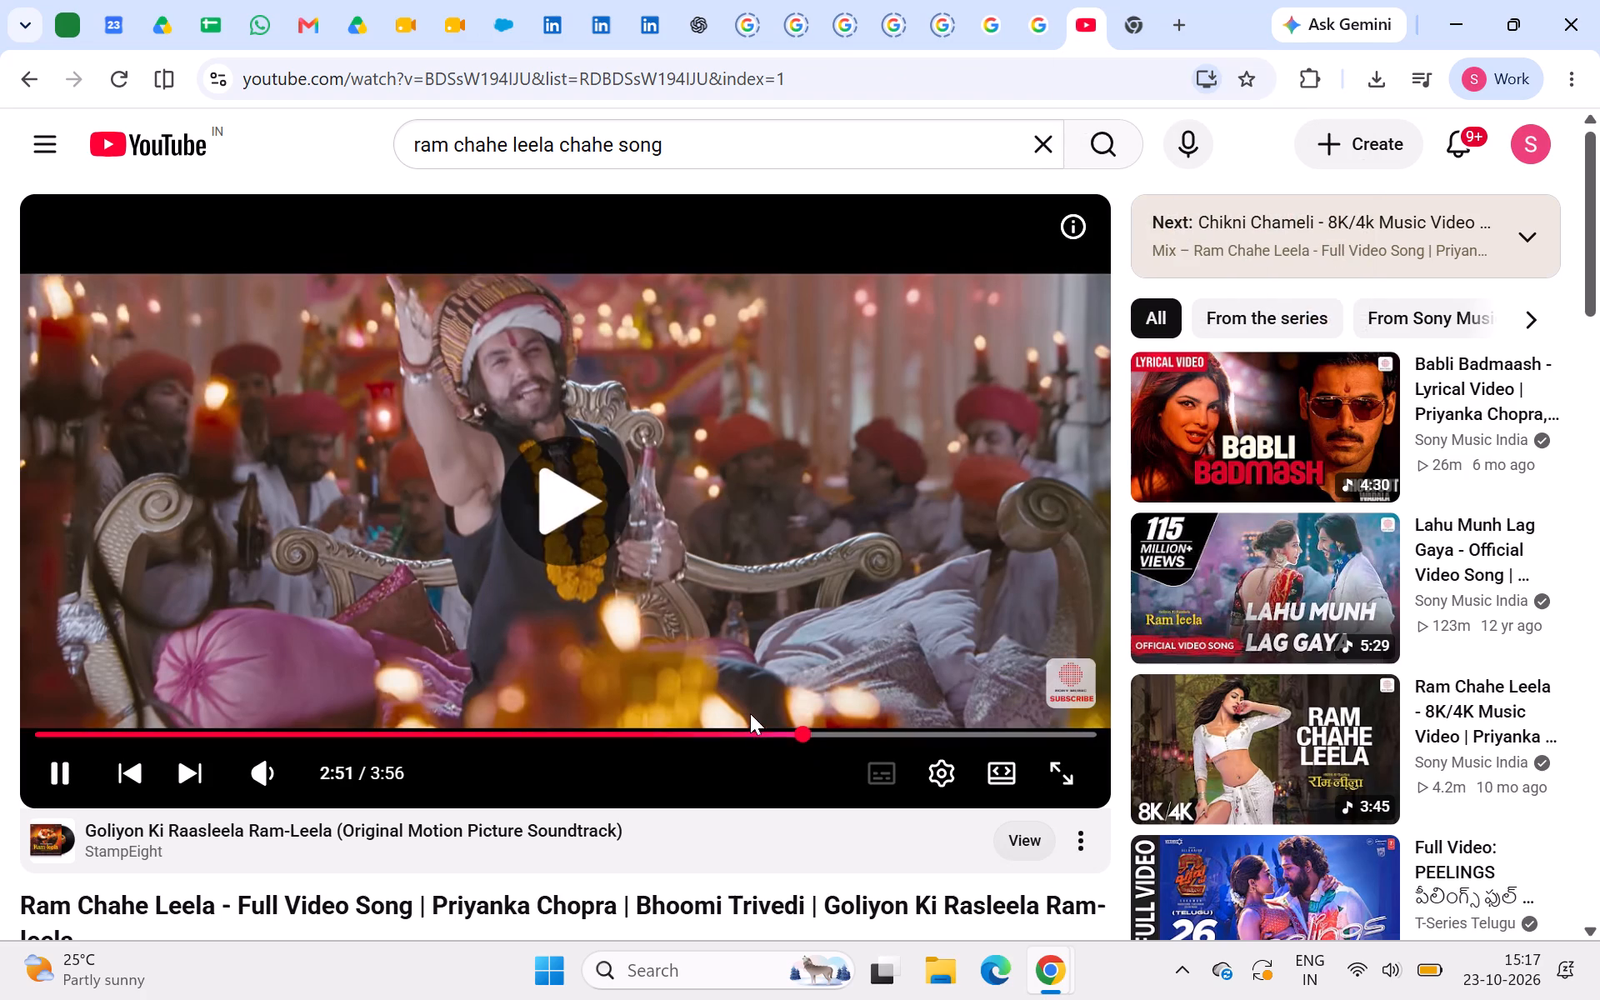
drag(799, 728, 0, 710)
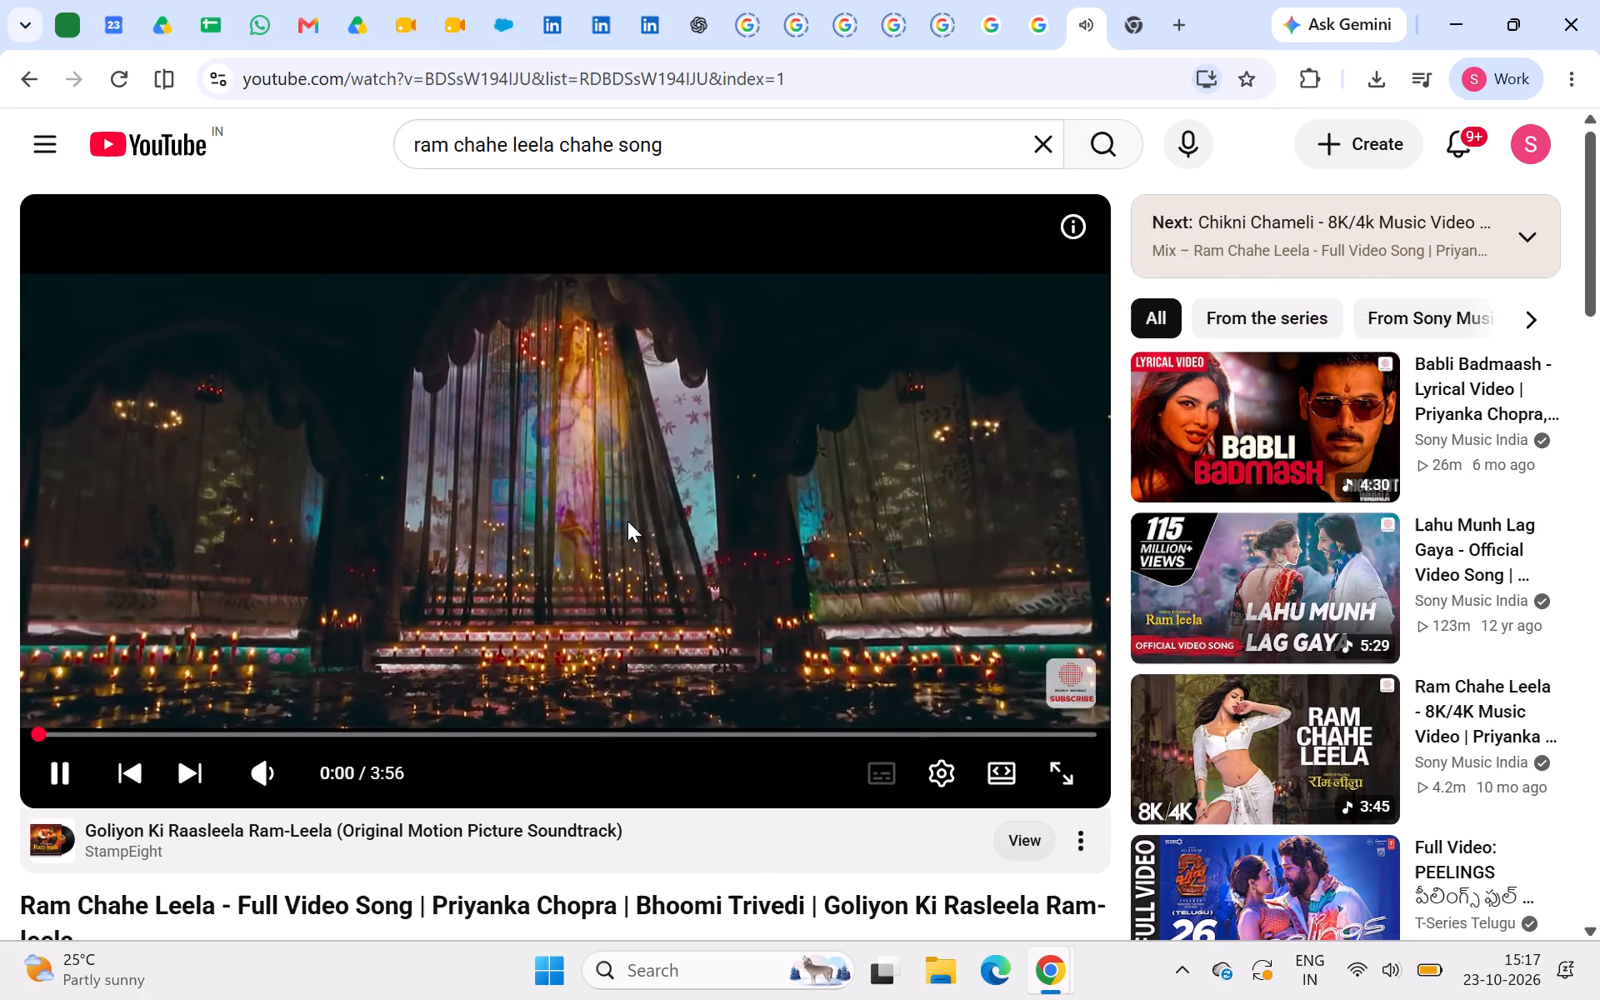
Raise the system volume to about half.
click(1379, 978)
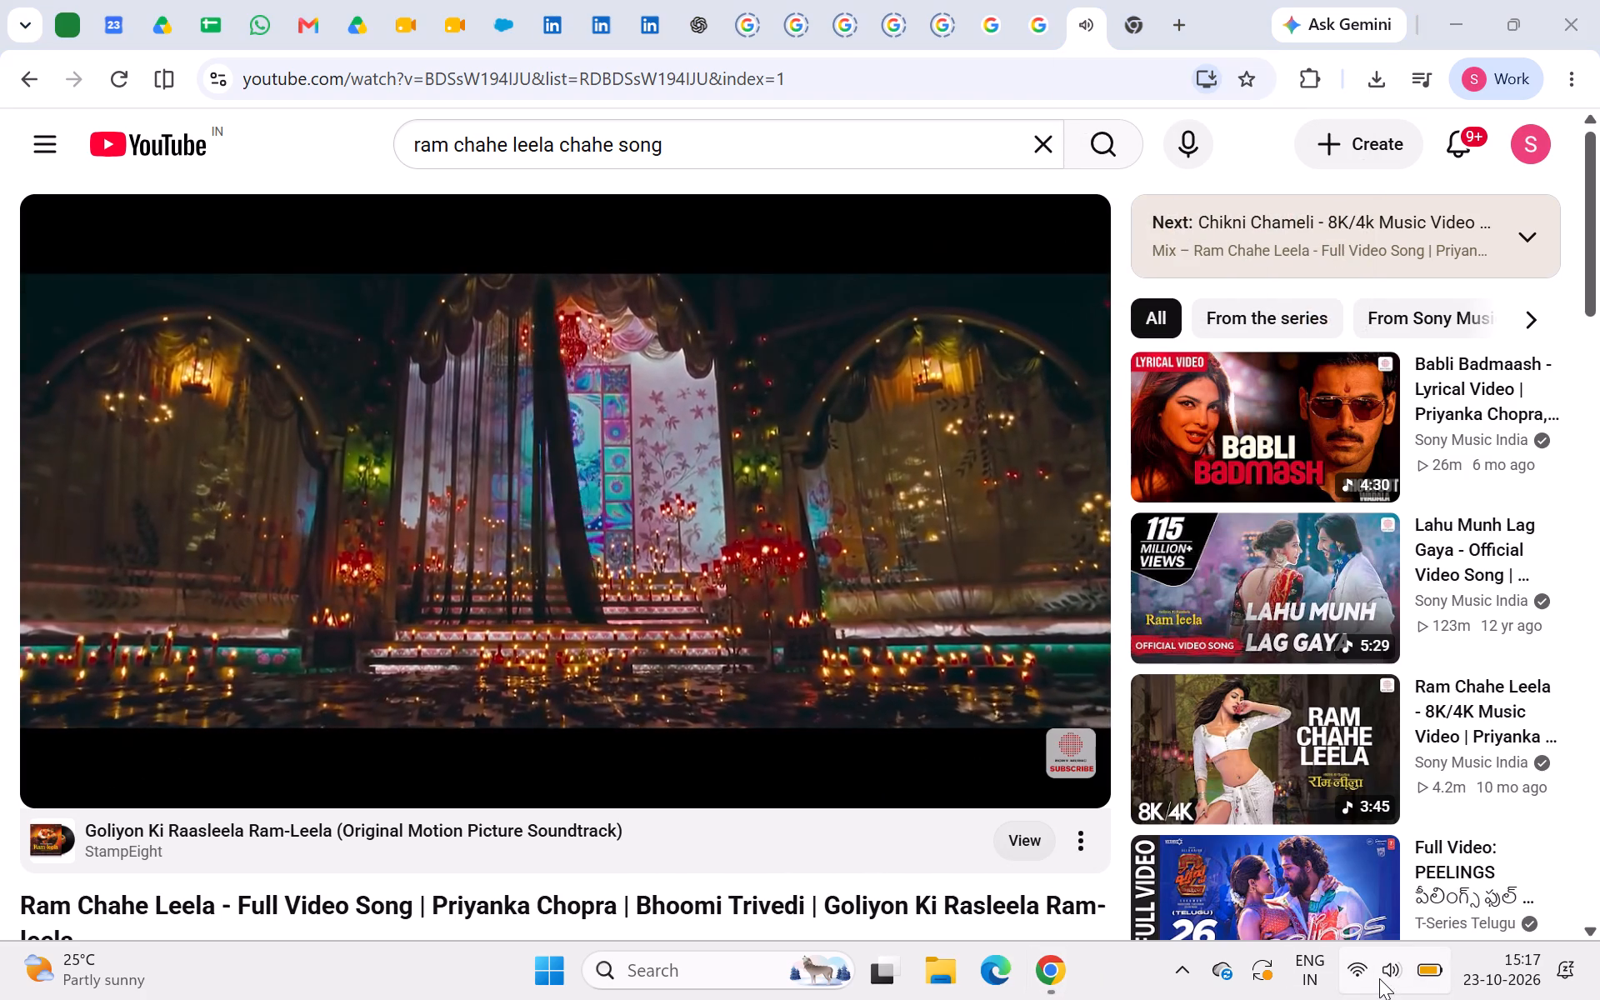
click(1379, 978)
click(1379, 978)
drag(1327, 819, 1367, 819)
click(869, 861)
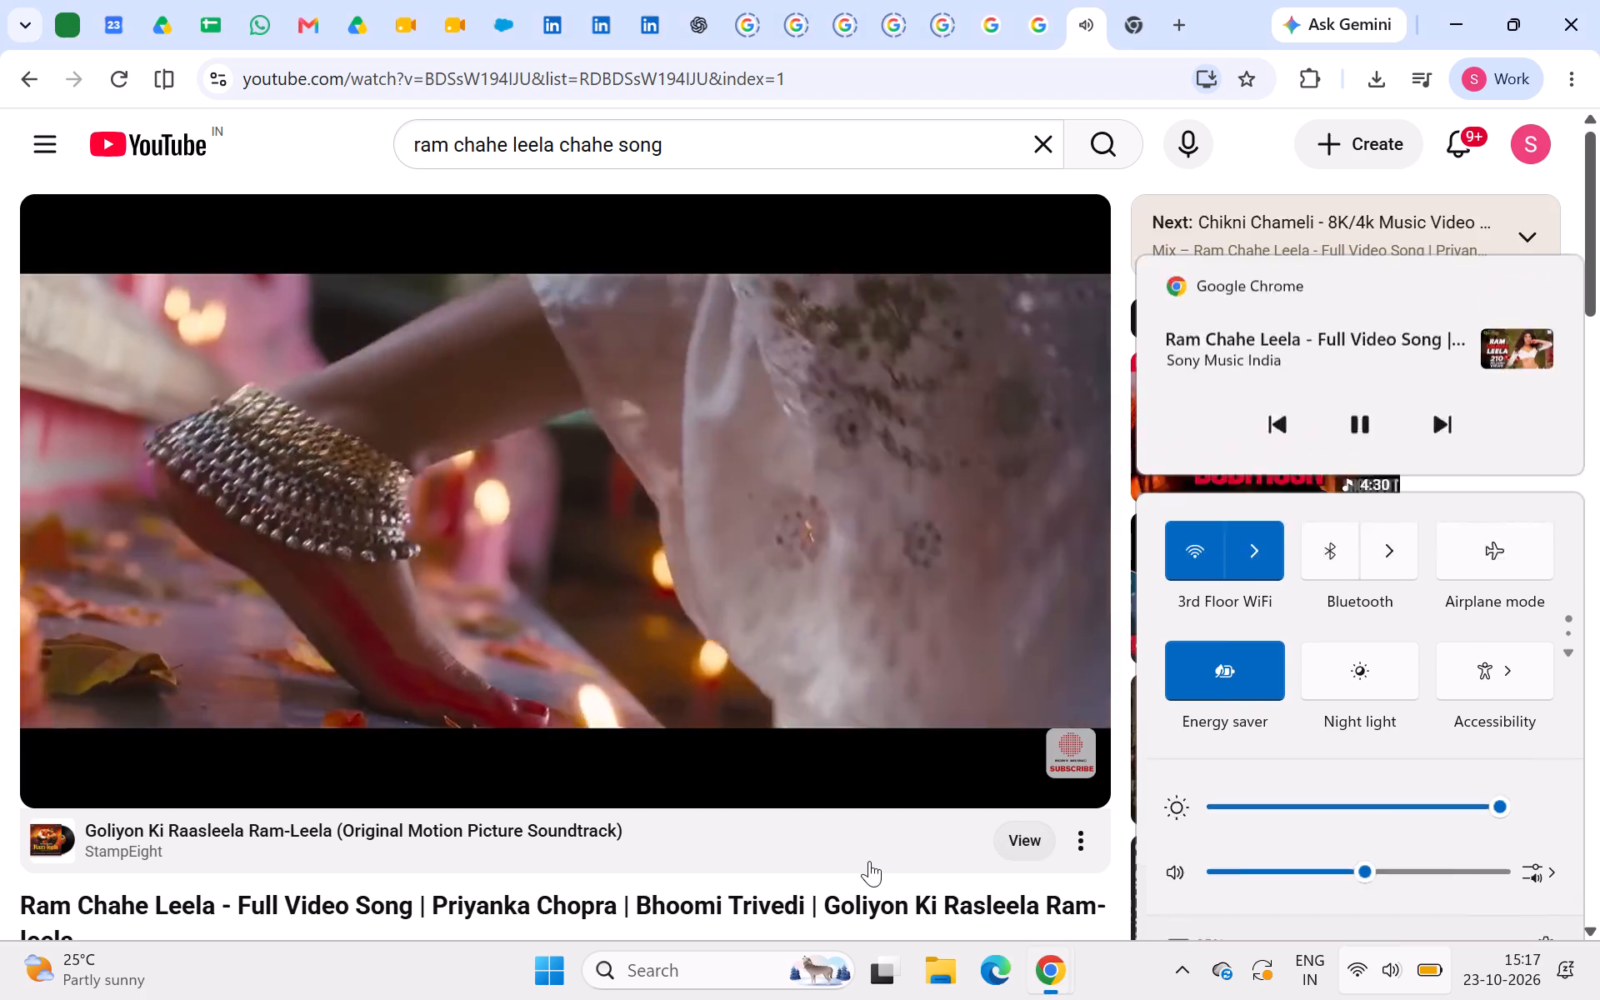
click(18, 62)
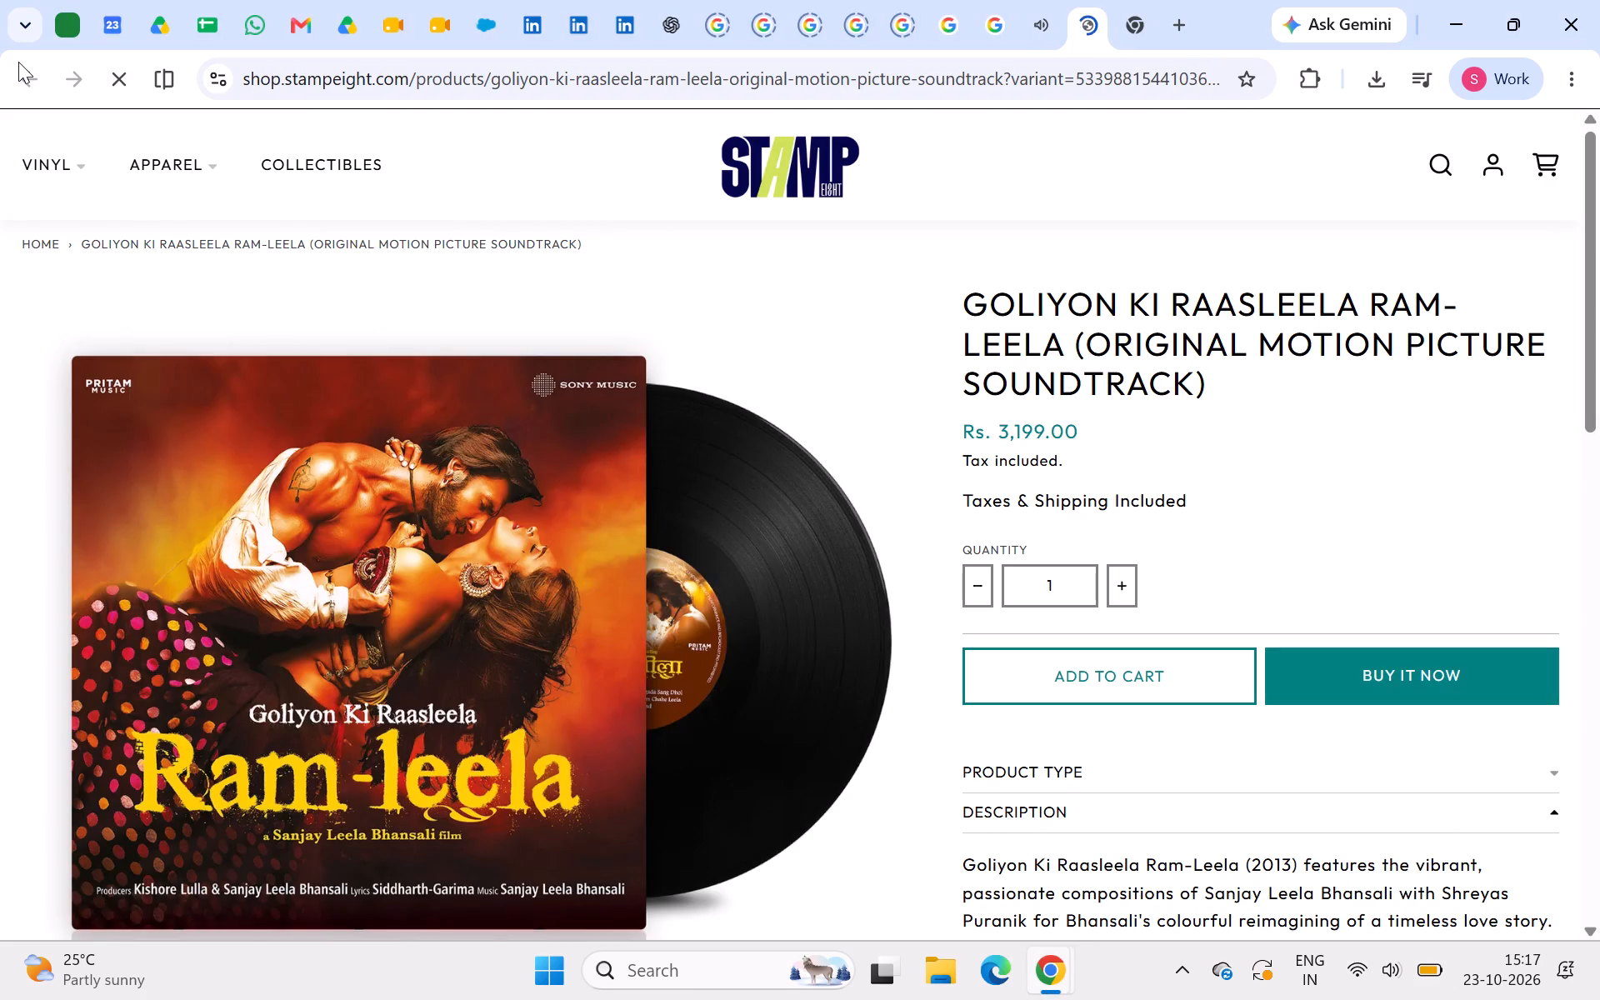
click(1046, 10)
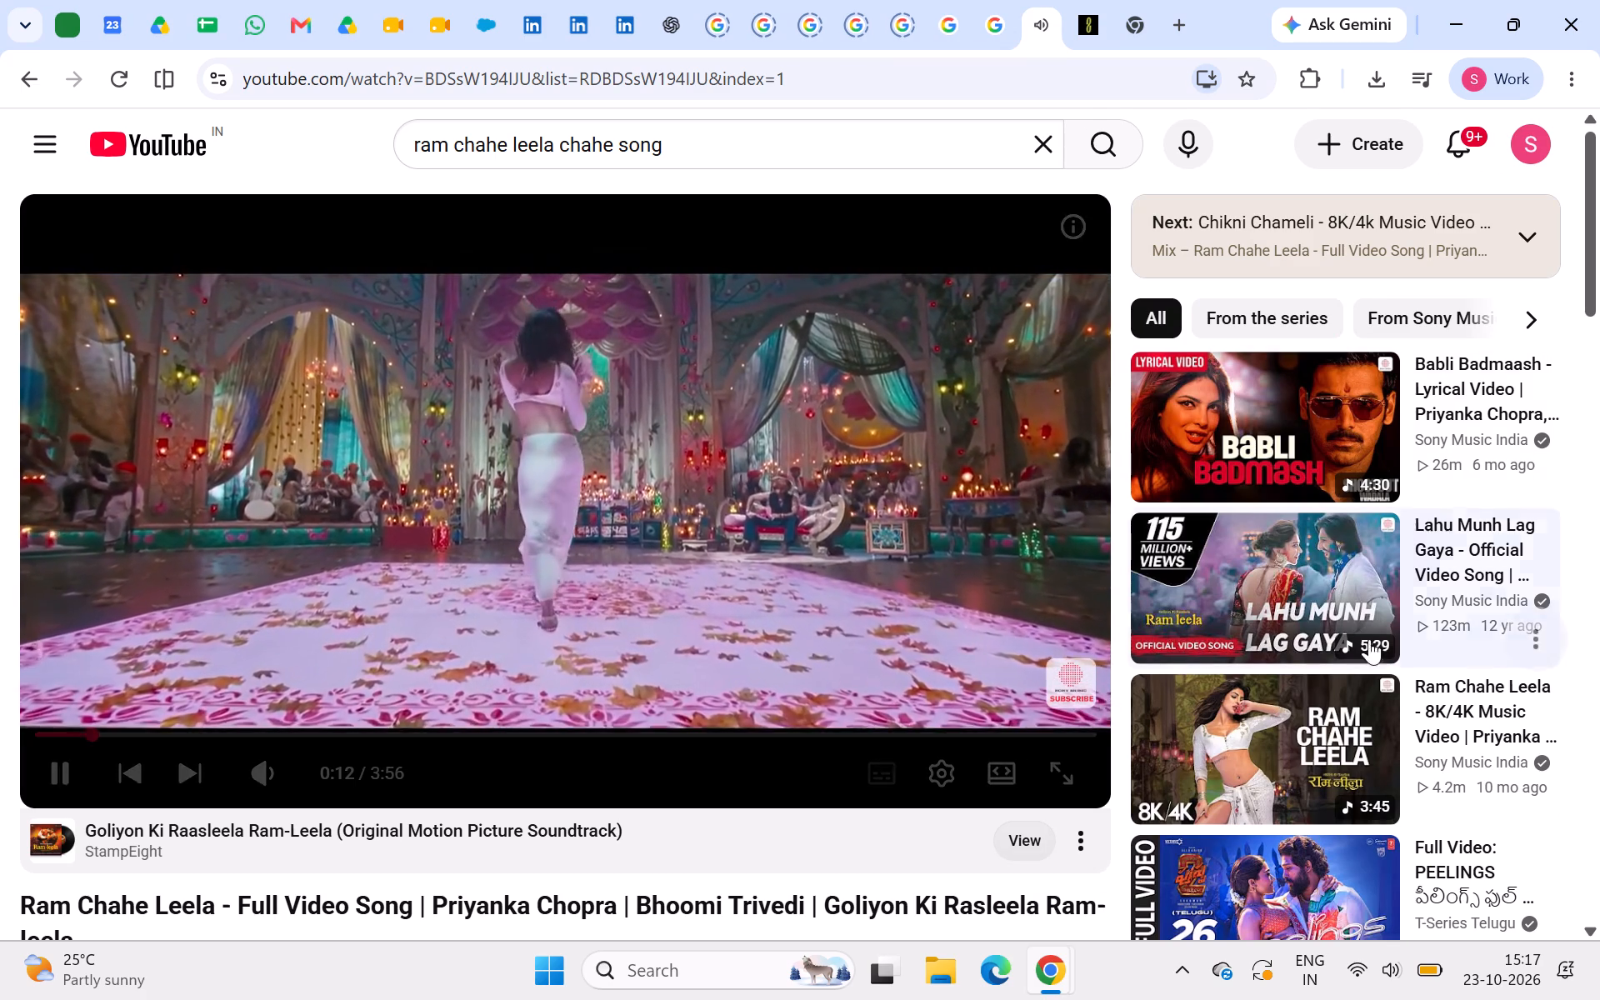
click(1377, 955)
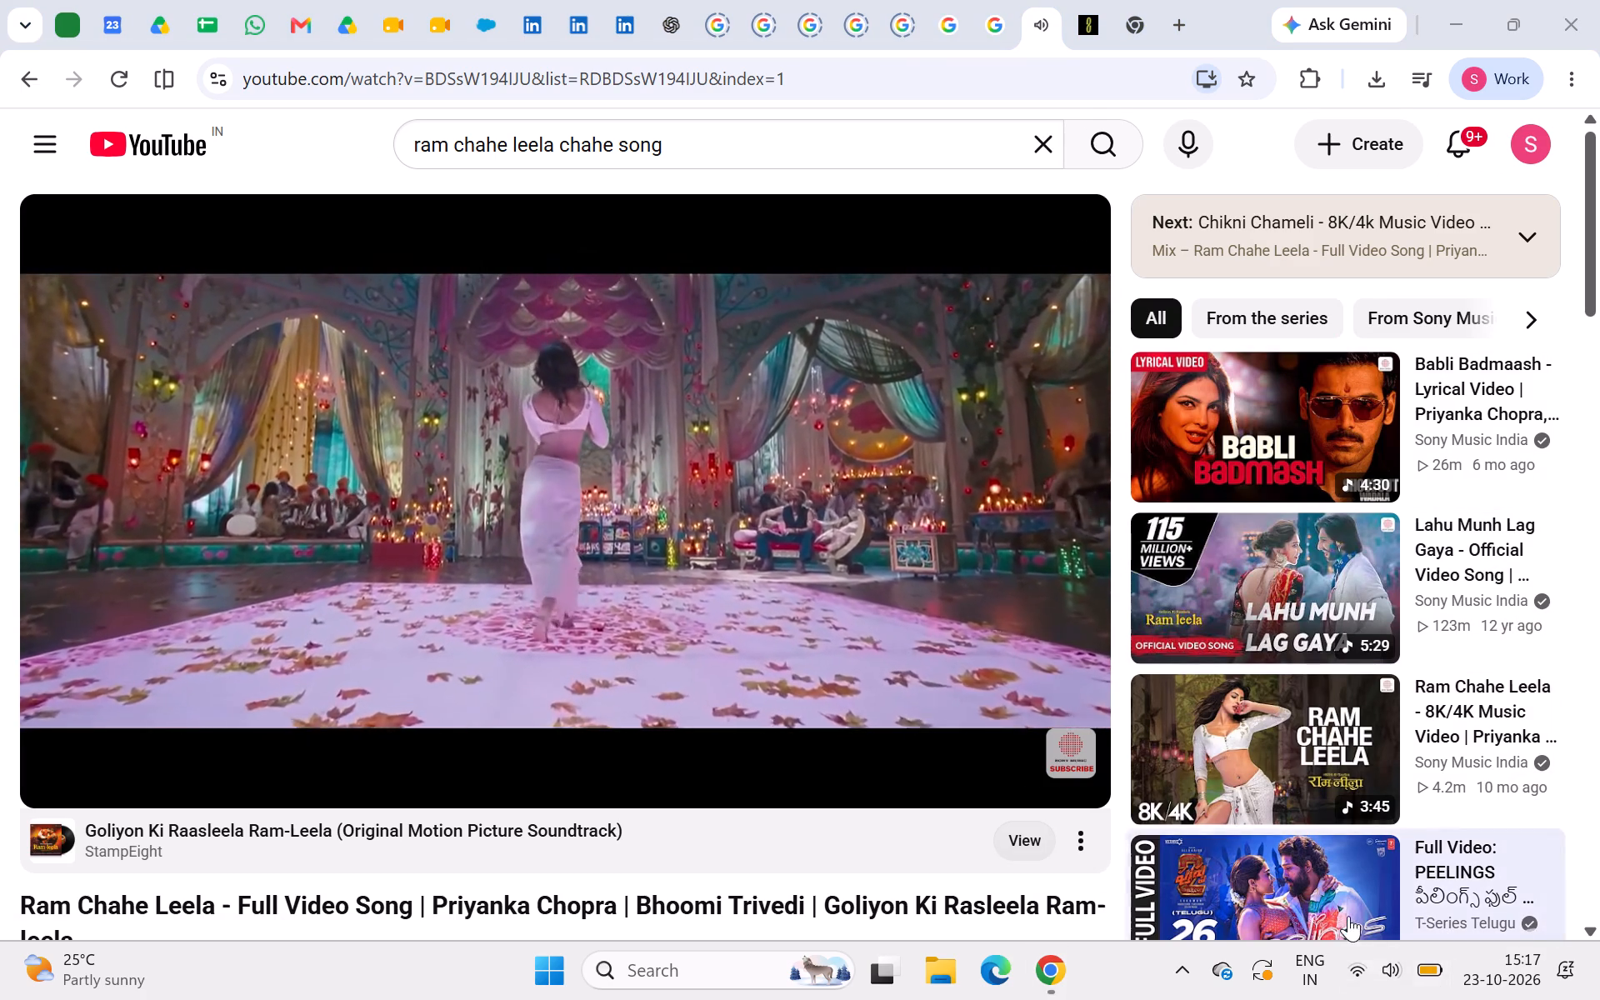
click(1377, 985)
drag(1369, 819, 1415, 817)
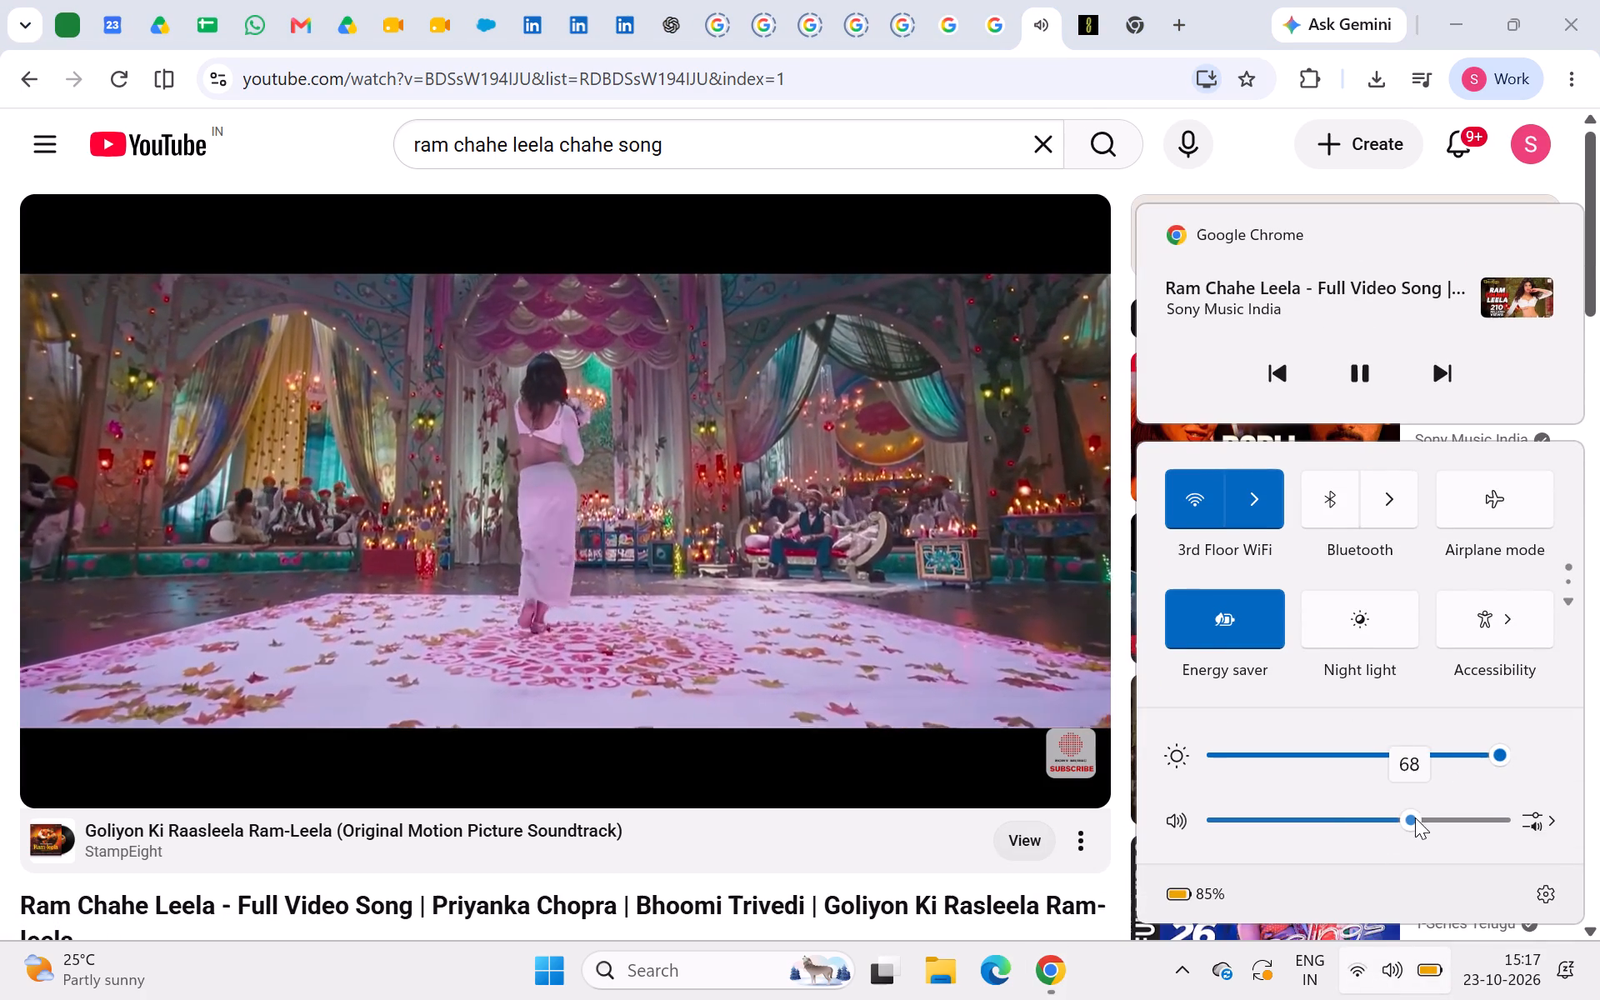
drag(1415, 817, 1401, 833)
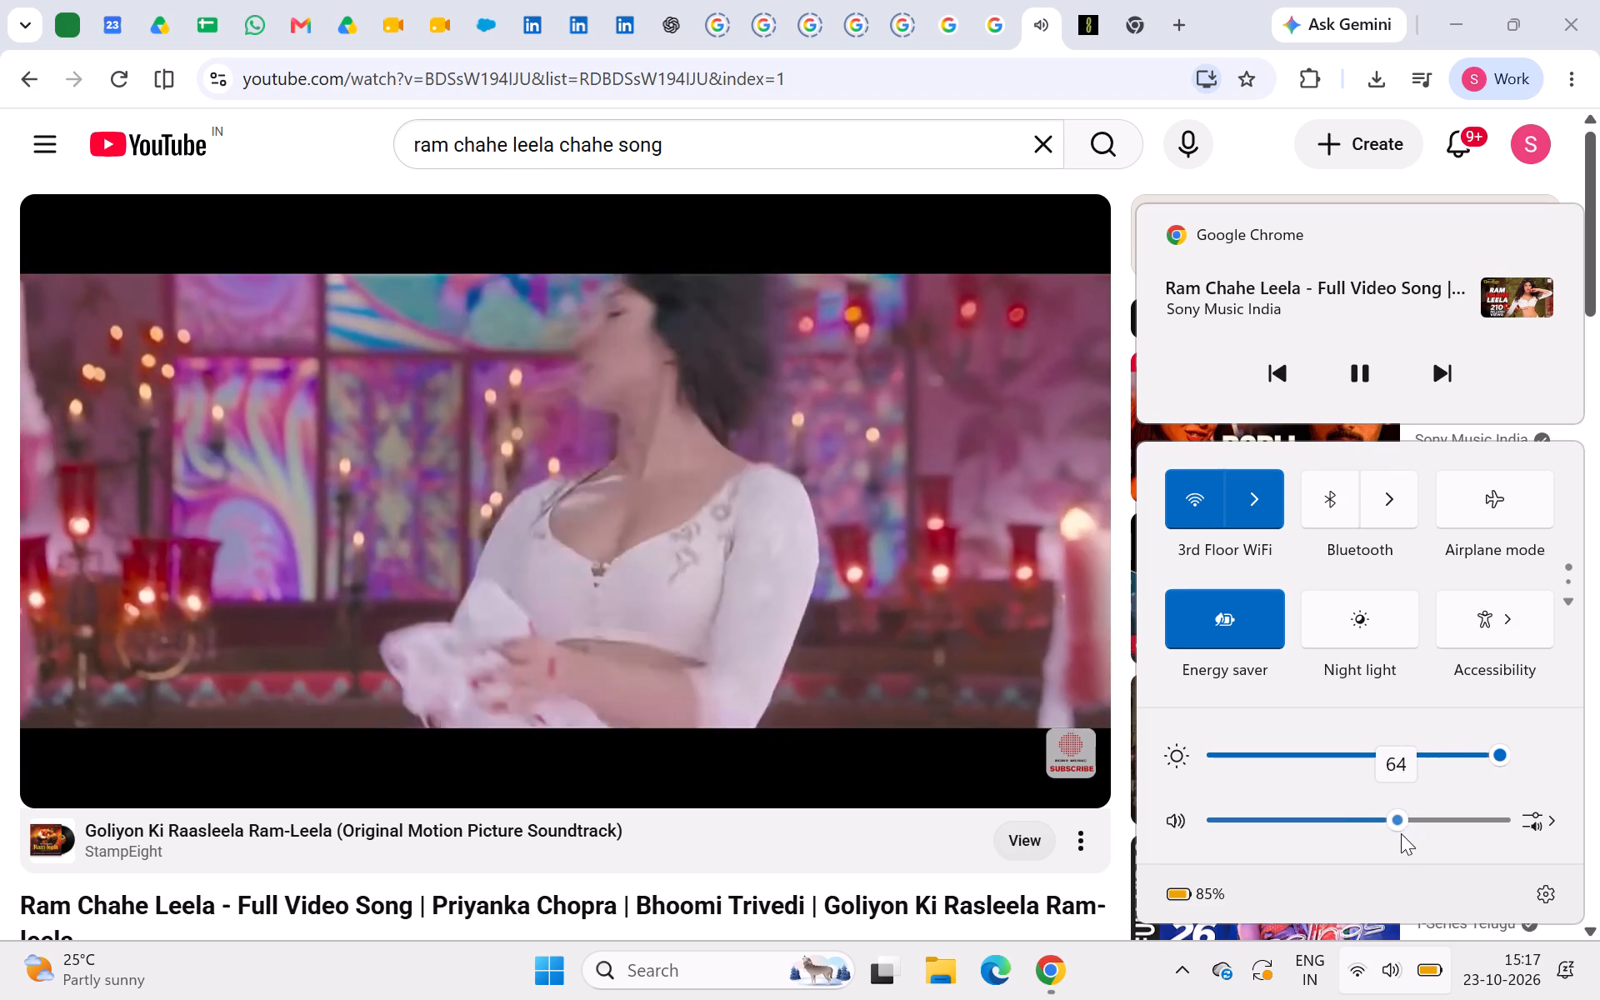
drag(1401, 833, 1400, 833)
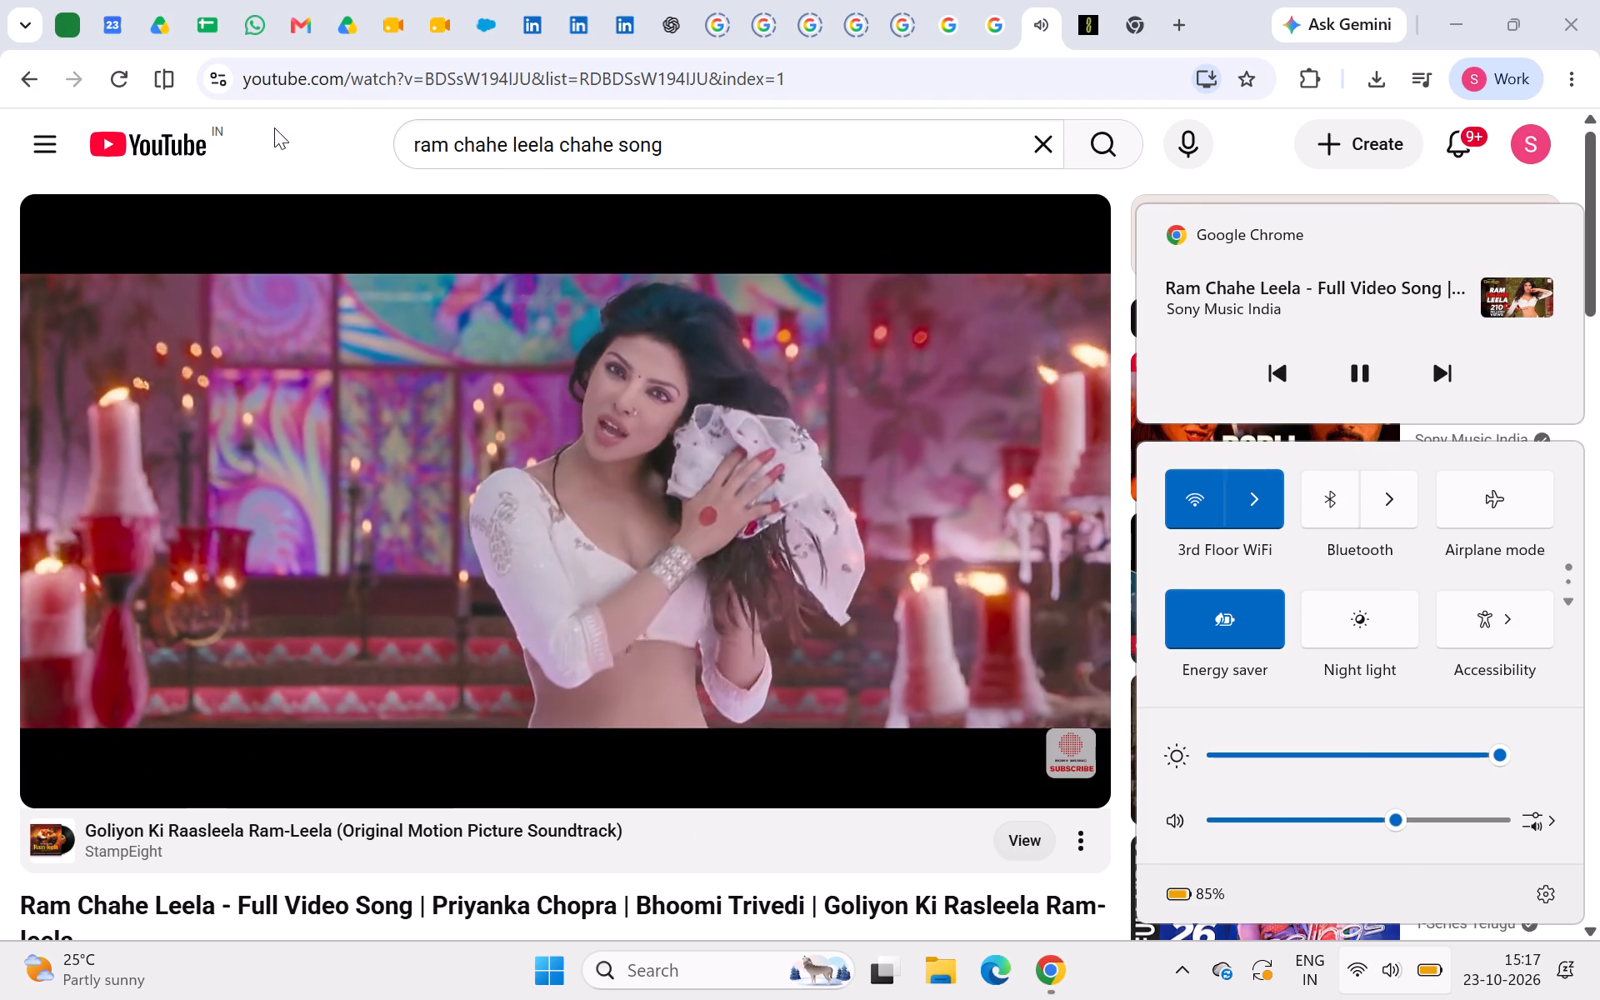
click(274, 127)
click(1388, 984)
drag(1397, 815, 1377, 819)
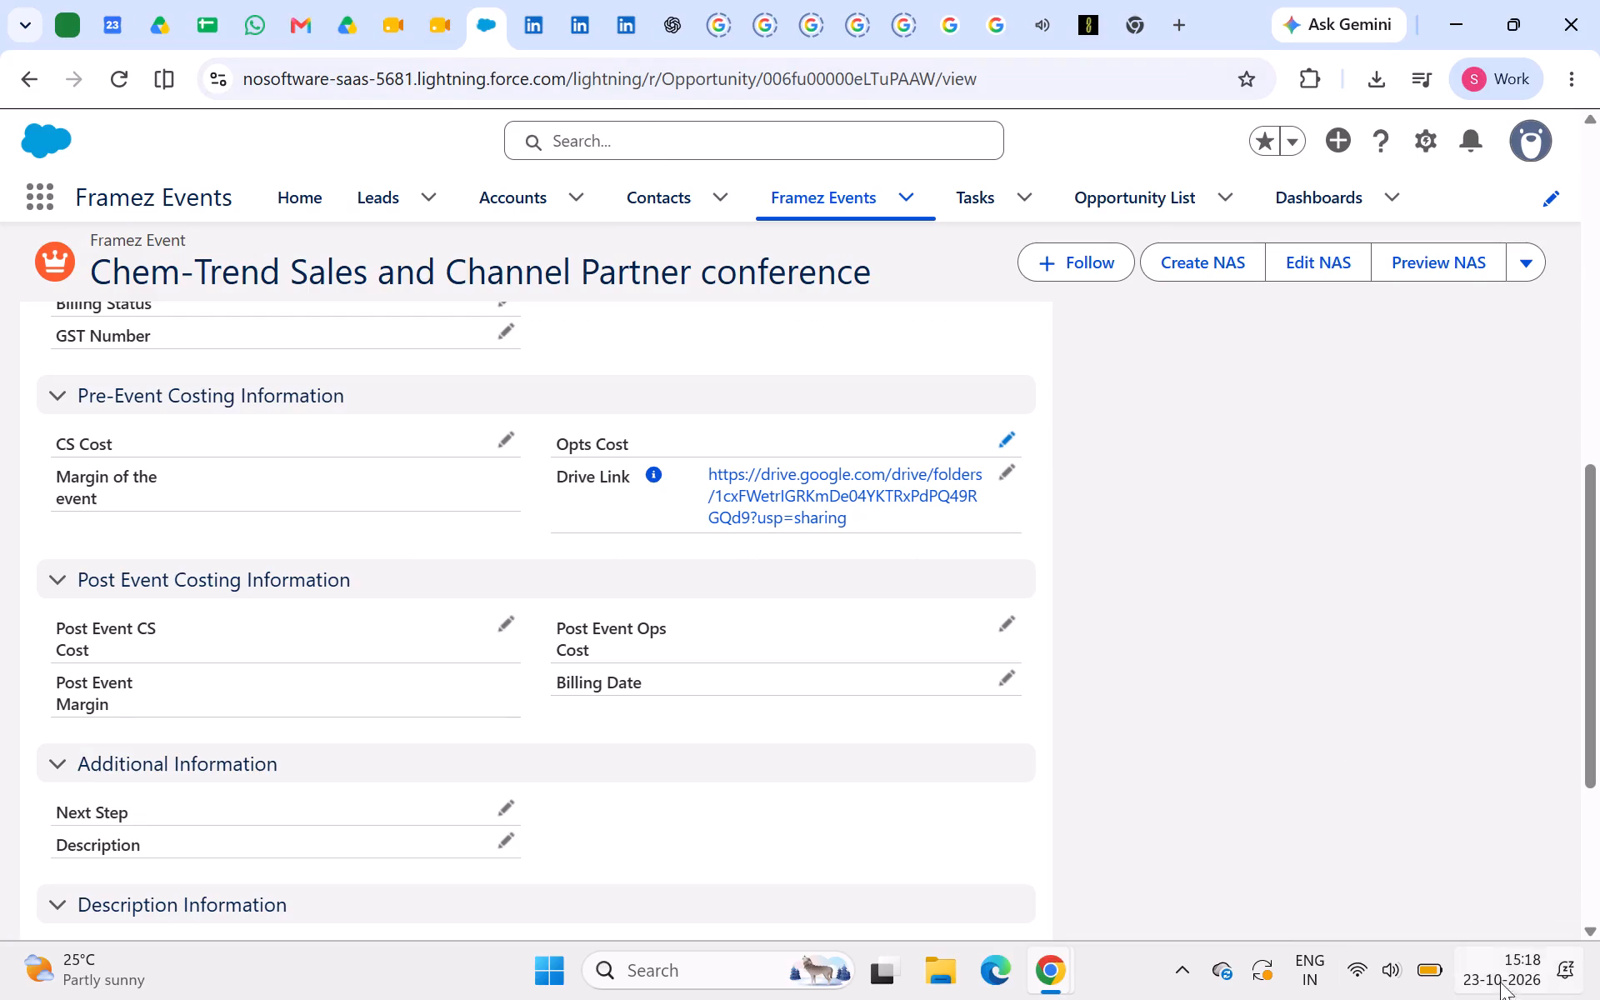
click(1202, 561)
scroll(779, 543, up, 4)
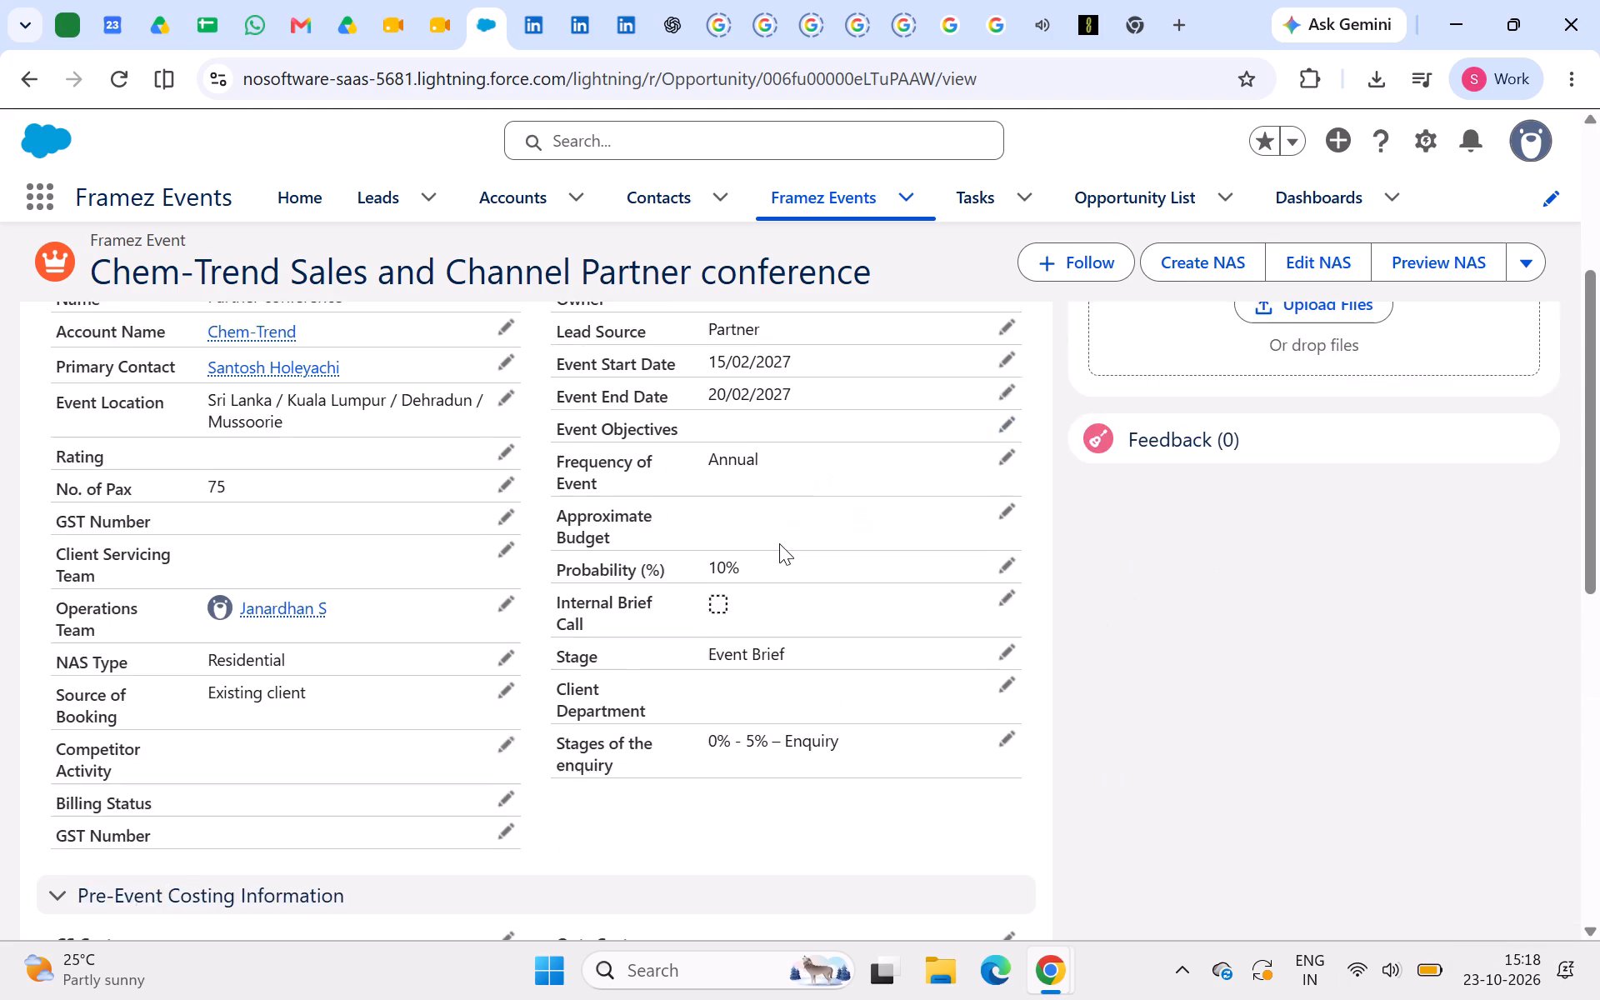
scroll(779, 543, up, 4)
scroll(779, 562, down, 3)
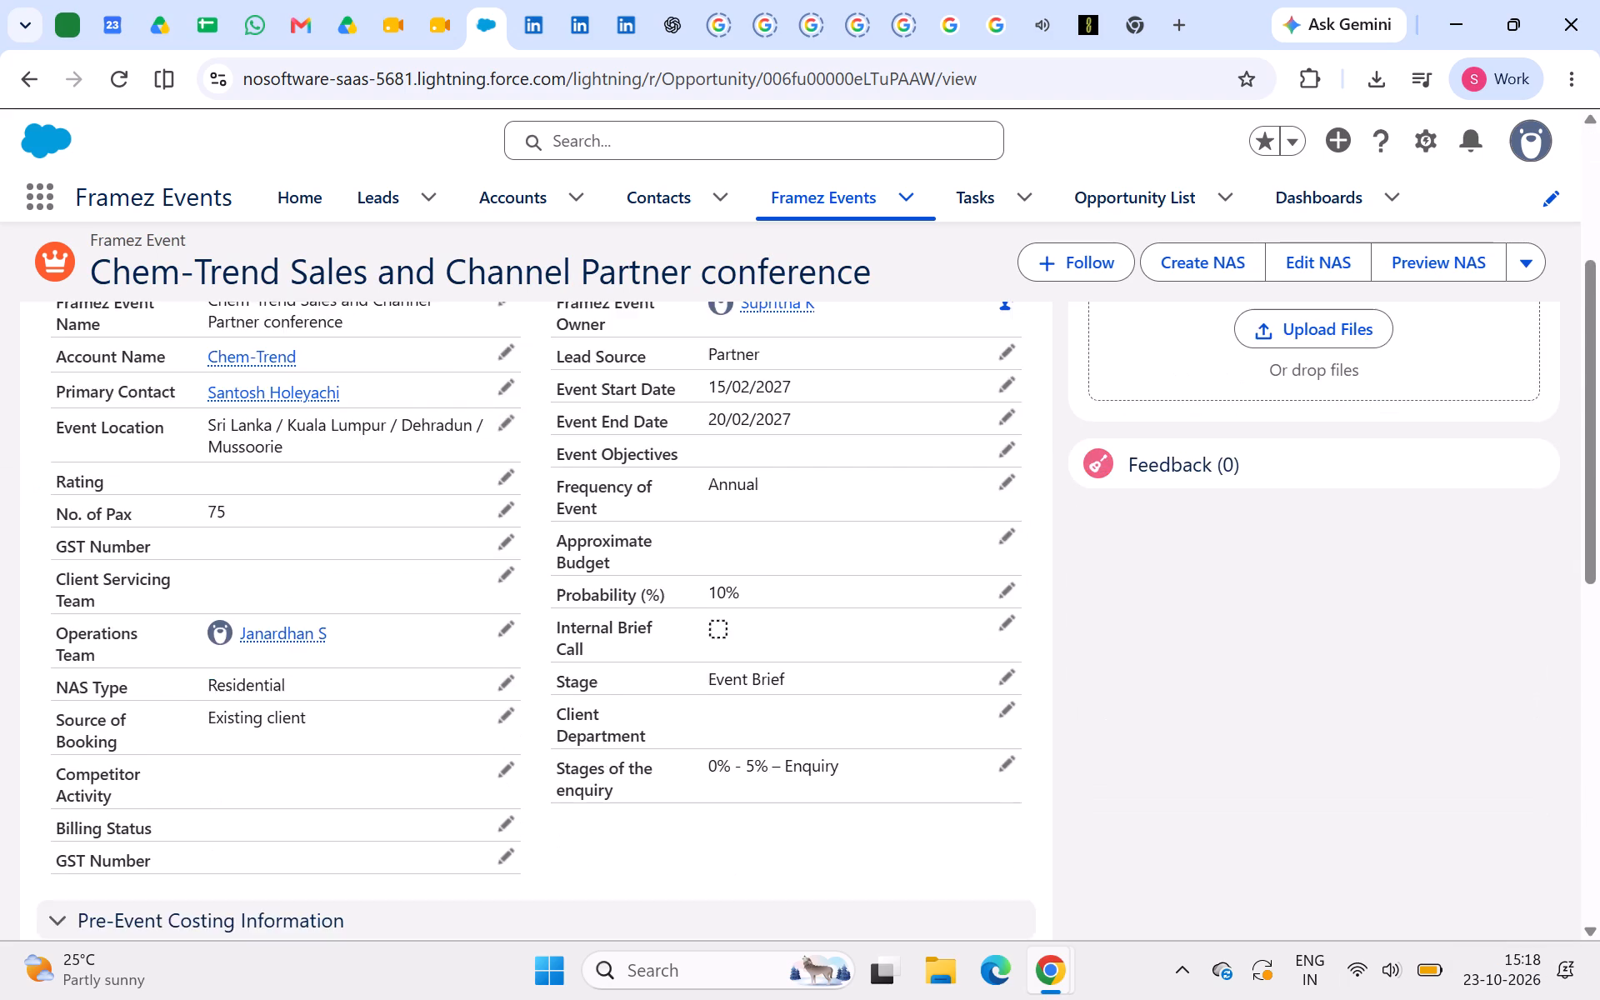
scroll(779, 562, down, 1)
scroll(779, 562, up, 1)
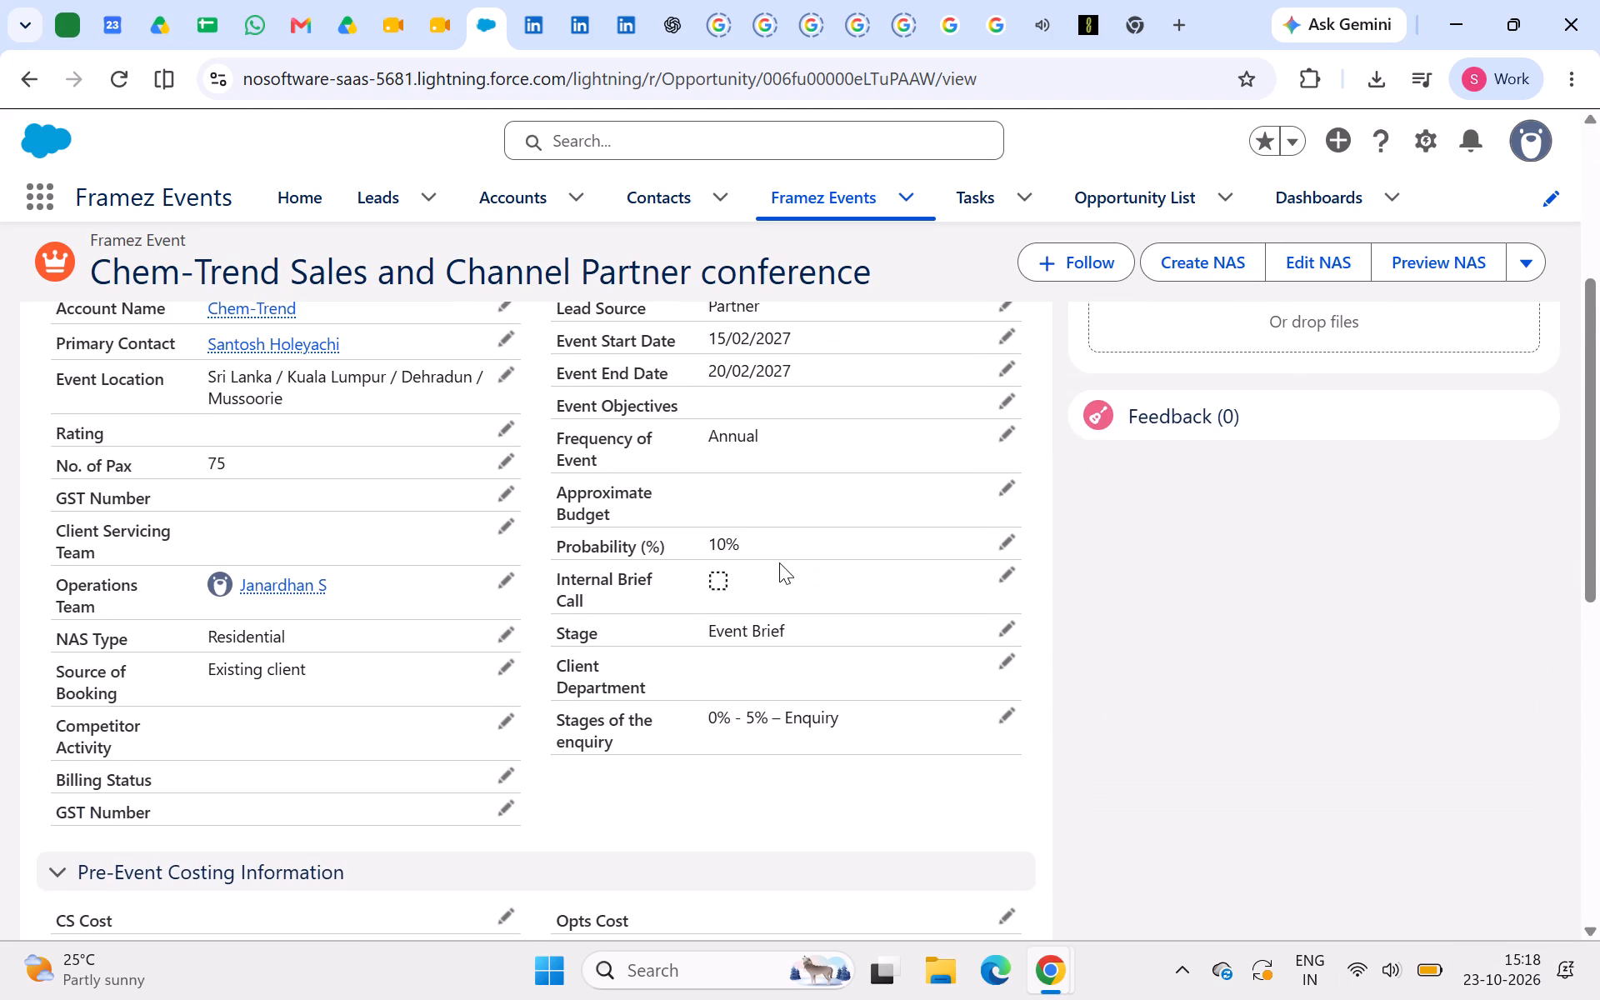
scroll(779, 562, up, 3)
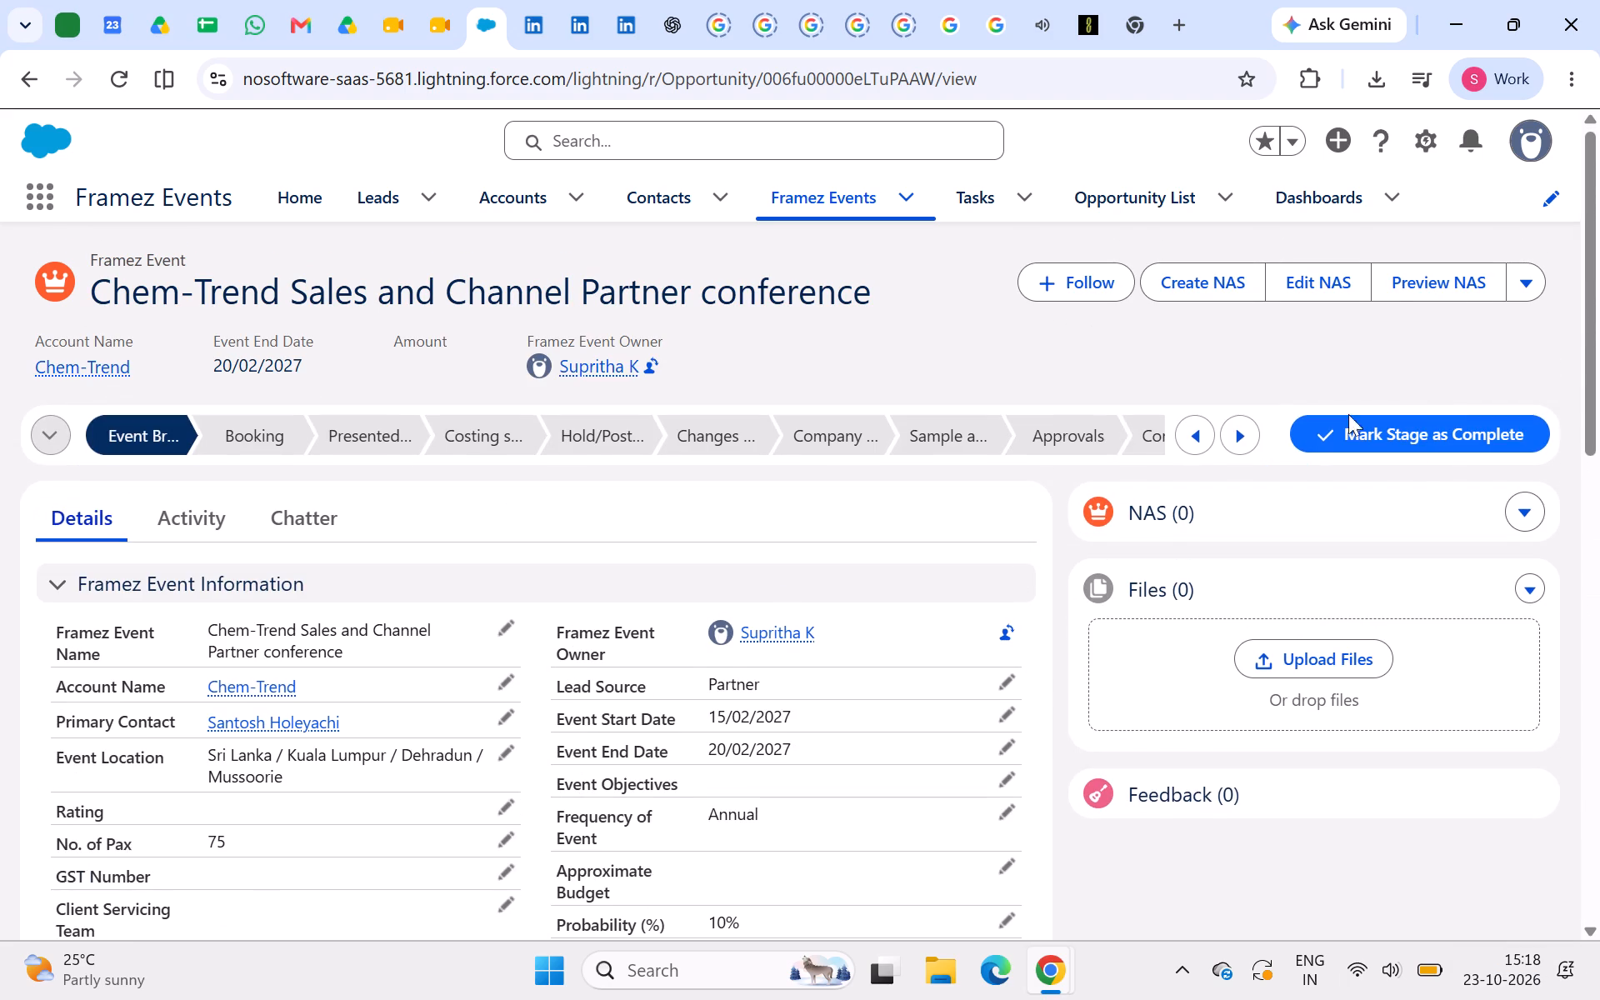
Look through the stages of the Chem-Trend event's progress path up to the last one.
click(1243, 429)
triple_click(1243, 429)
click(1243, 429)
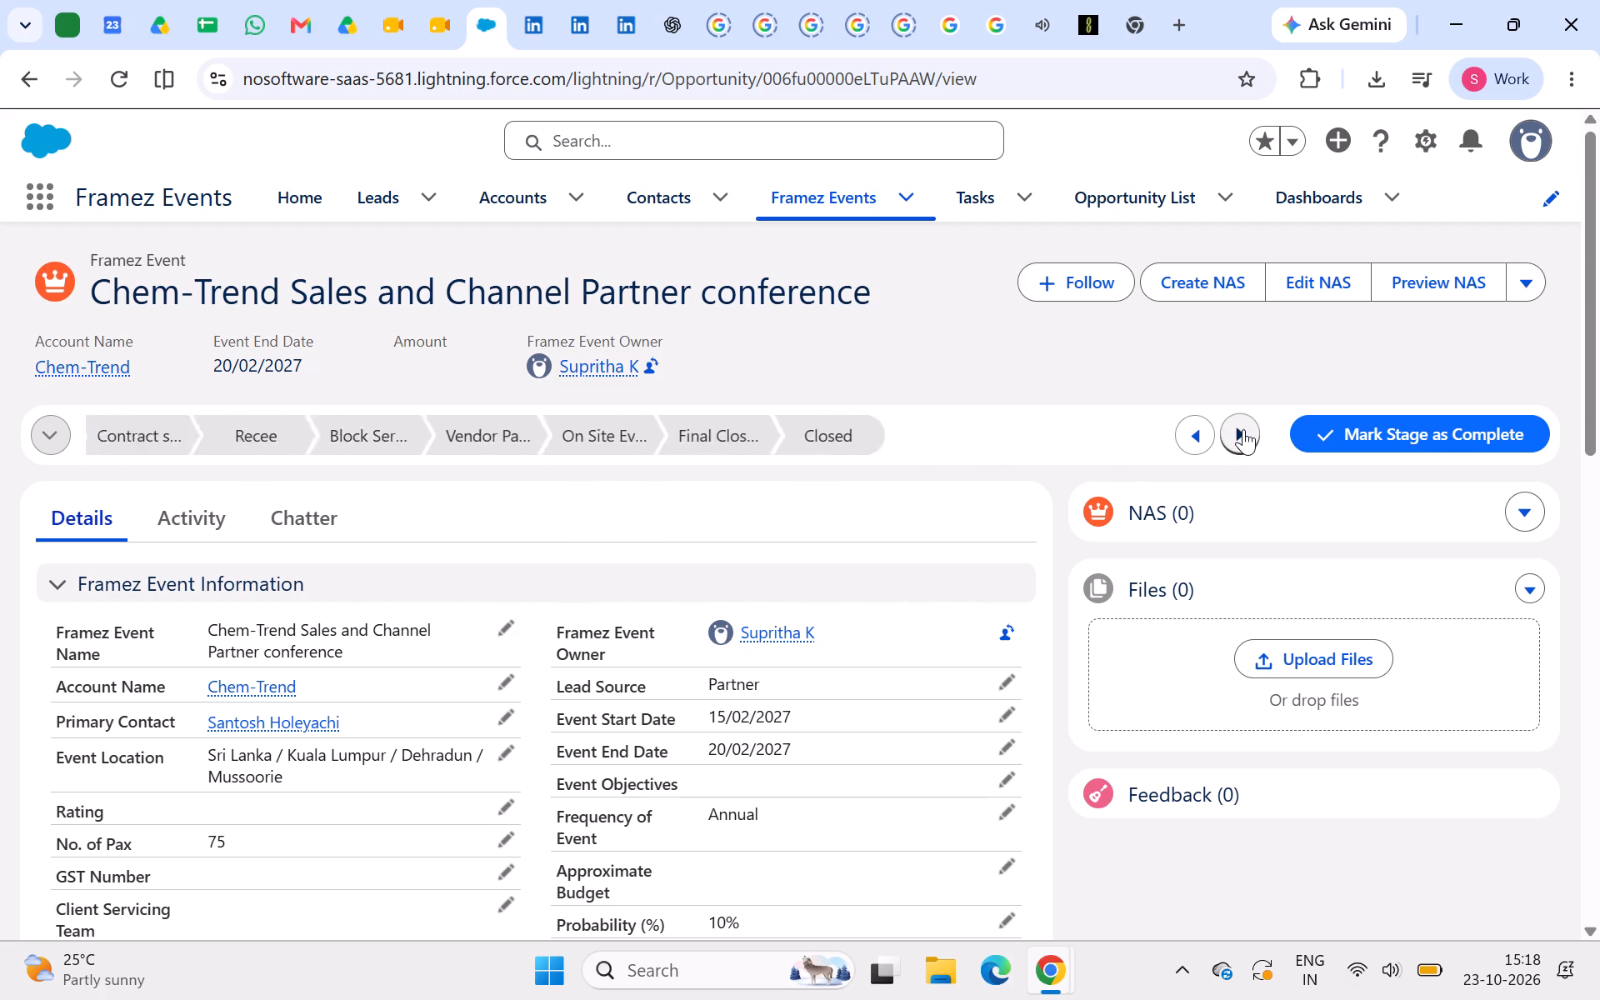
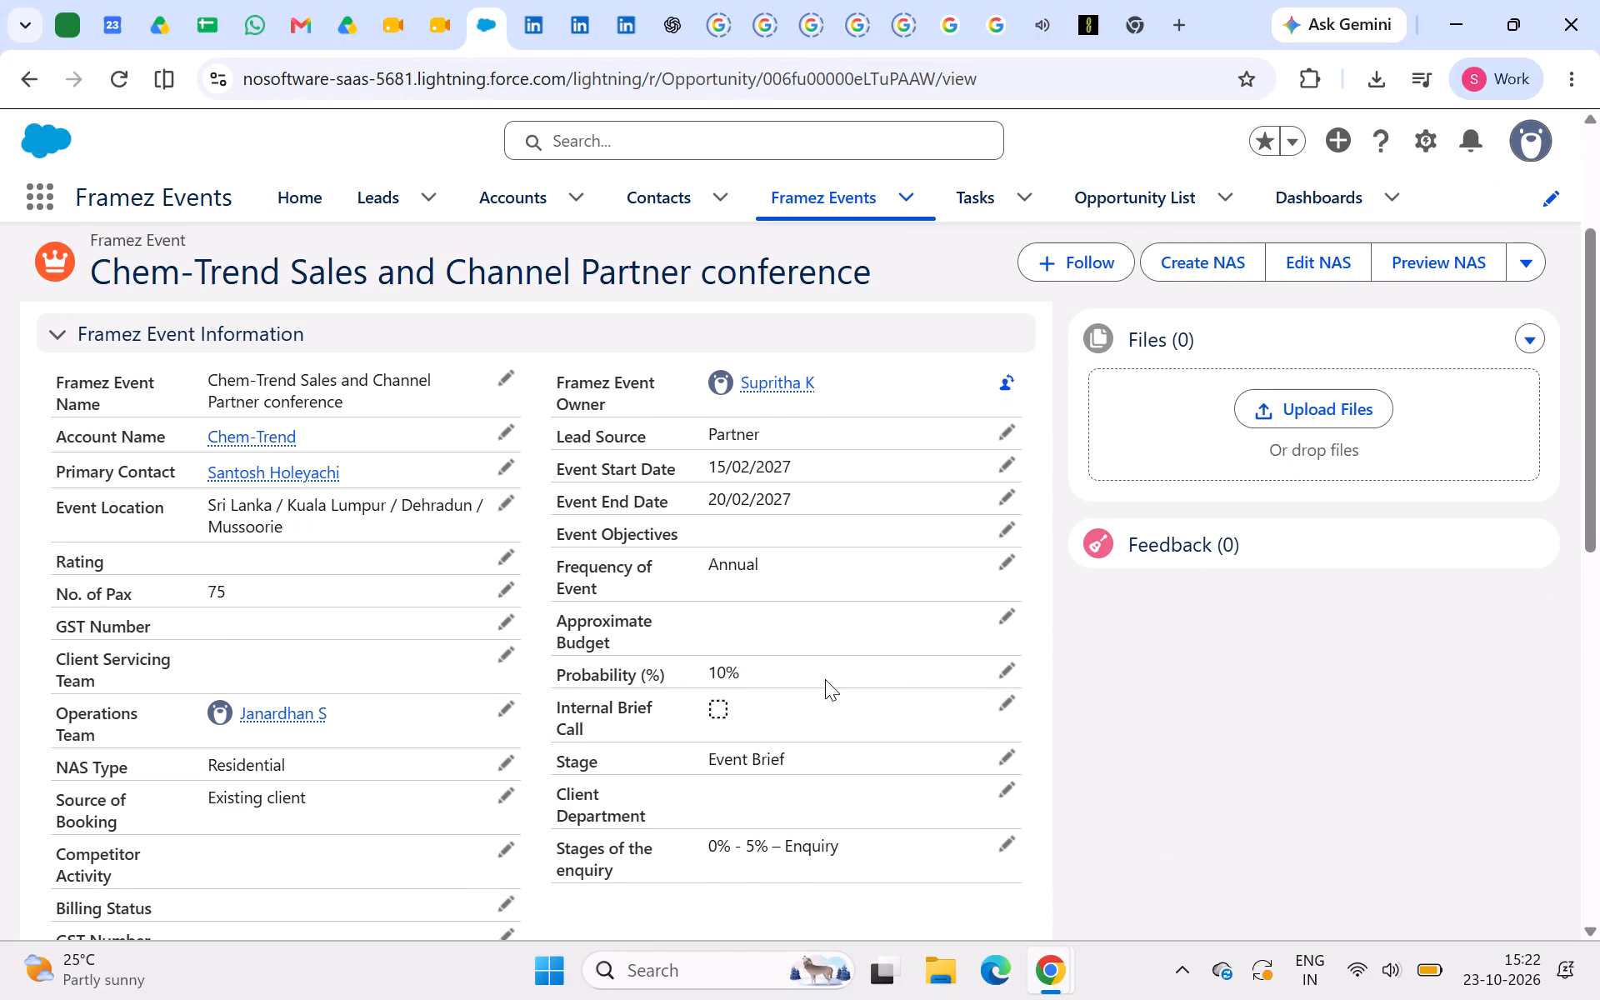
Review the Chem-Trend event record's details and costing sections, and open its activity timeline.
scroll(743, 583, down, 3)
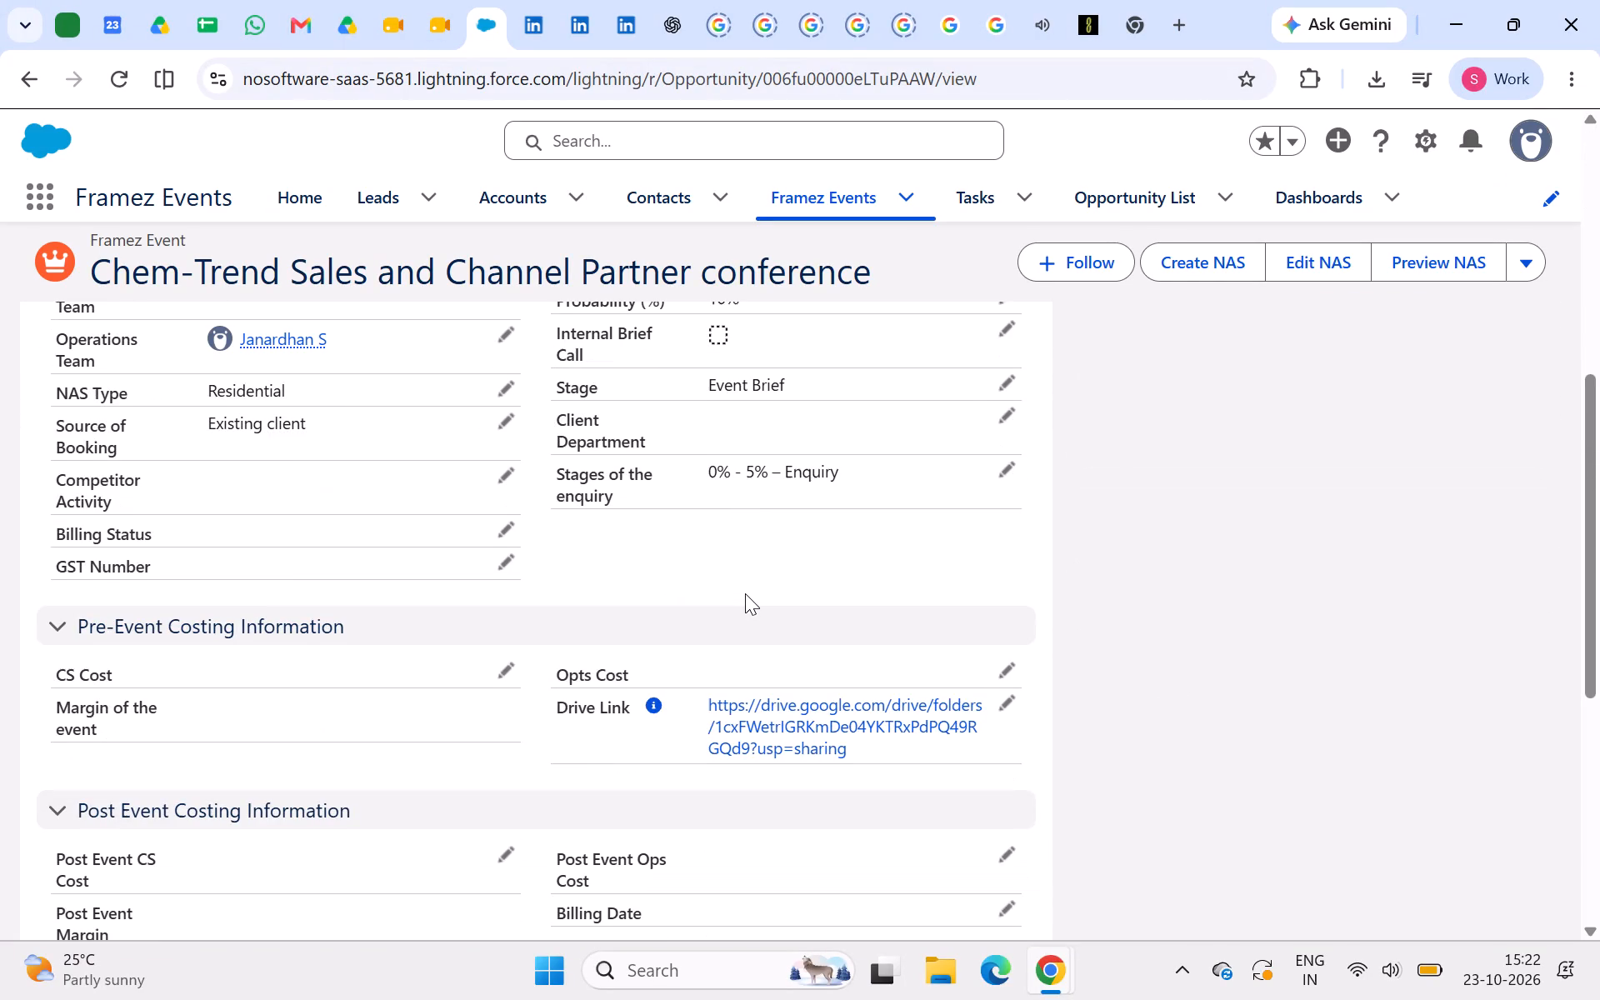
scroll(745, 594, down, 2)
scroll(745, 595, up, 6)
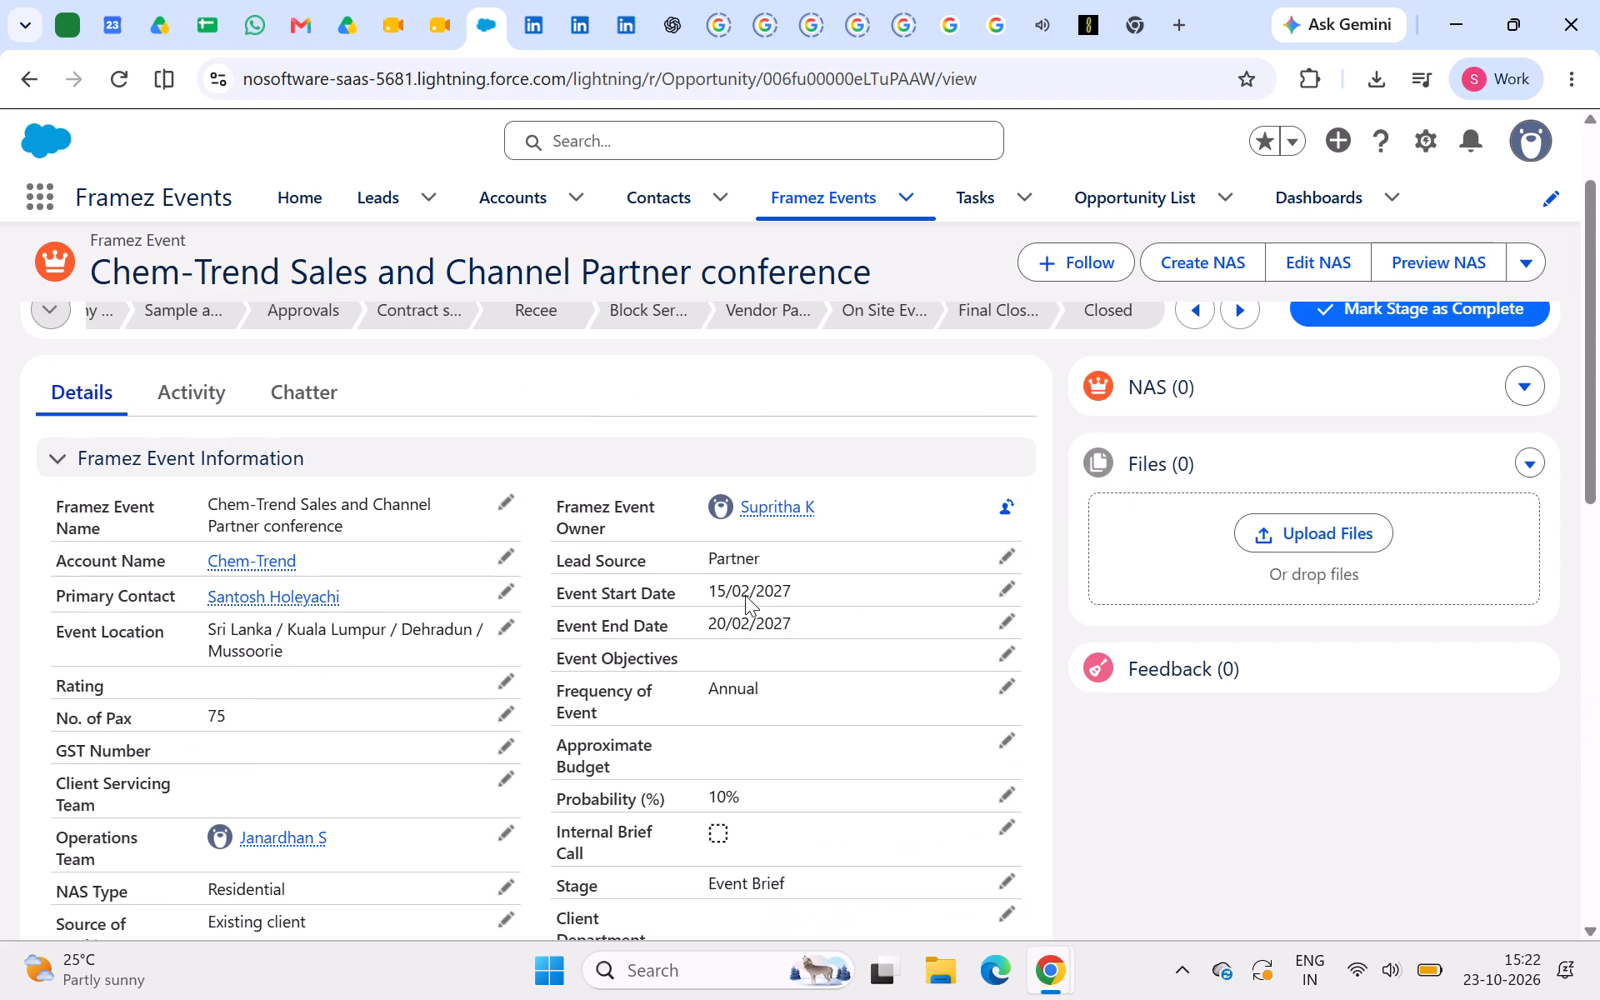
click(191, 398)
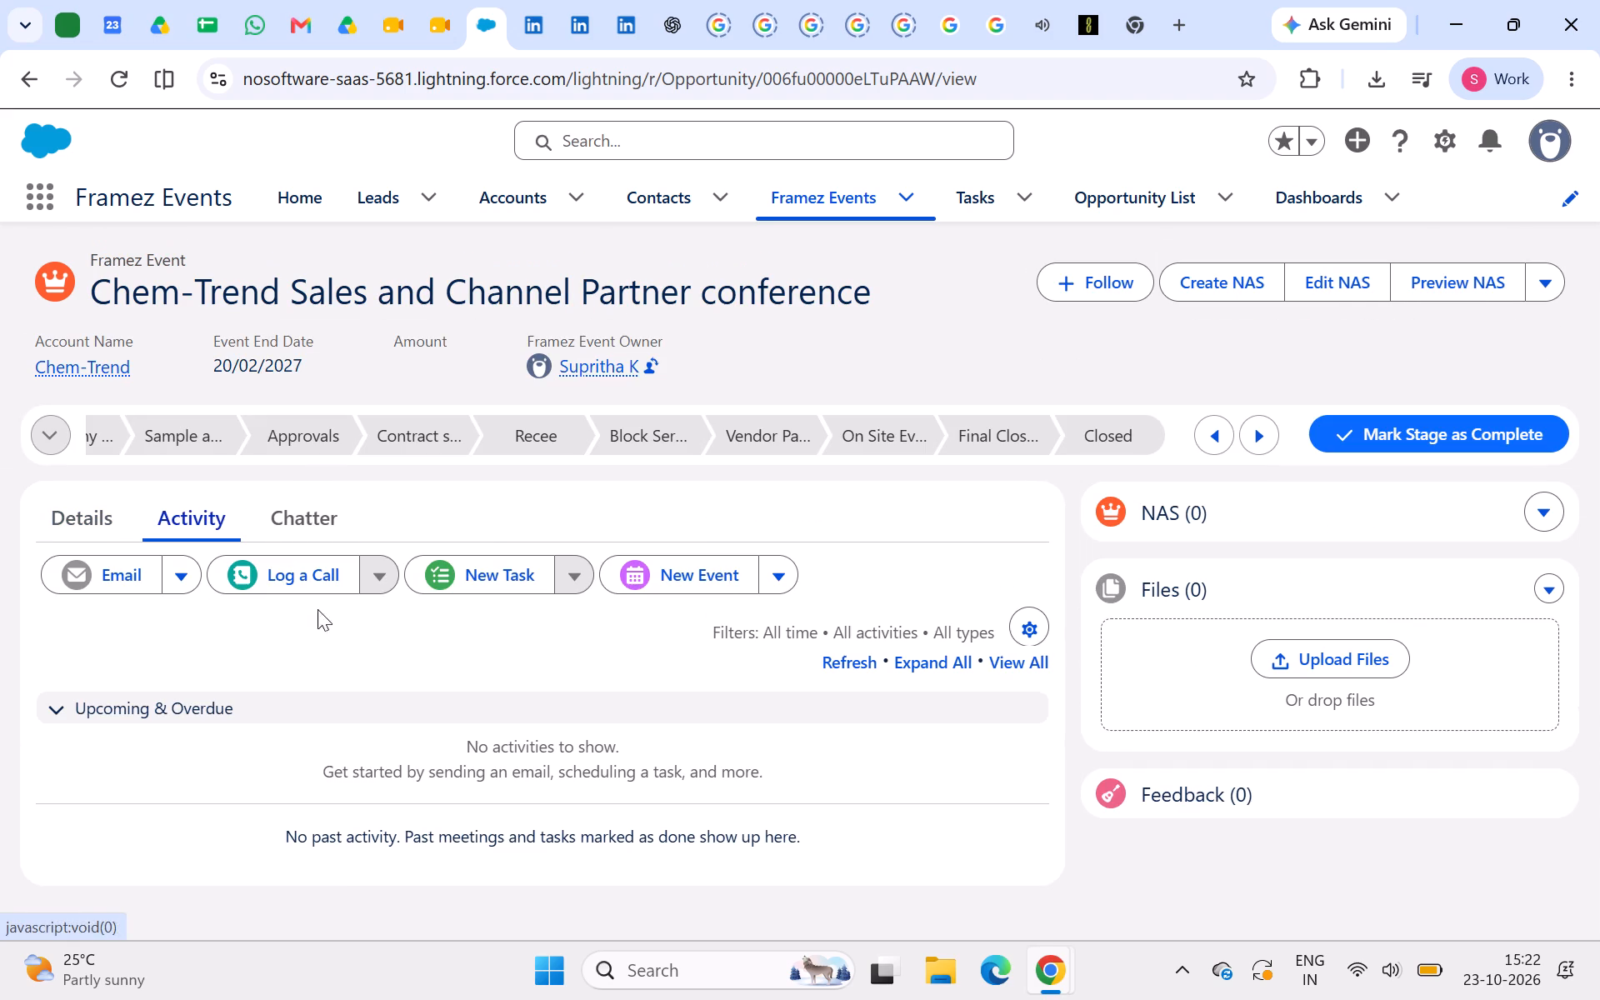
Start a new task on the Chem-Trend event with the subject Send Quote and a due date of 24/10/2026.
click(458, 585)
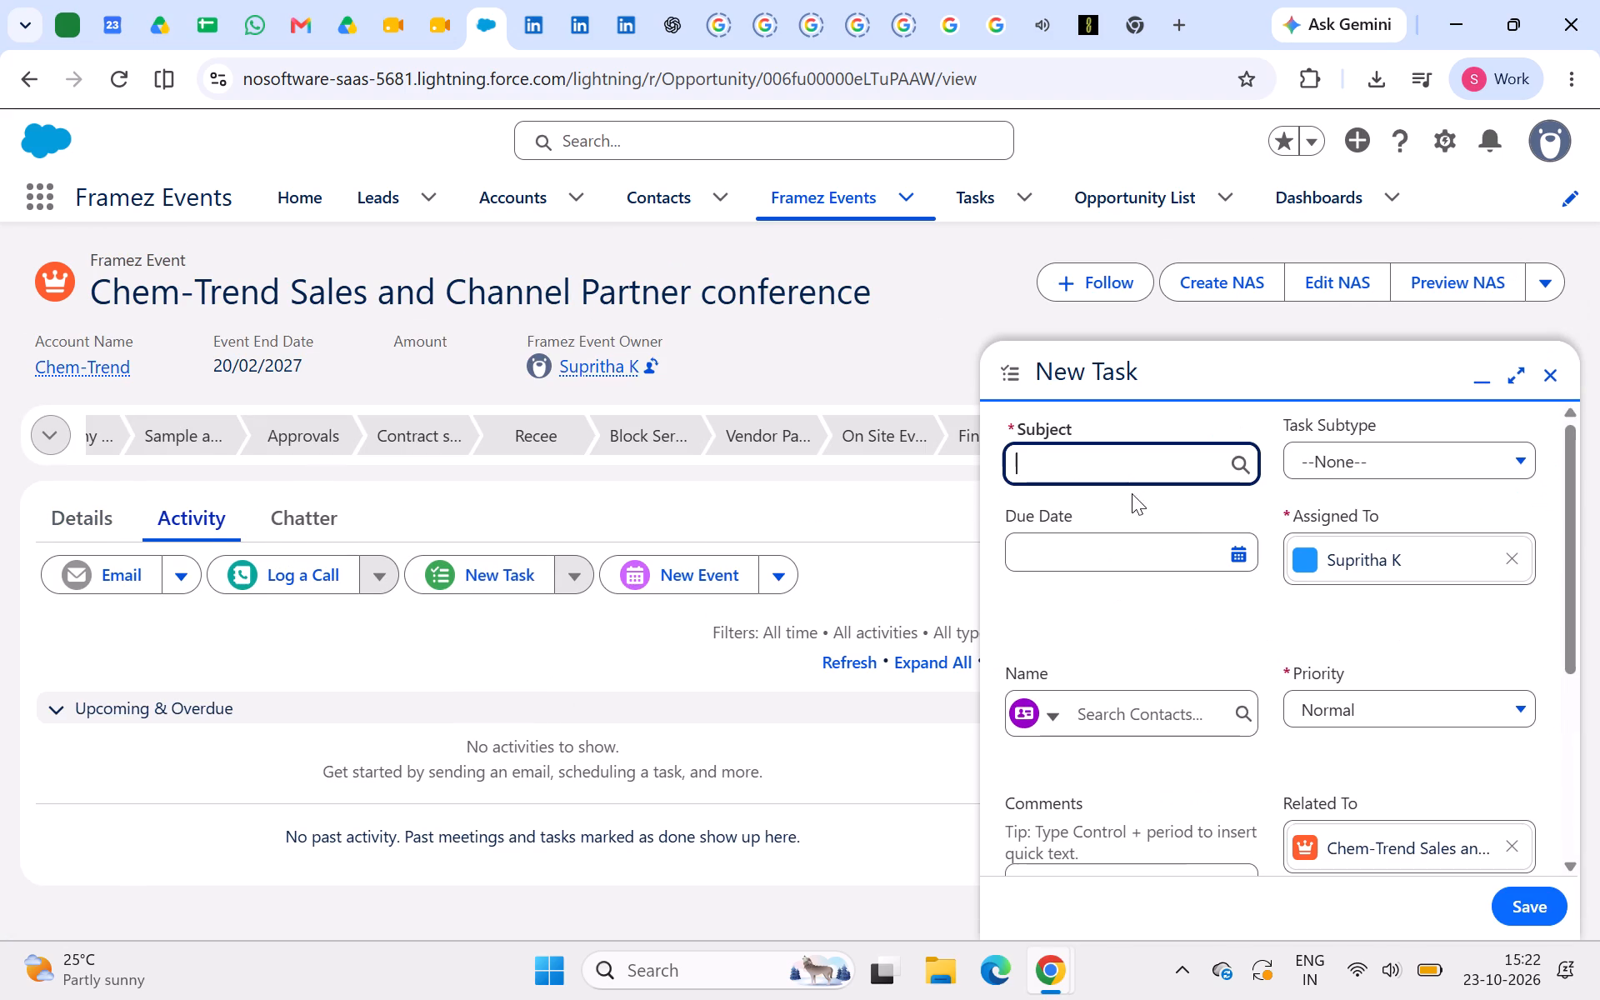
click(1089, 452)
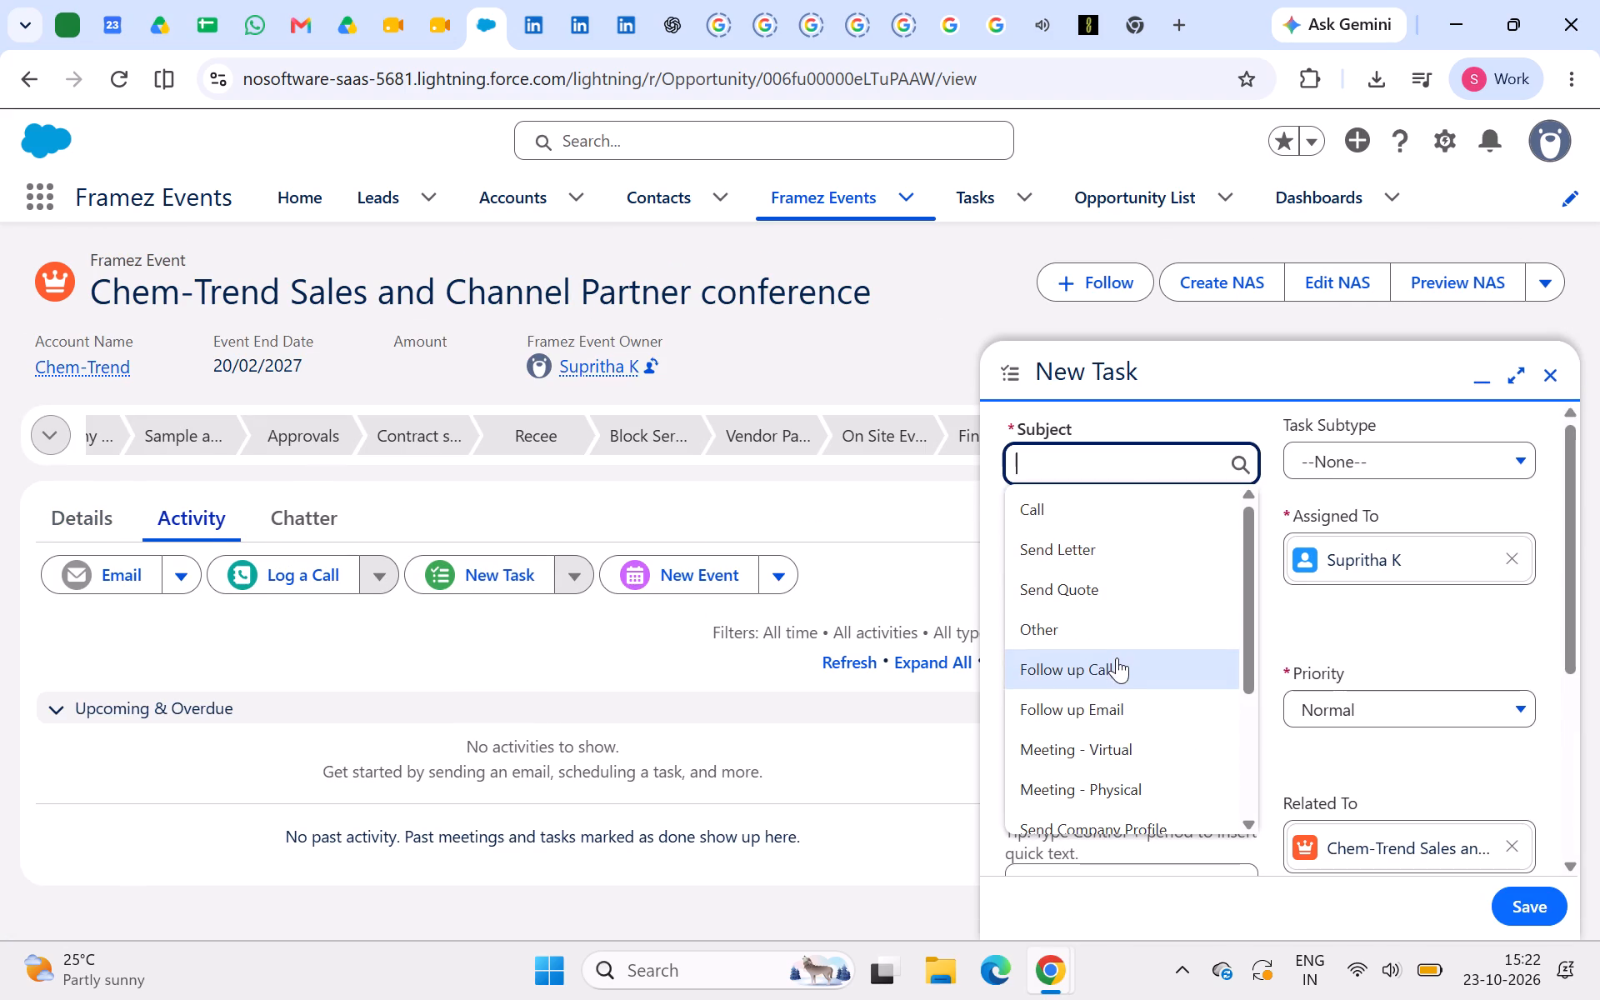
click(1096, 595)
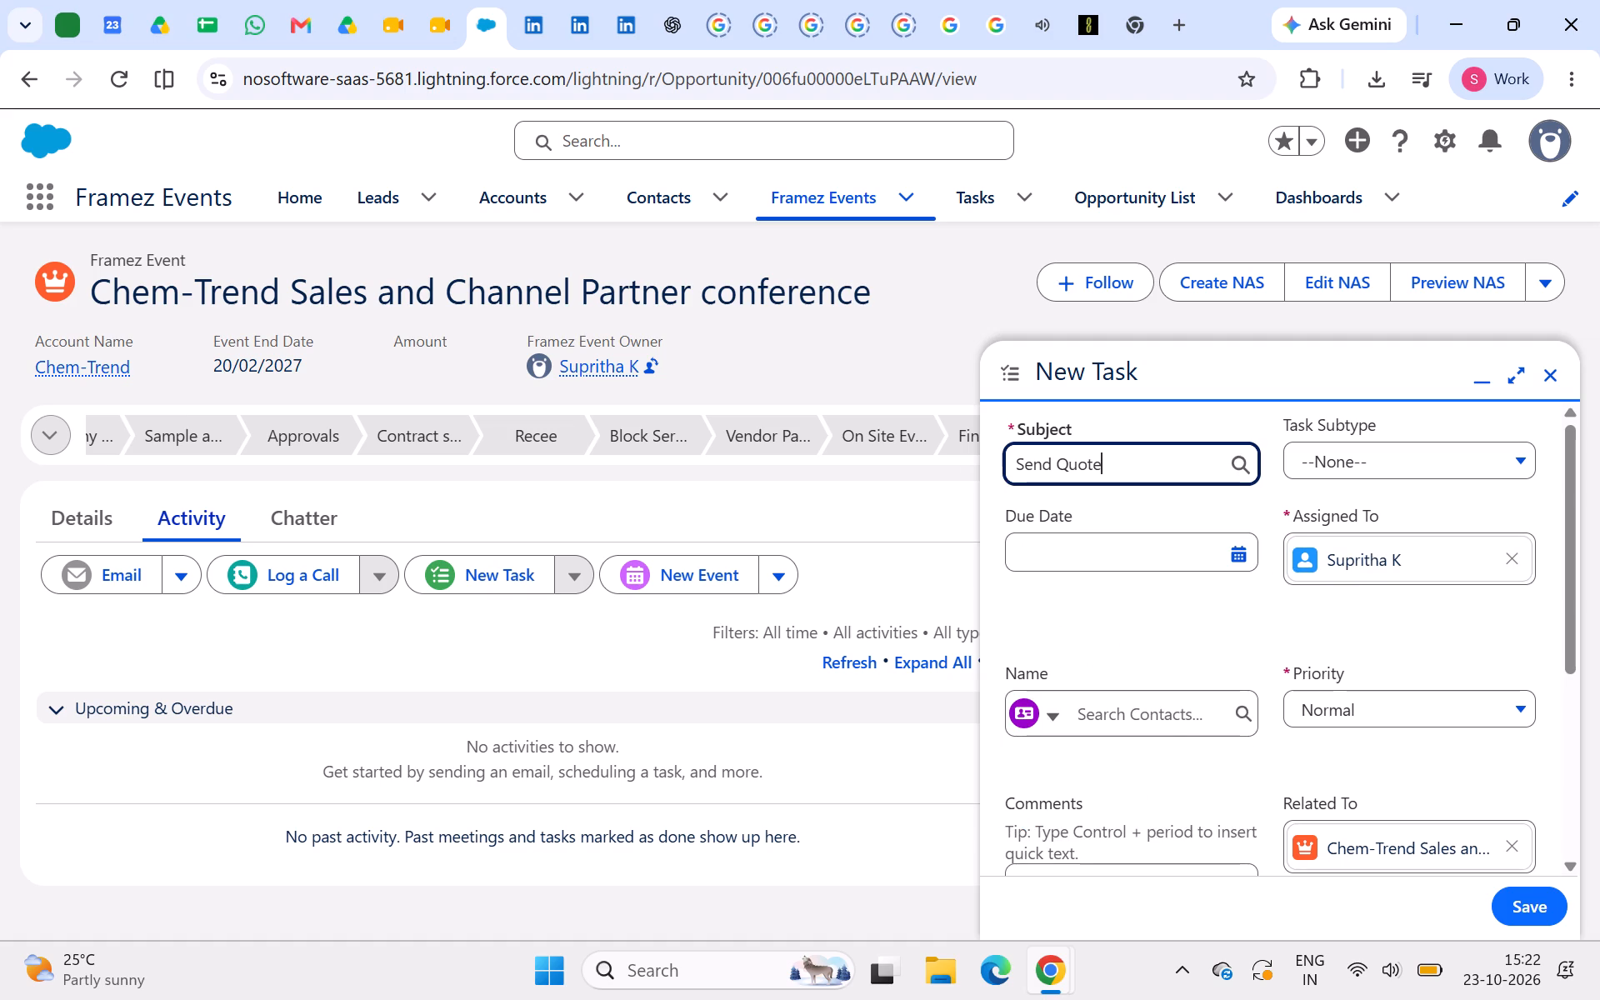
click(1106, 552)
scroll(1236, 812, down, 2)
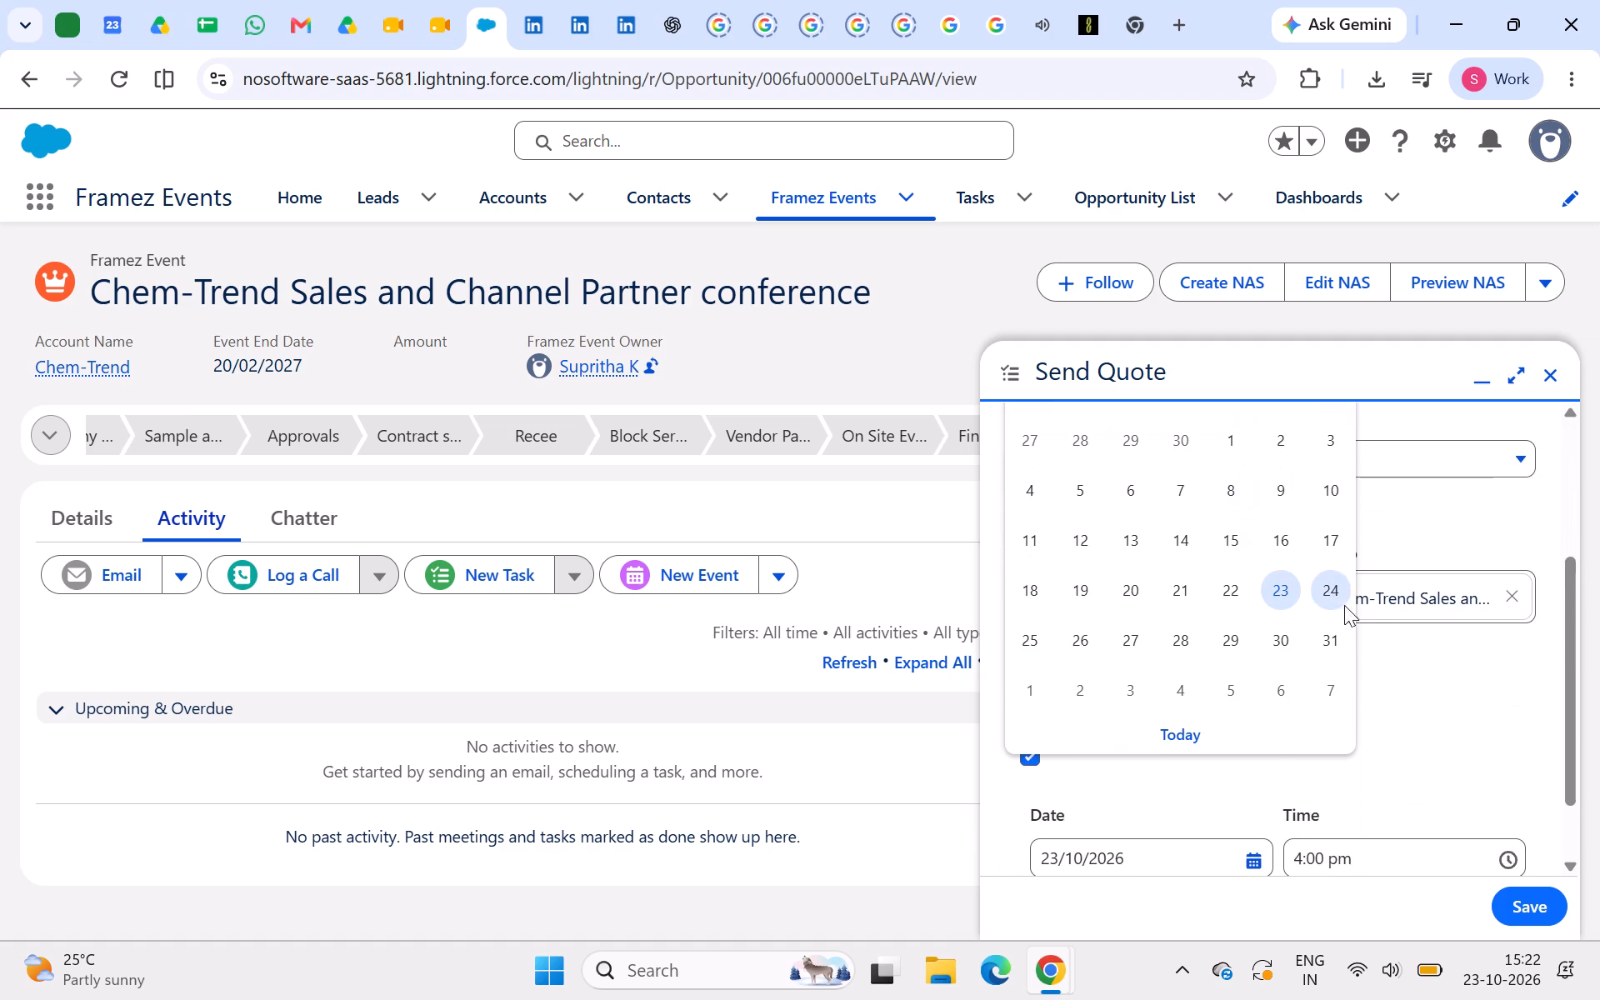
click(1342, 593)
Reassign the Send Quote task to Janardhan.
scroll(1220, 633, down, 4)
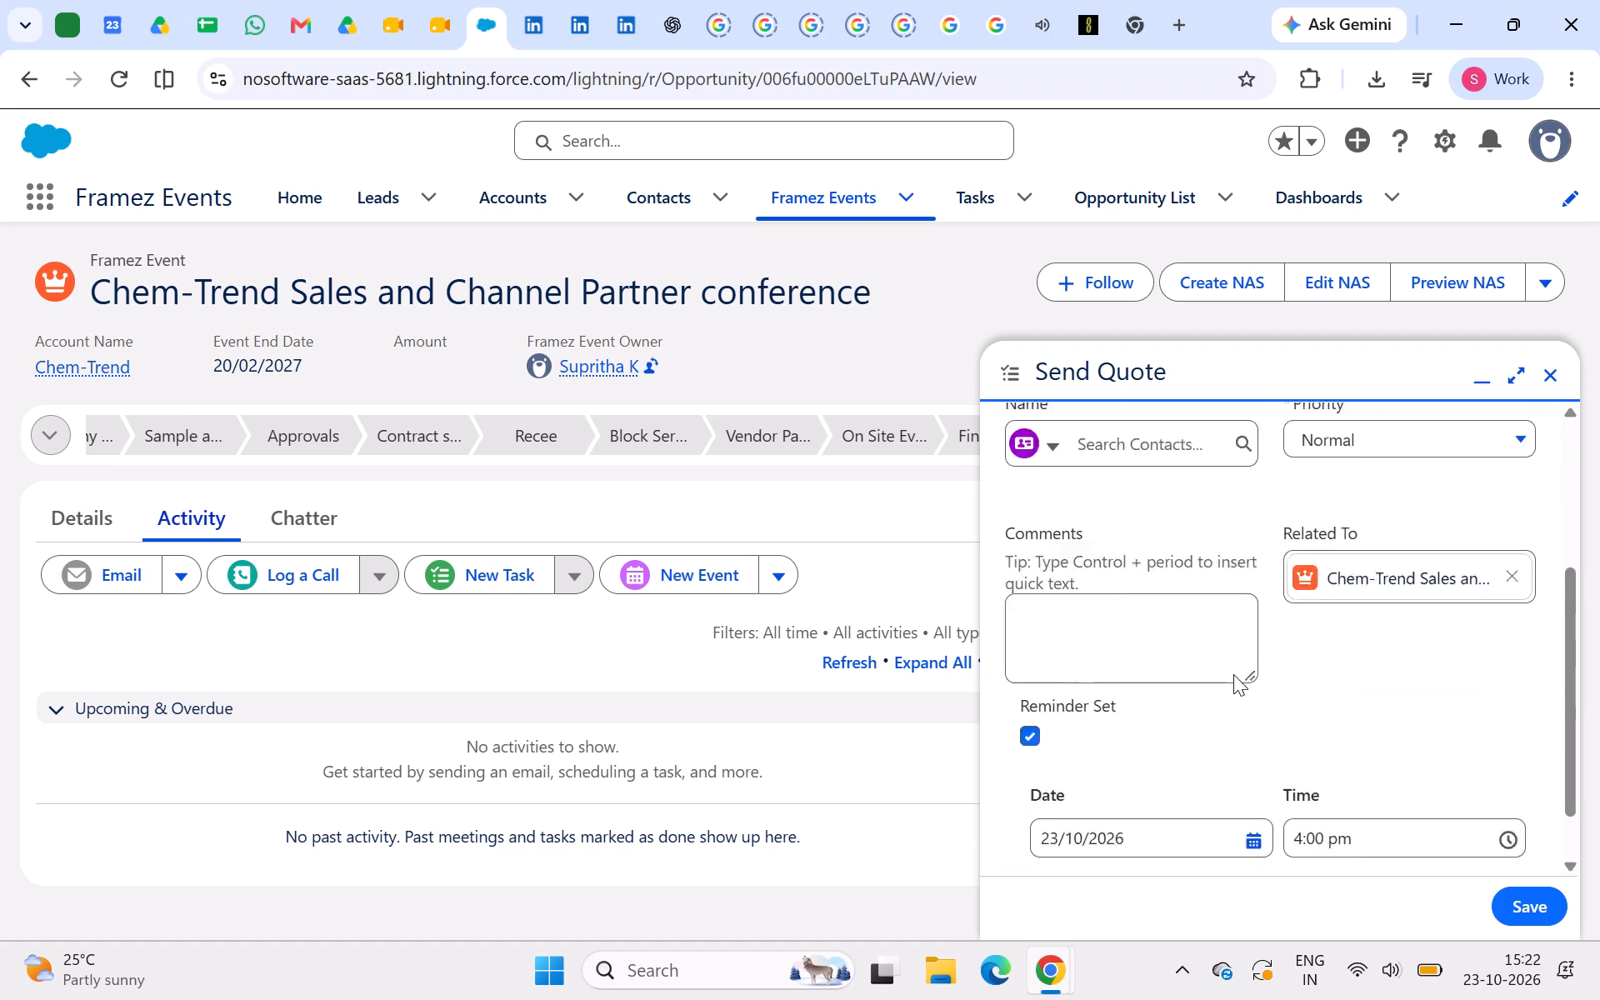
click(1127, 549)
scroll(1127, 549, up, 5)
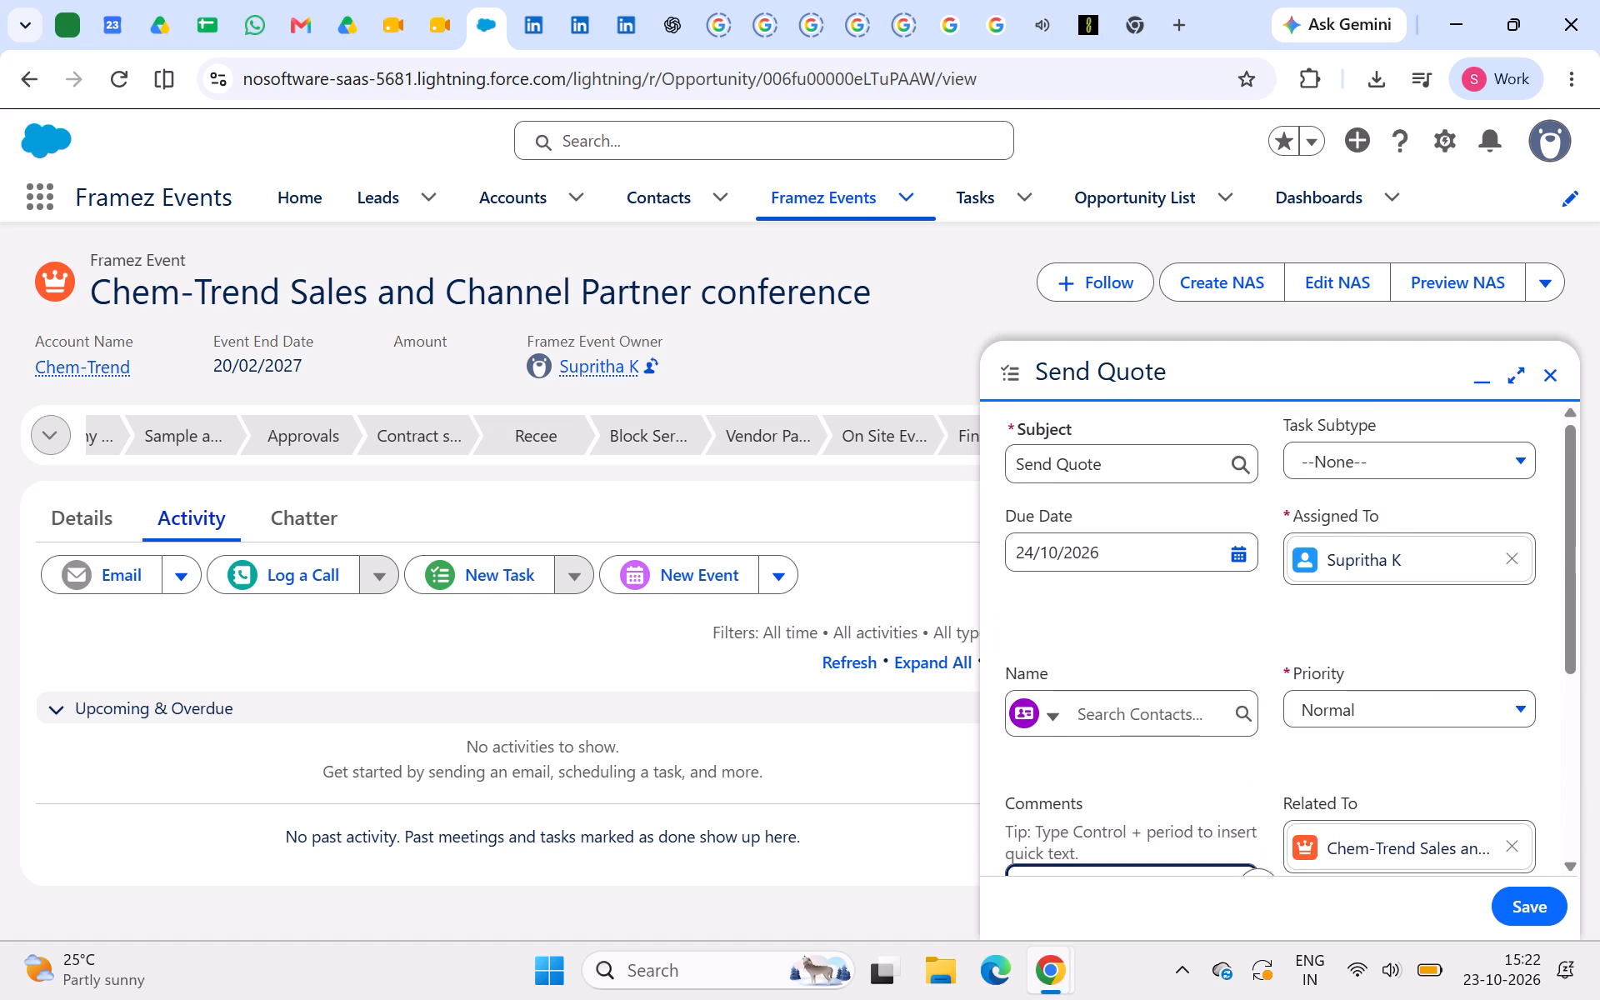
click(1516, 566)
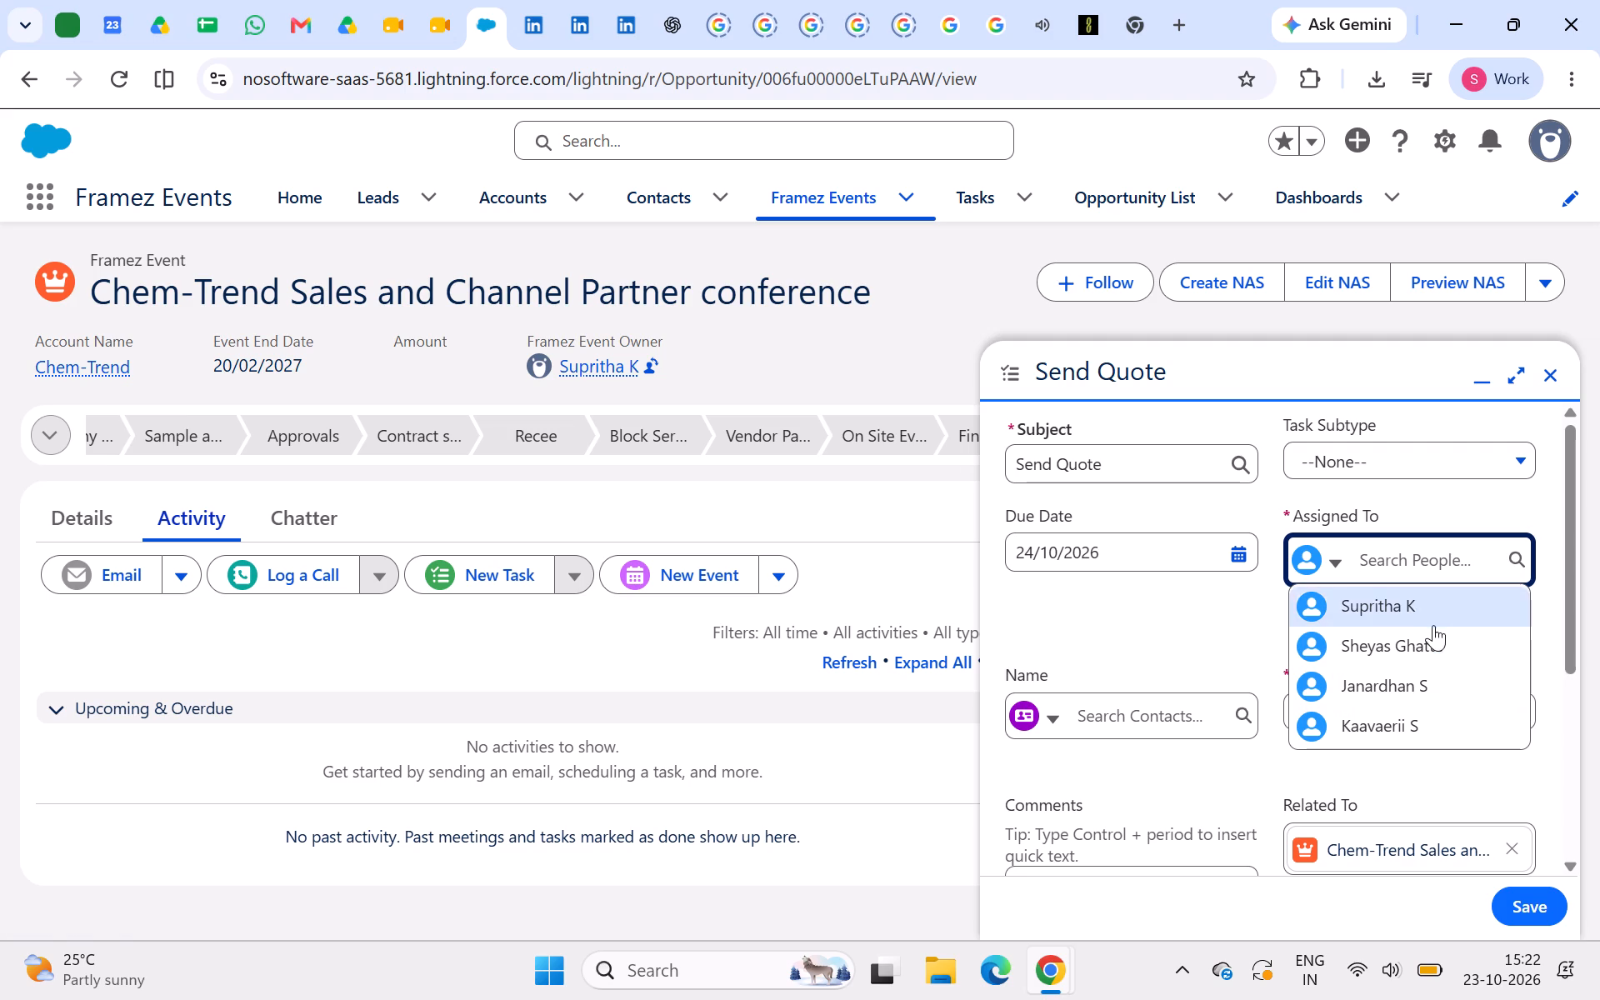
click(1427, 683)
Set the Send Quote task's subtype to Task.
click(1372, 456)
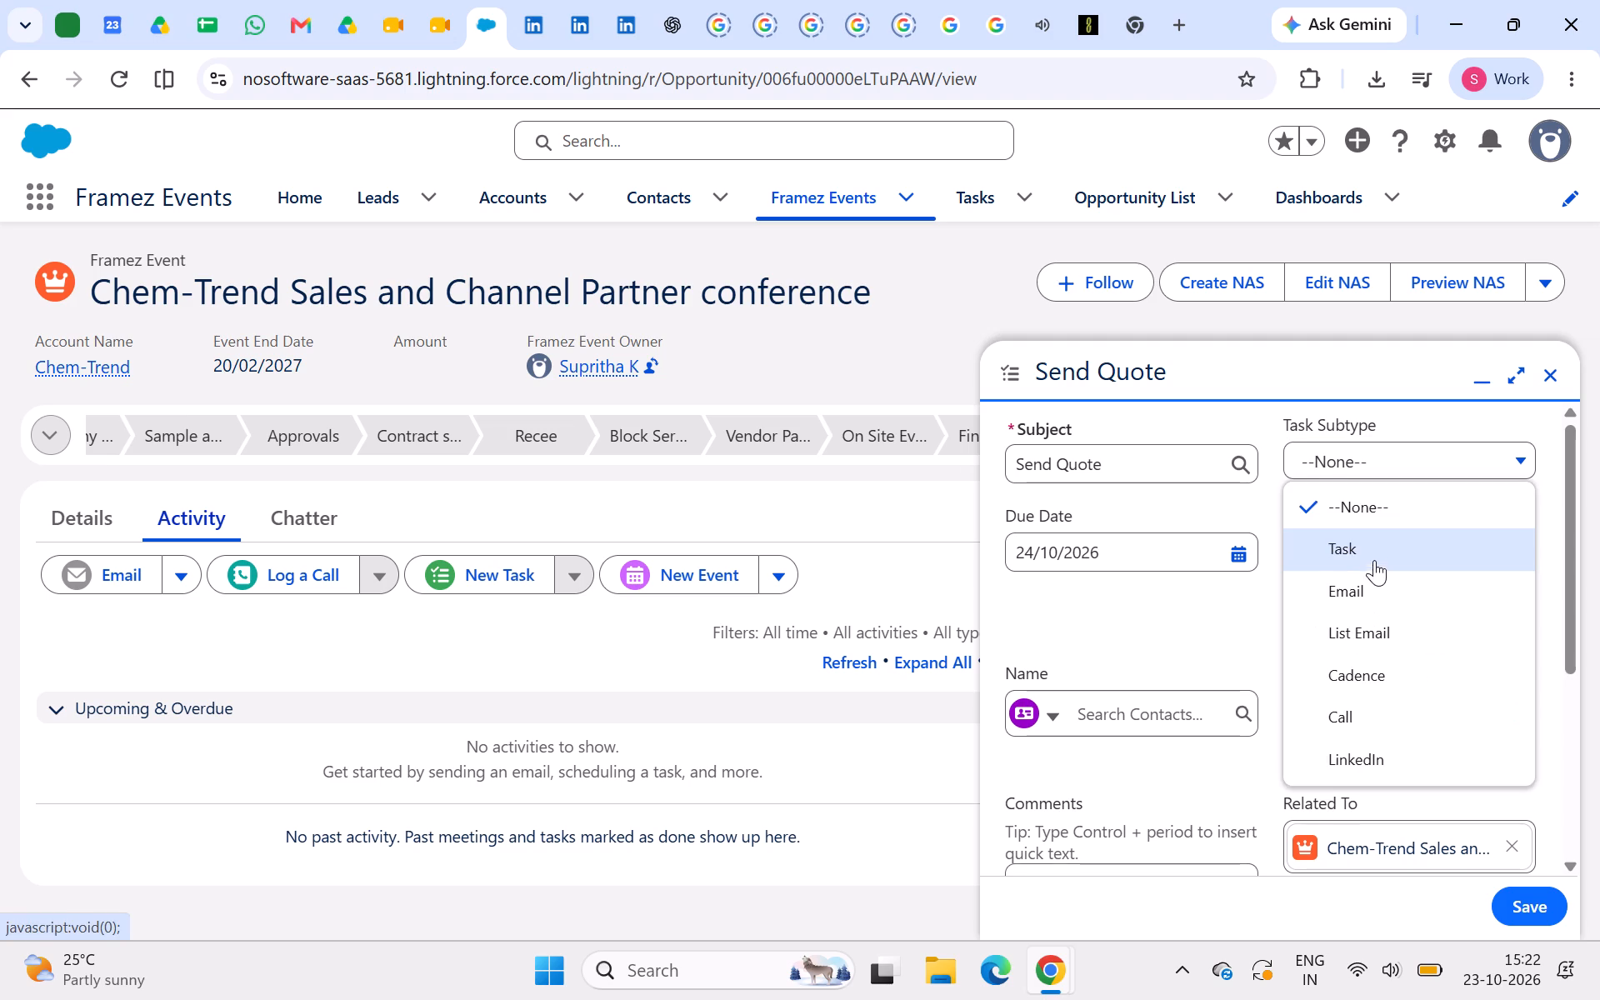
click(1374, 567)
click(1346, 457)
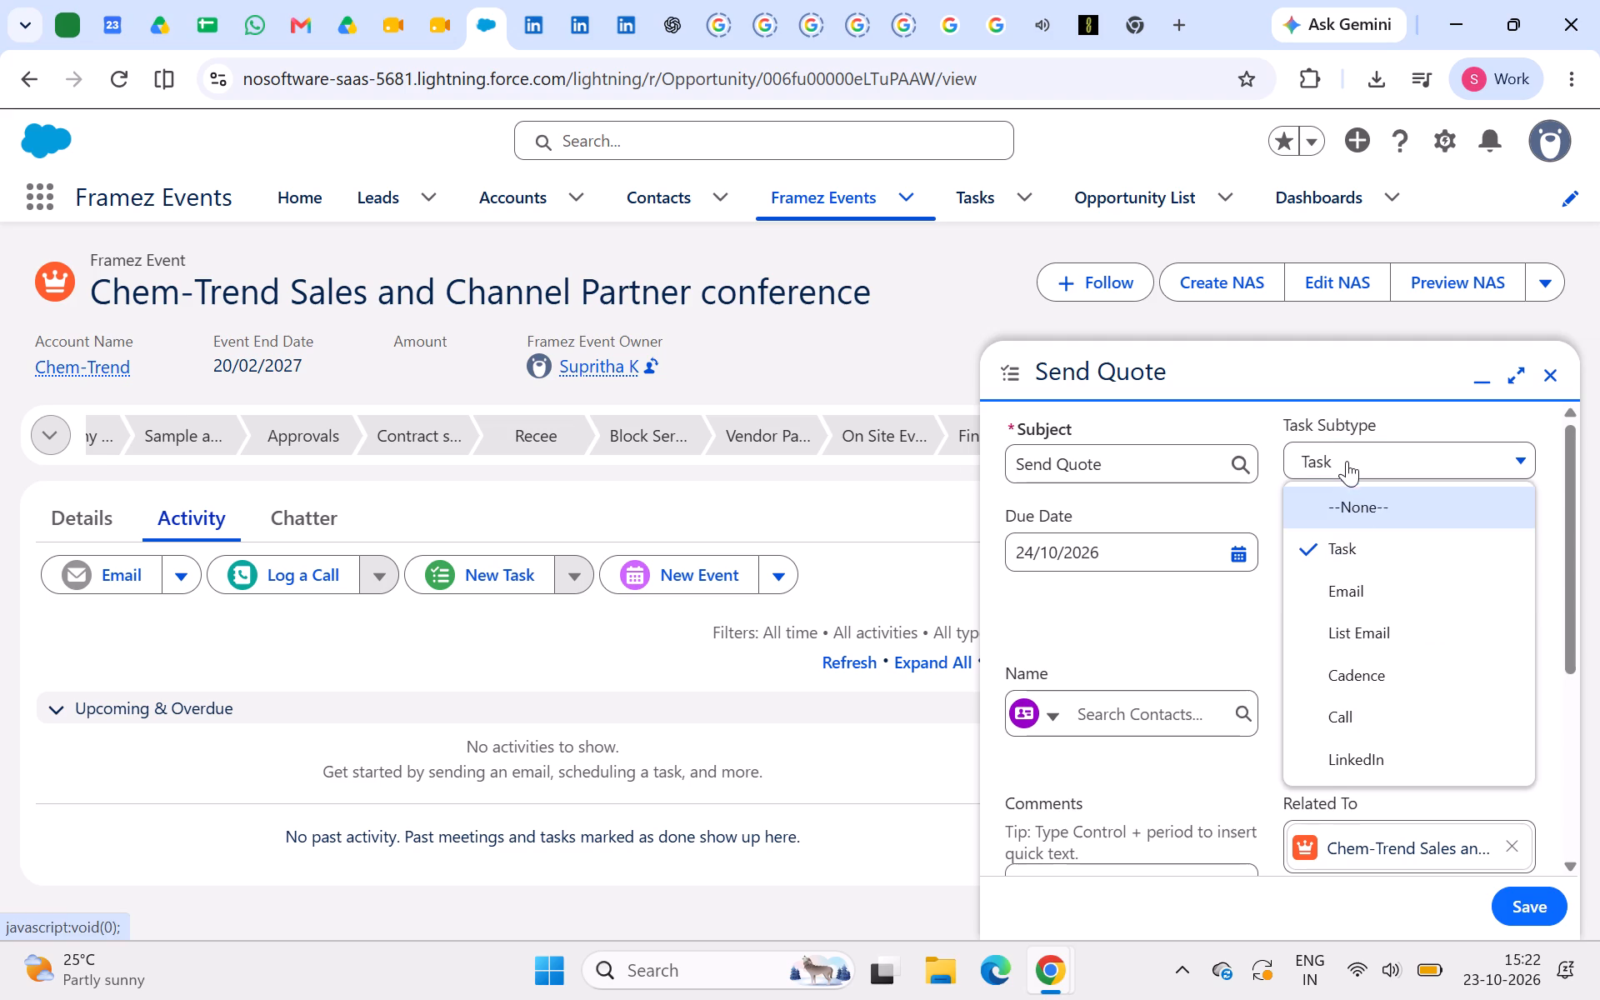
click(1367, 604)
click(1339, 472)
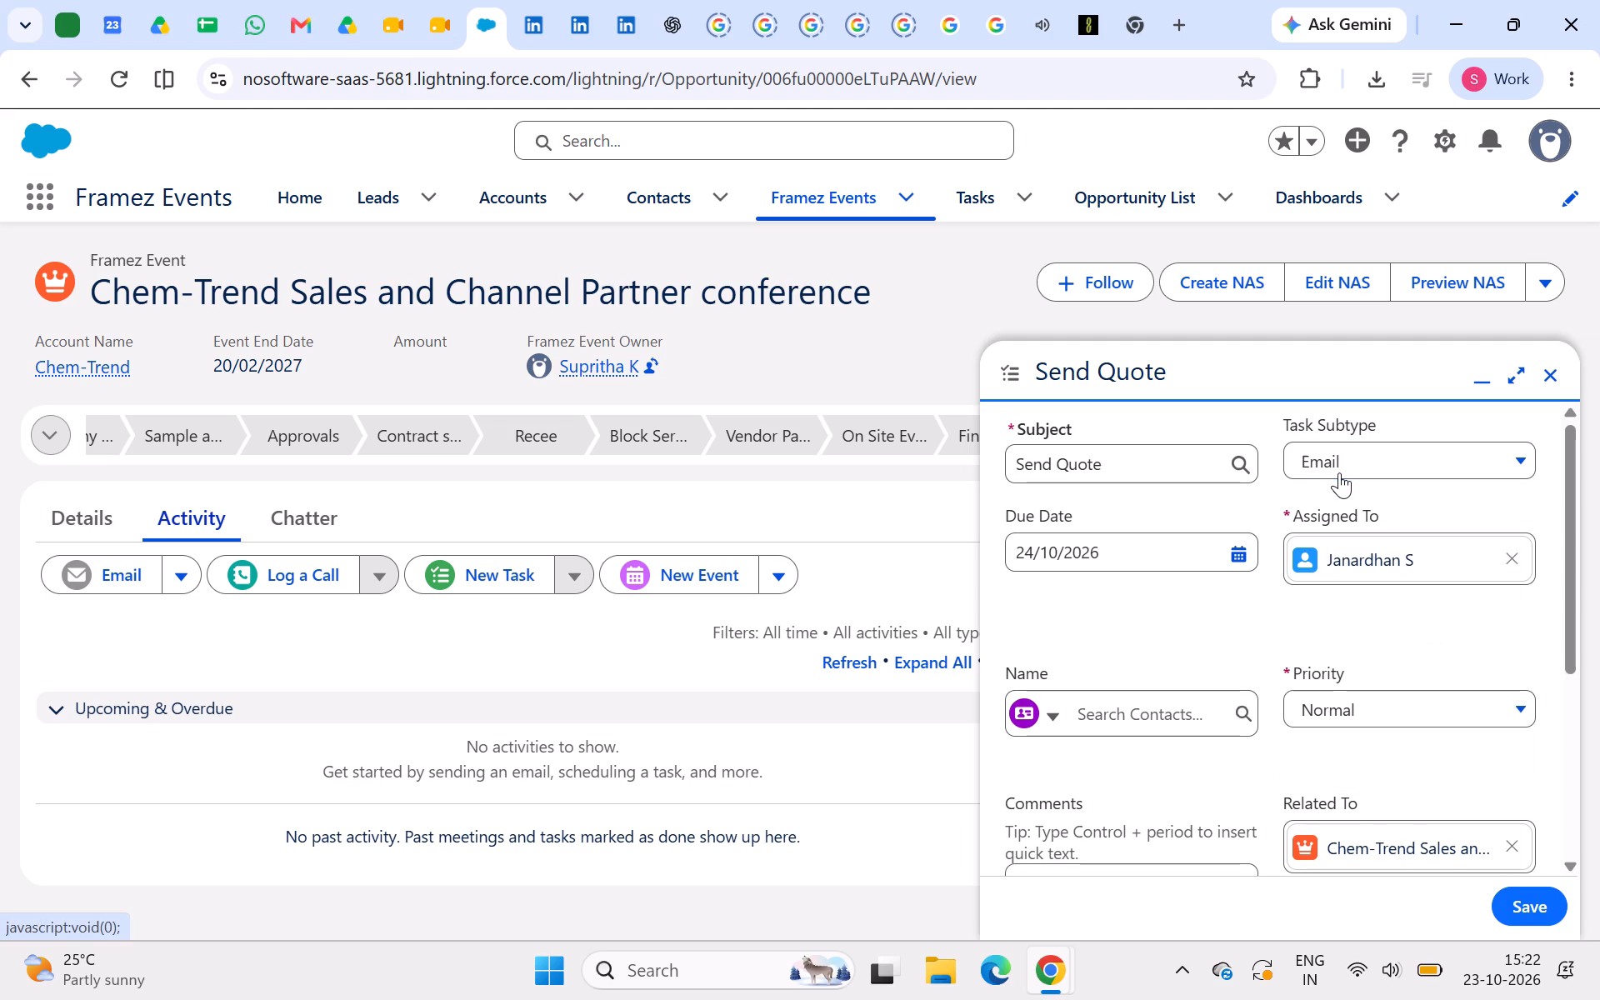
click(1372, 552)
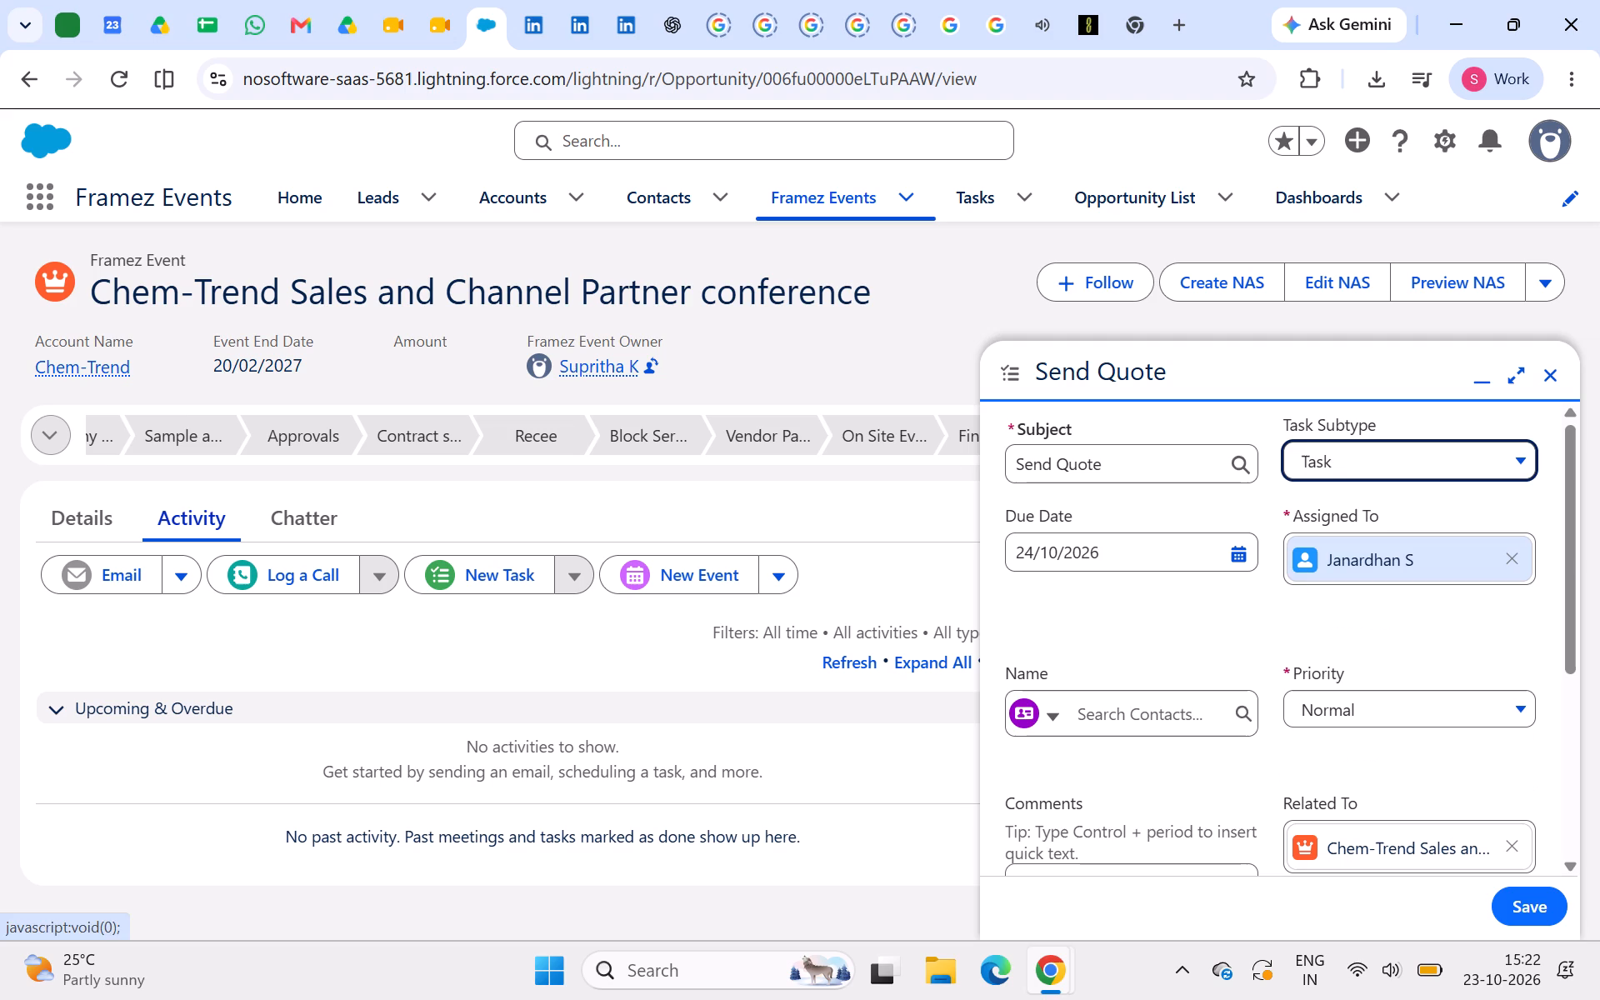
click(1338, 465)
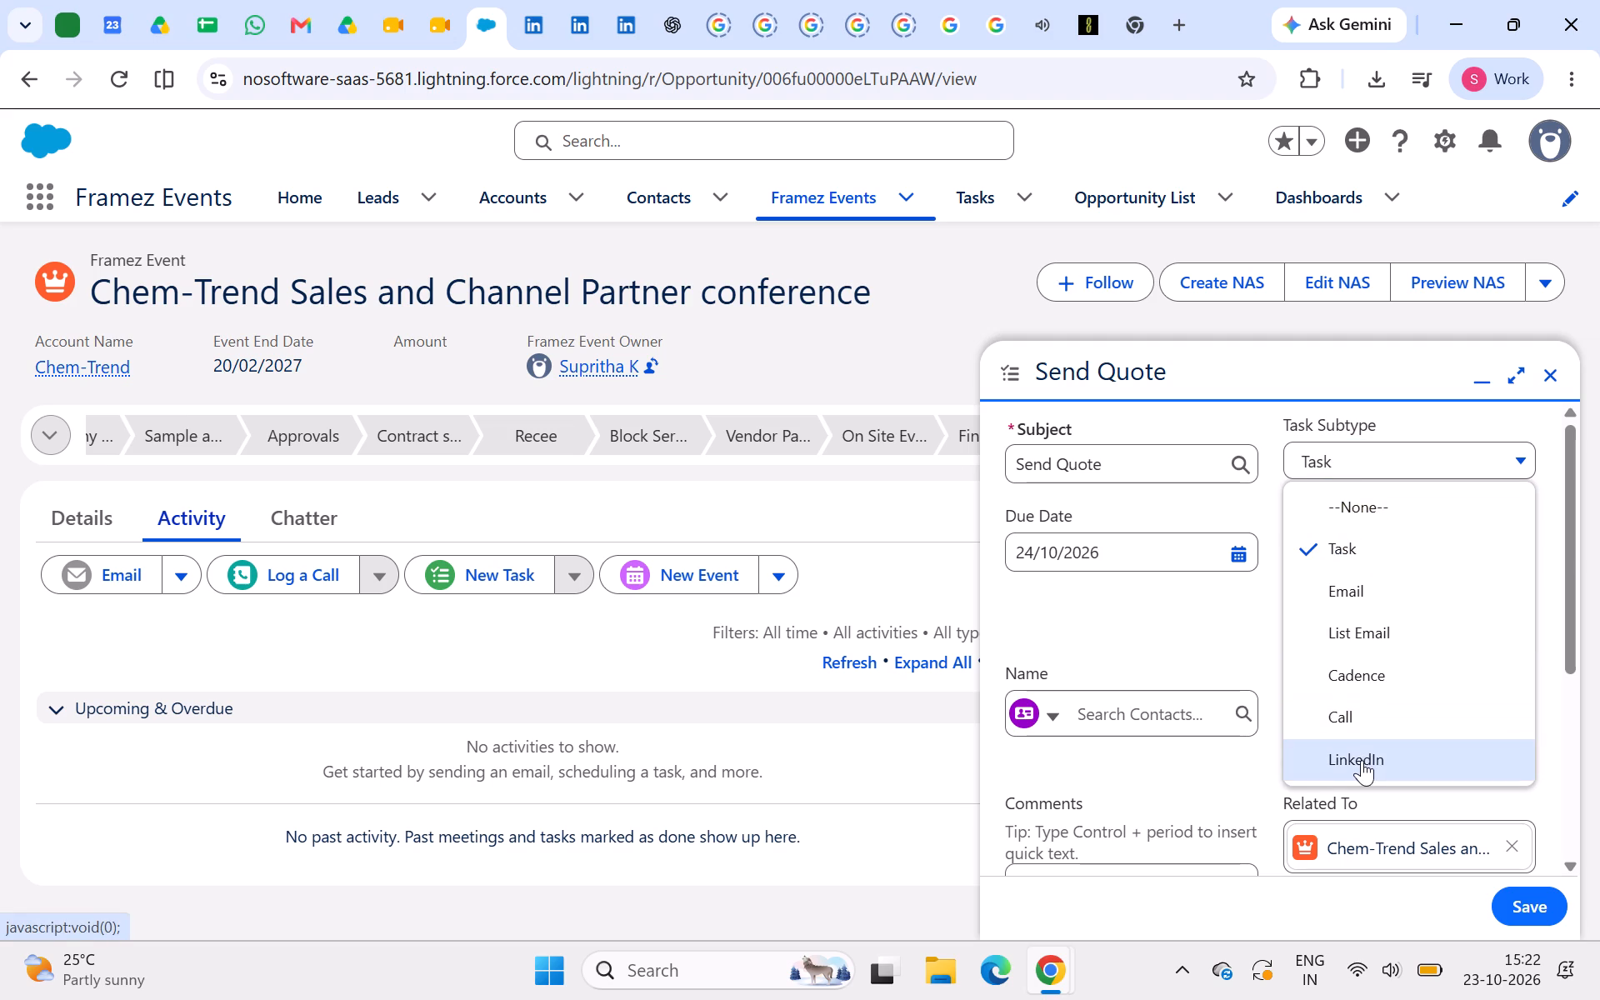
click(1226, 622)
Write the task comment "Hi Janardhan, as discussed need a tentative cost for the".
scroll(1230, 627, down, 2)
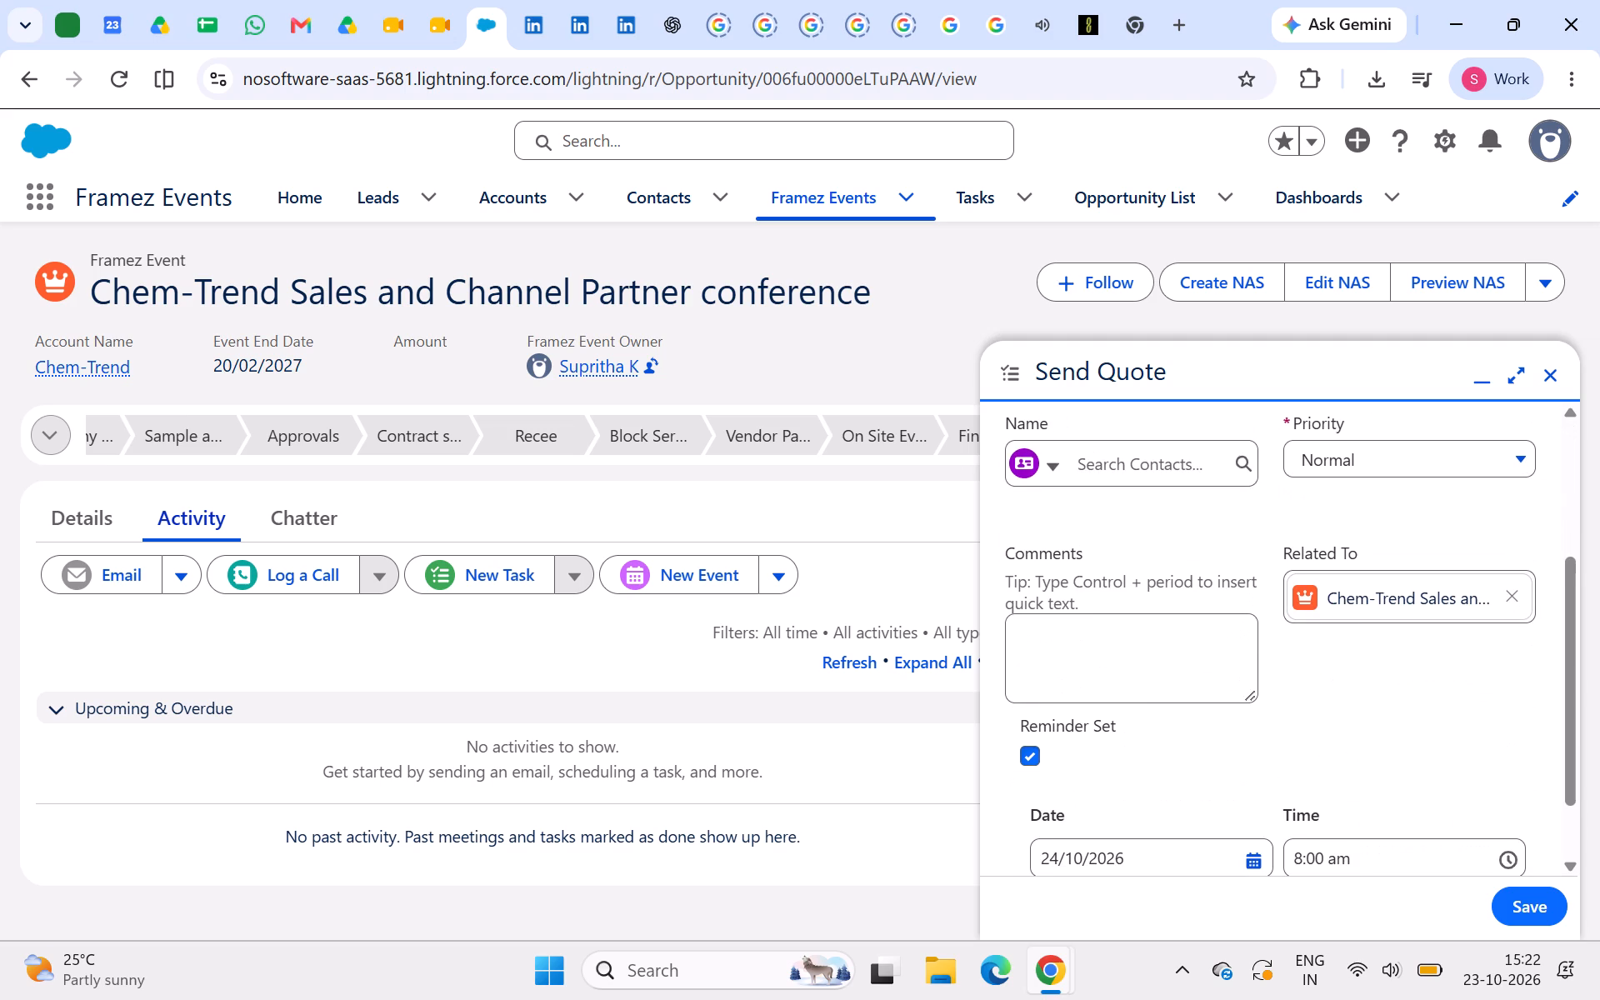
click(1204, 631)
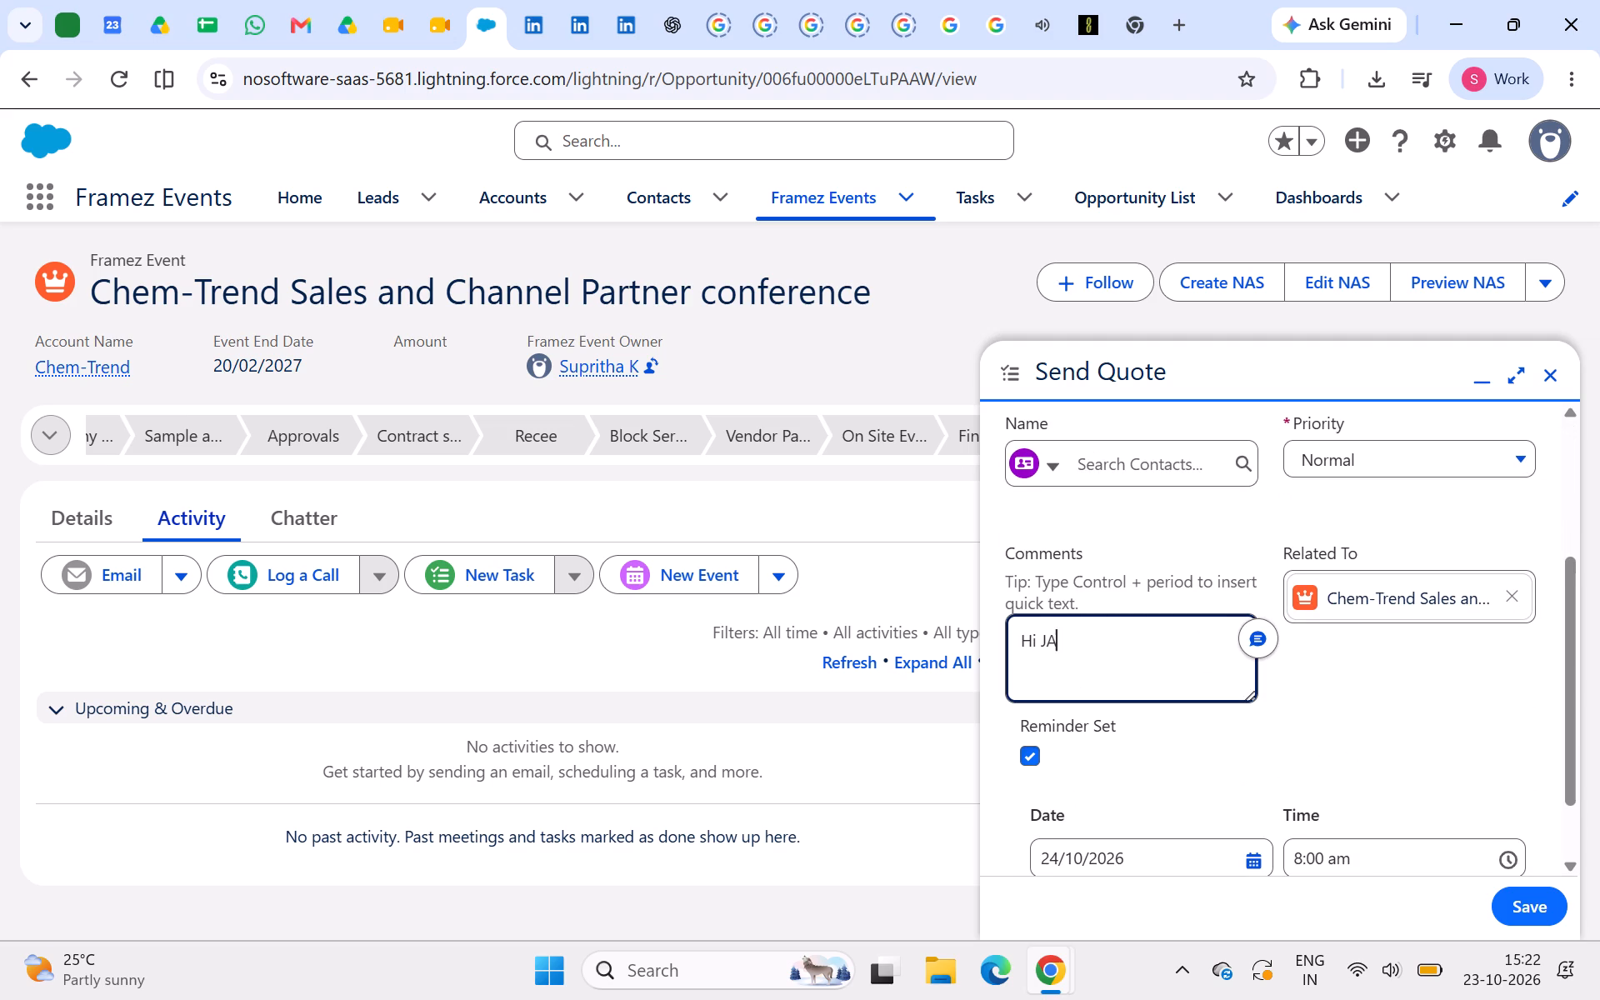
key(BackSpace)
text(anardhan, as discussed need the cost)
key(space)
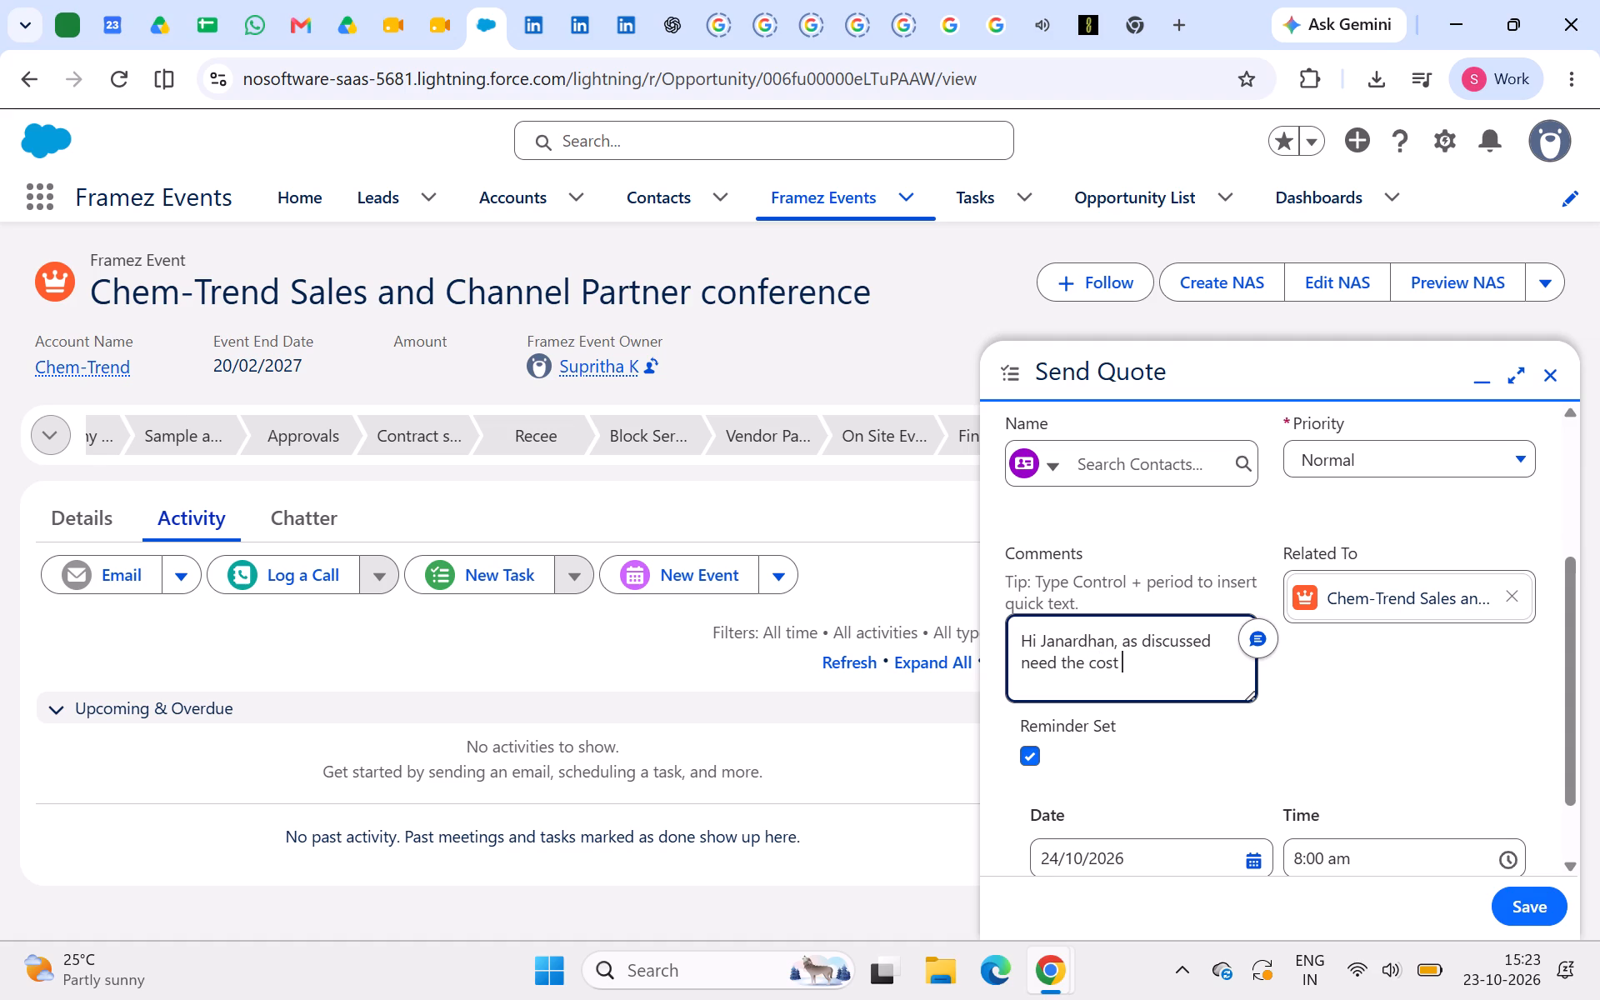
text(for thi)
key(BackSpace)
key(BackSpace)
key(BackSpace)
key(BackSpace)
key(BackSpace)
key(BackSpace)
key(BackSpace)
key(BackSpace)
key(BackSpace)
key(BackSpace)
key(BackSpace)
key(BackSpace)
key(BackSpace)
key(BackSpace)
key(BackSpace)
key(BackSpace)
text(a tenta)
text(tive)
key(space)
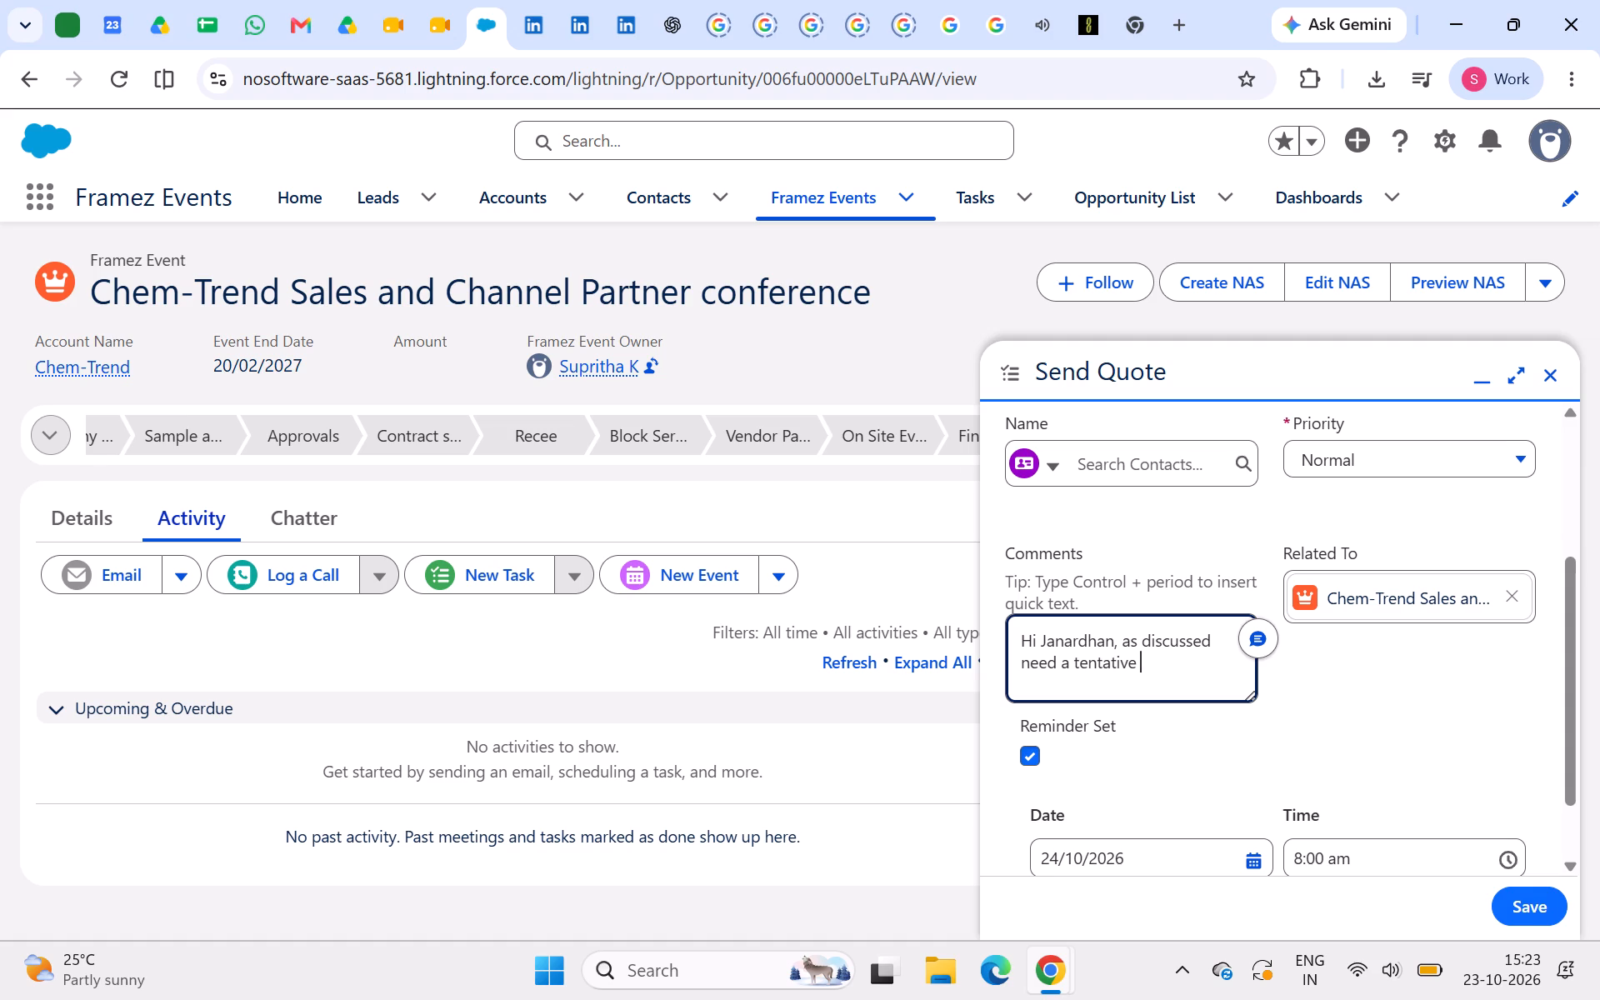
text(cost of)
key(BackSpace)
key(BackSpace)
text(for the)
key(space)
Continue the Send Quote task comment with "hotel stay and flight. adding the locations from where flights to be cons".
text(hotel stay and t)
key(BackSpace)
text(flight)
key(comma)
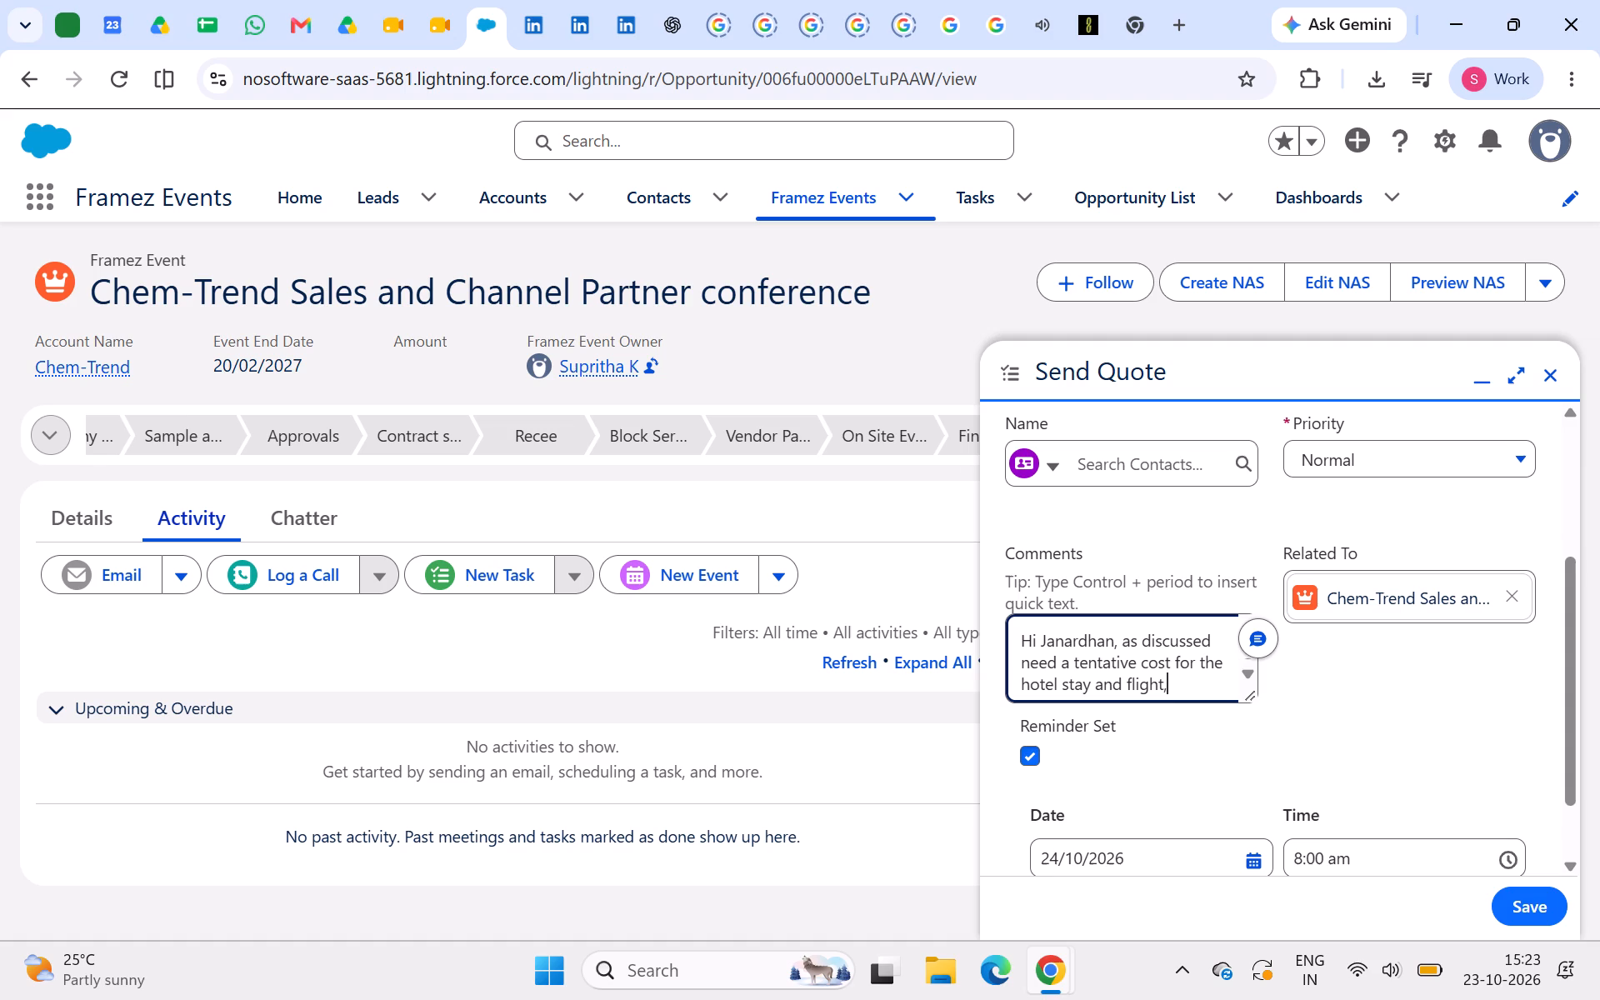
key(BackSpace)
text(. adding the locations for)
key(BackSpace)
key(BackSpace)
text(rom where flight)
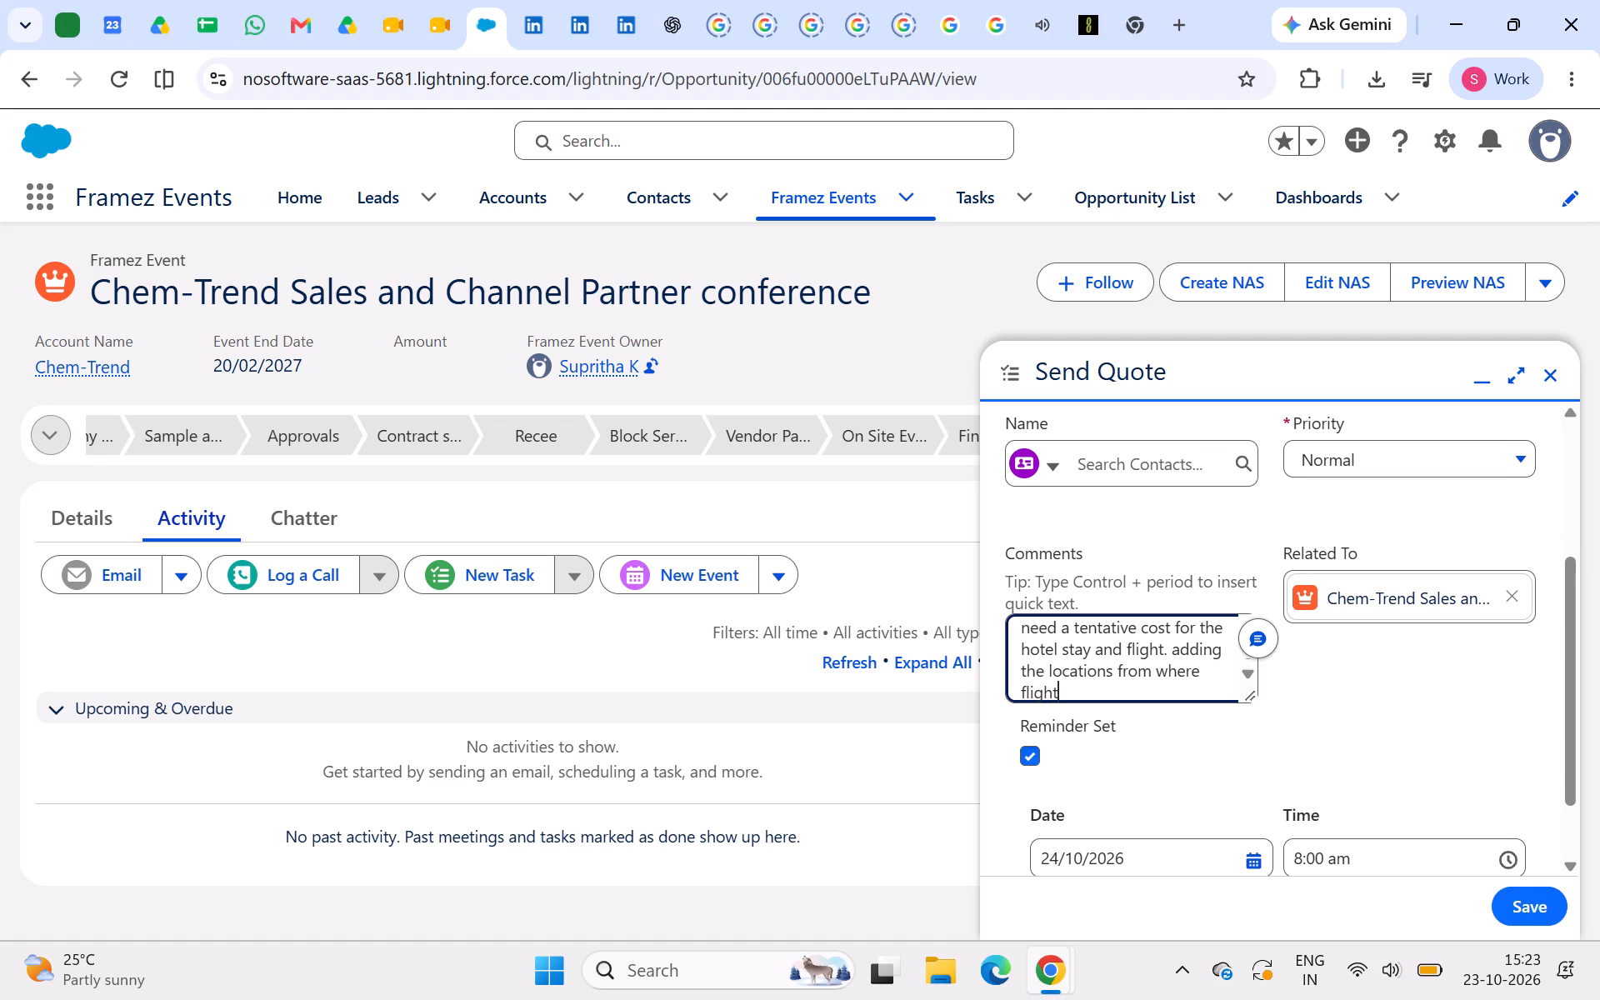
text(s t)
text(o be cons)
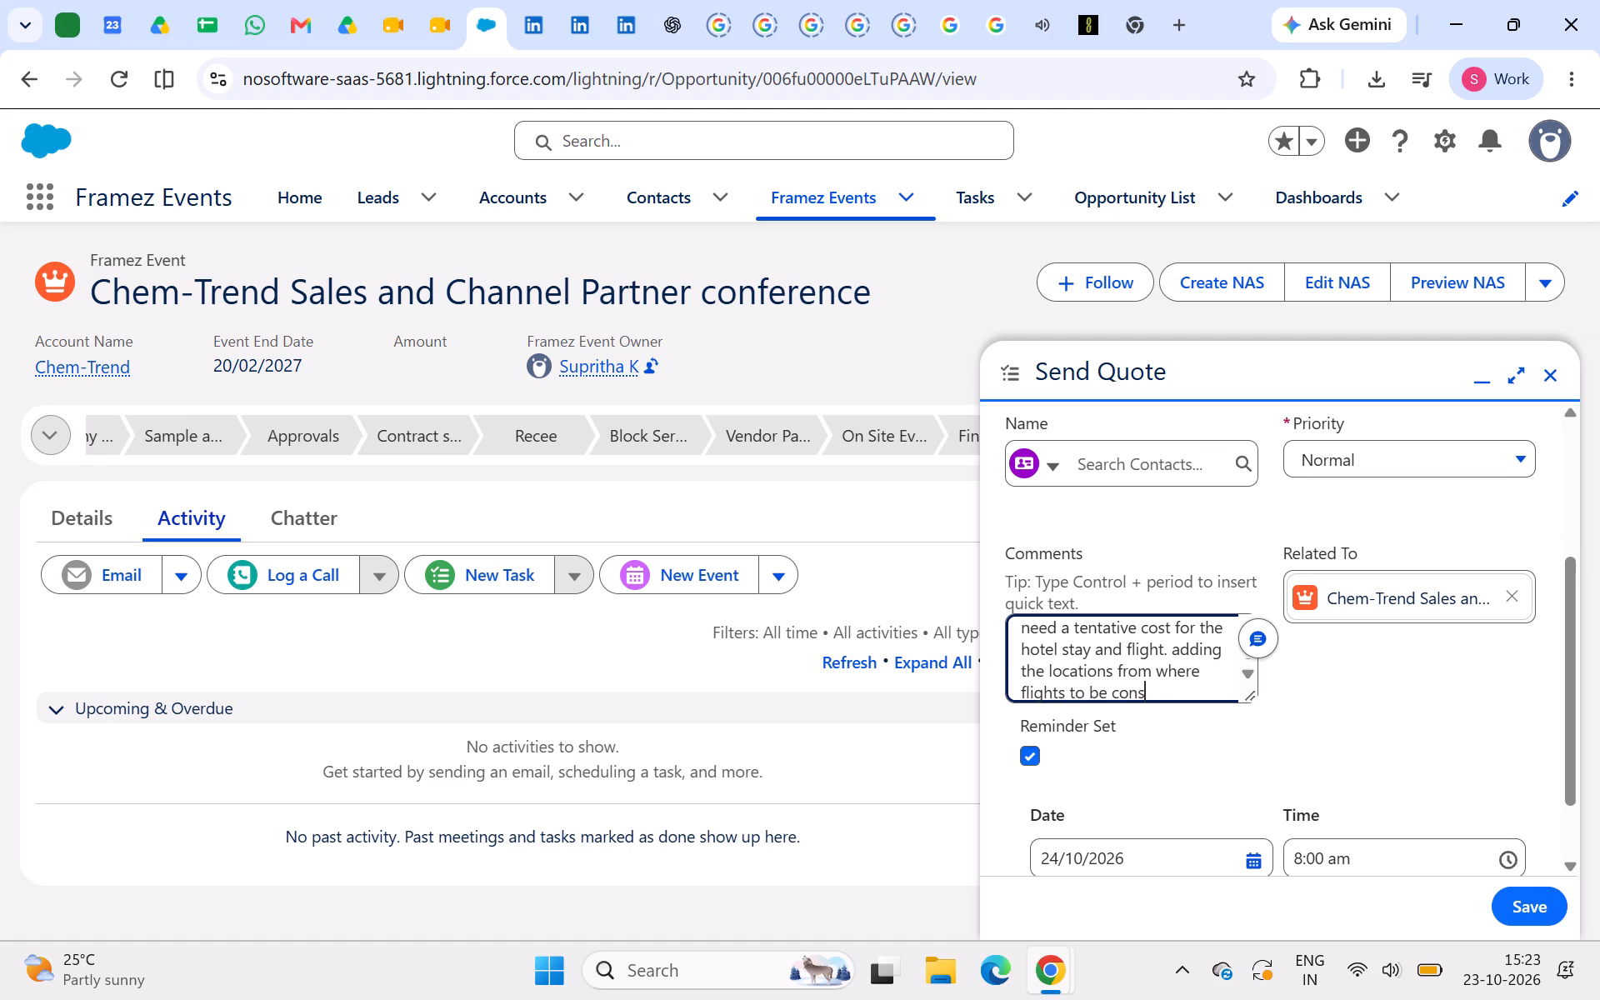
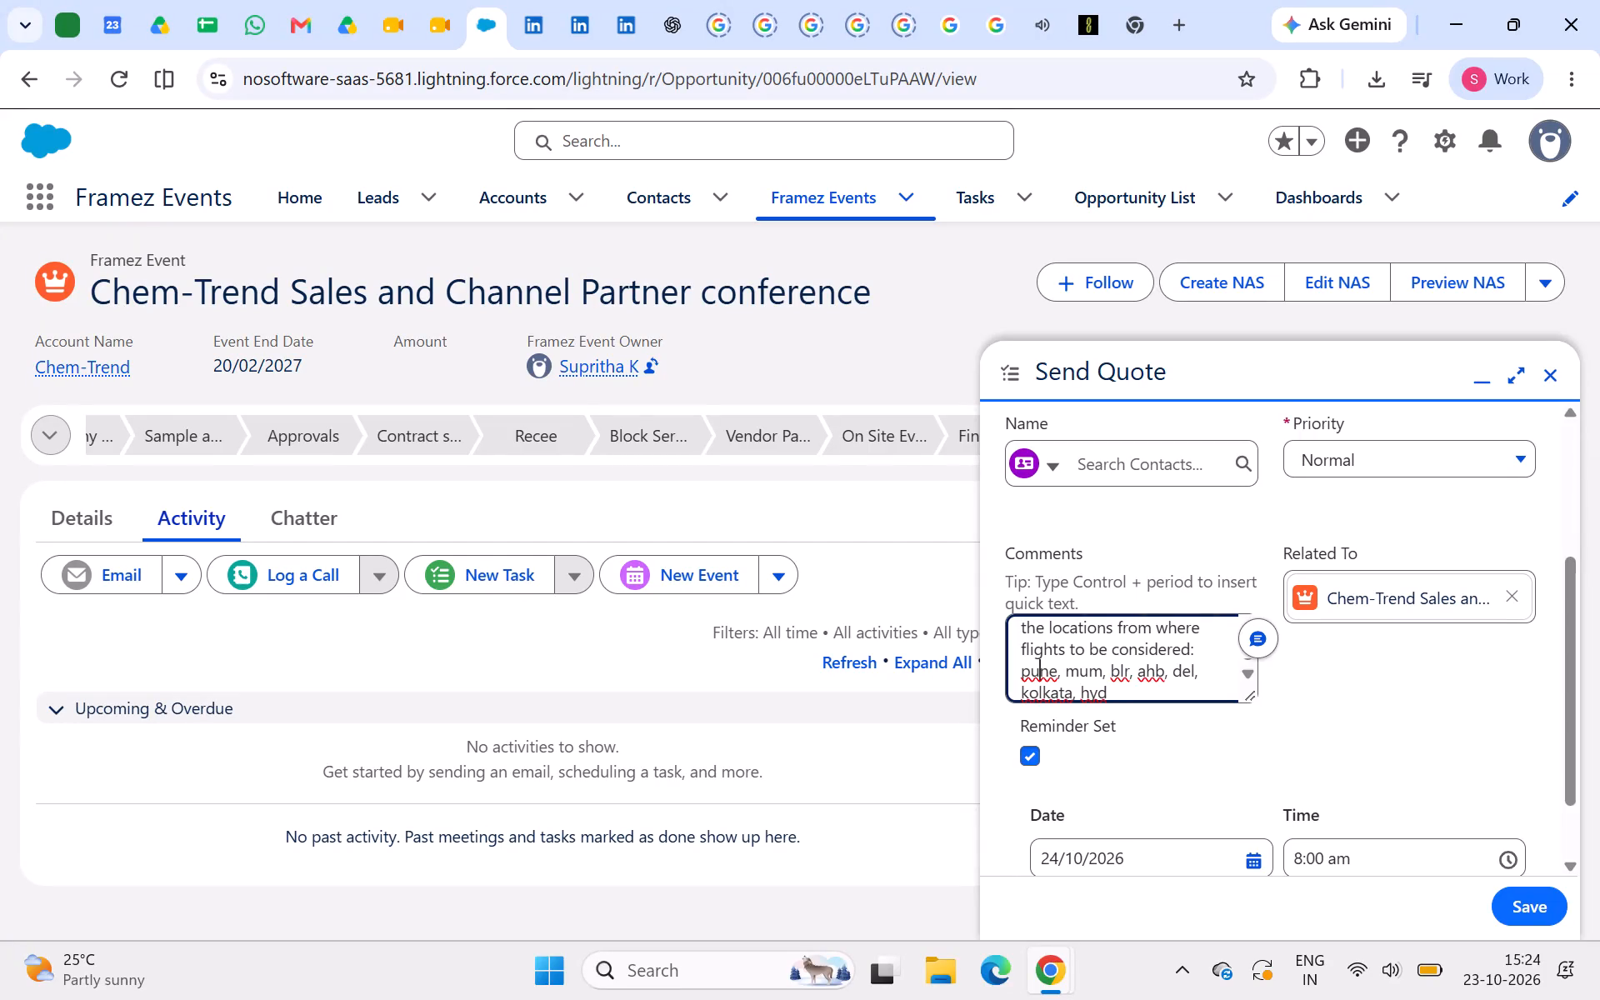
Replace the abbreviation "ahb" with "ahemba" in the flight locations listed in the Send Quote task comment.
click(1088, 677)
click(1127, 674)
double_click(1160, 672)
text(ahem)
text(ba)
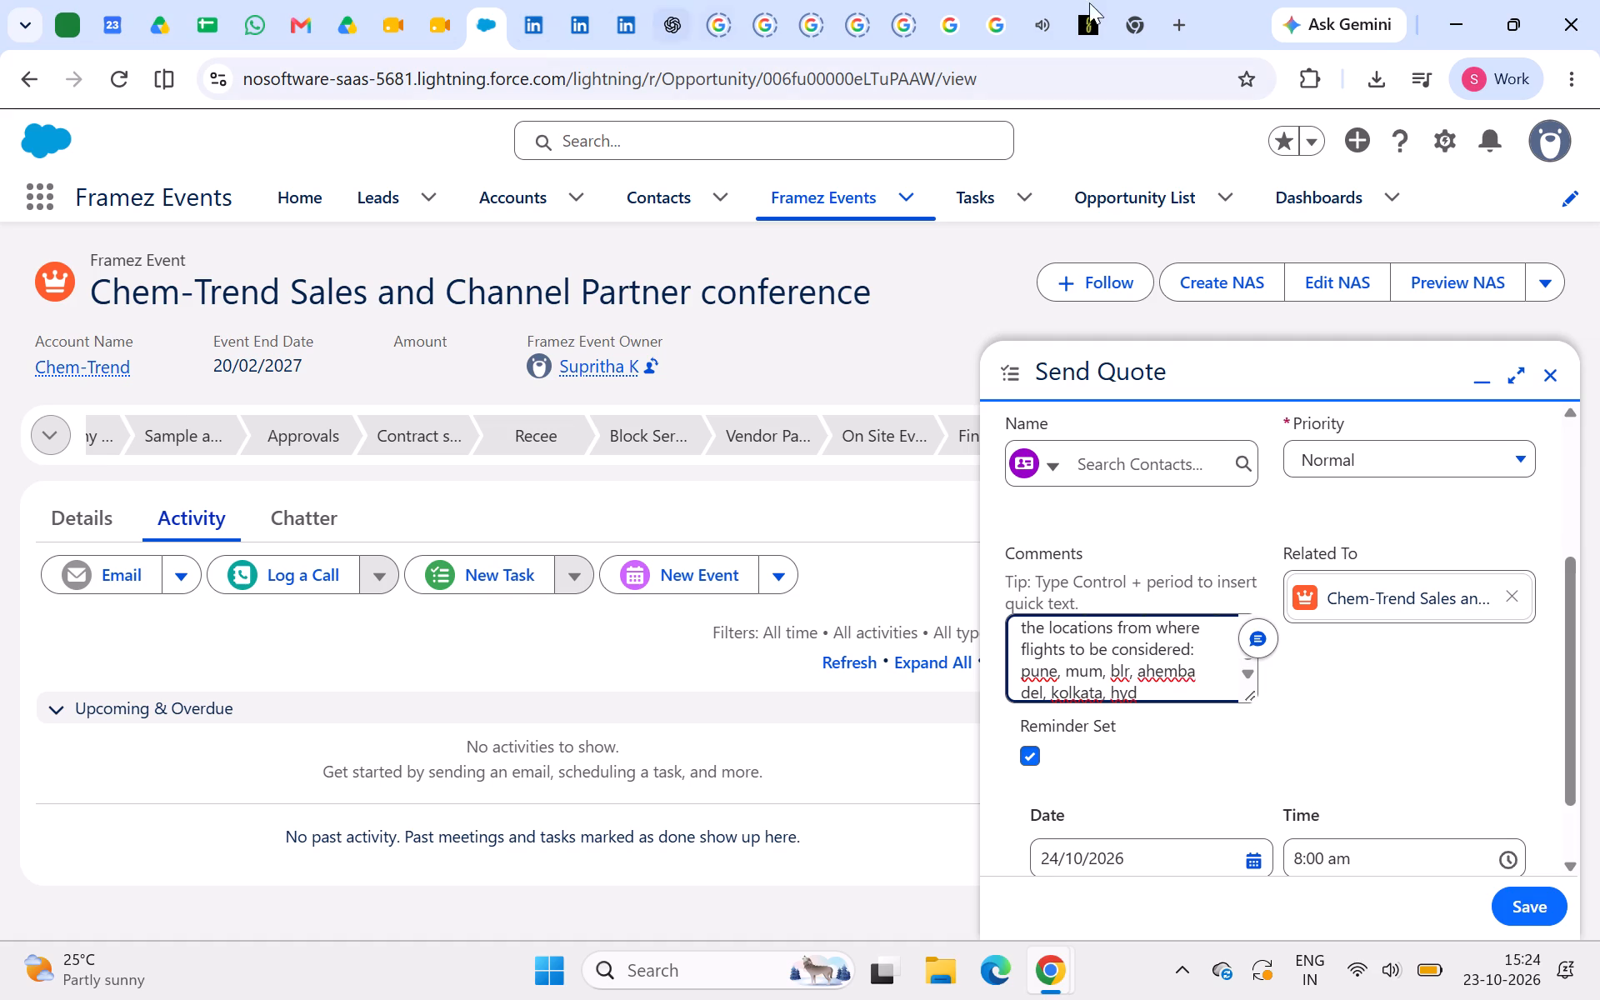
Start a Google search in a separate browser tab.
click(1170, 17)
click(617, 467)
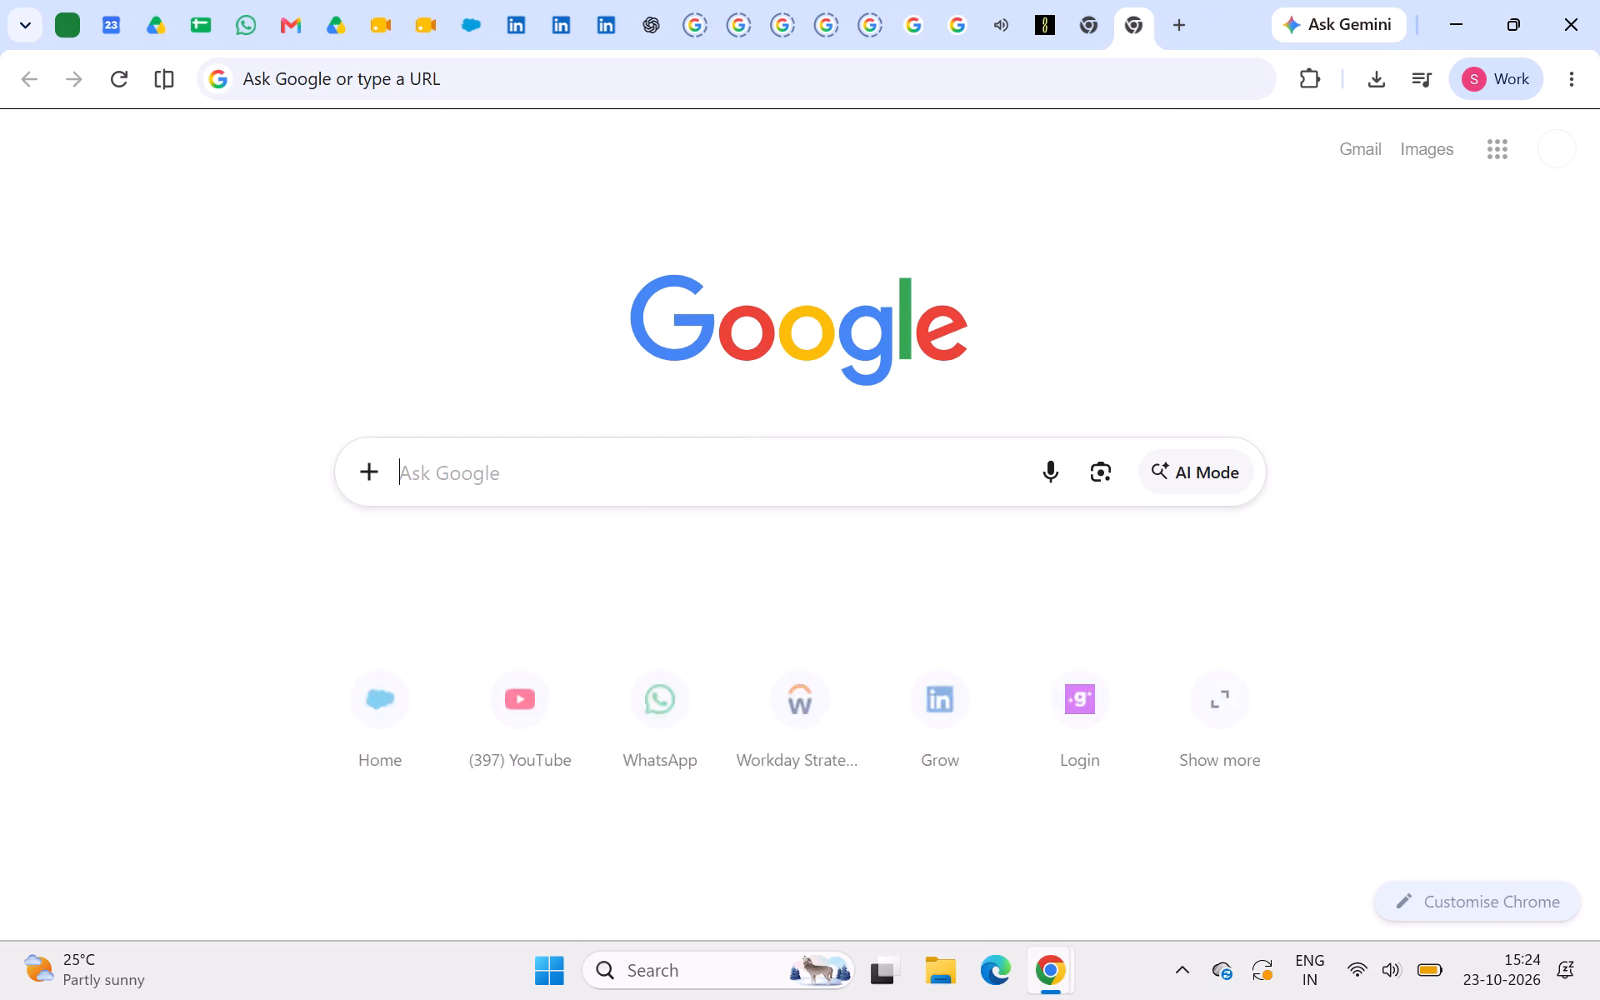
Search Google for Ahmedabad and copy the city's correctly spelled name from the results.
key(a)
key(BackSpace)
key(BackSpace)
text(ahe)
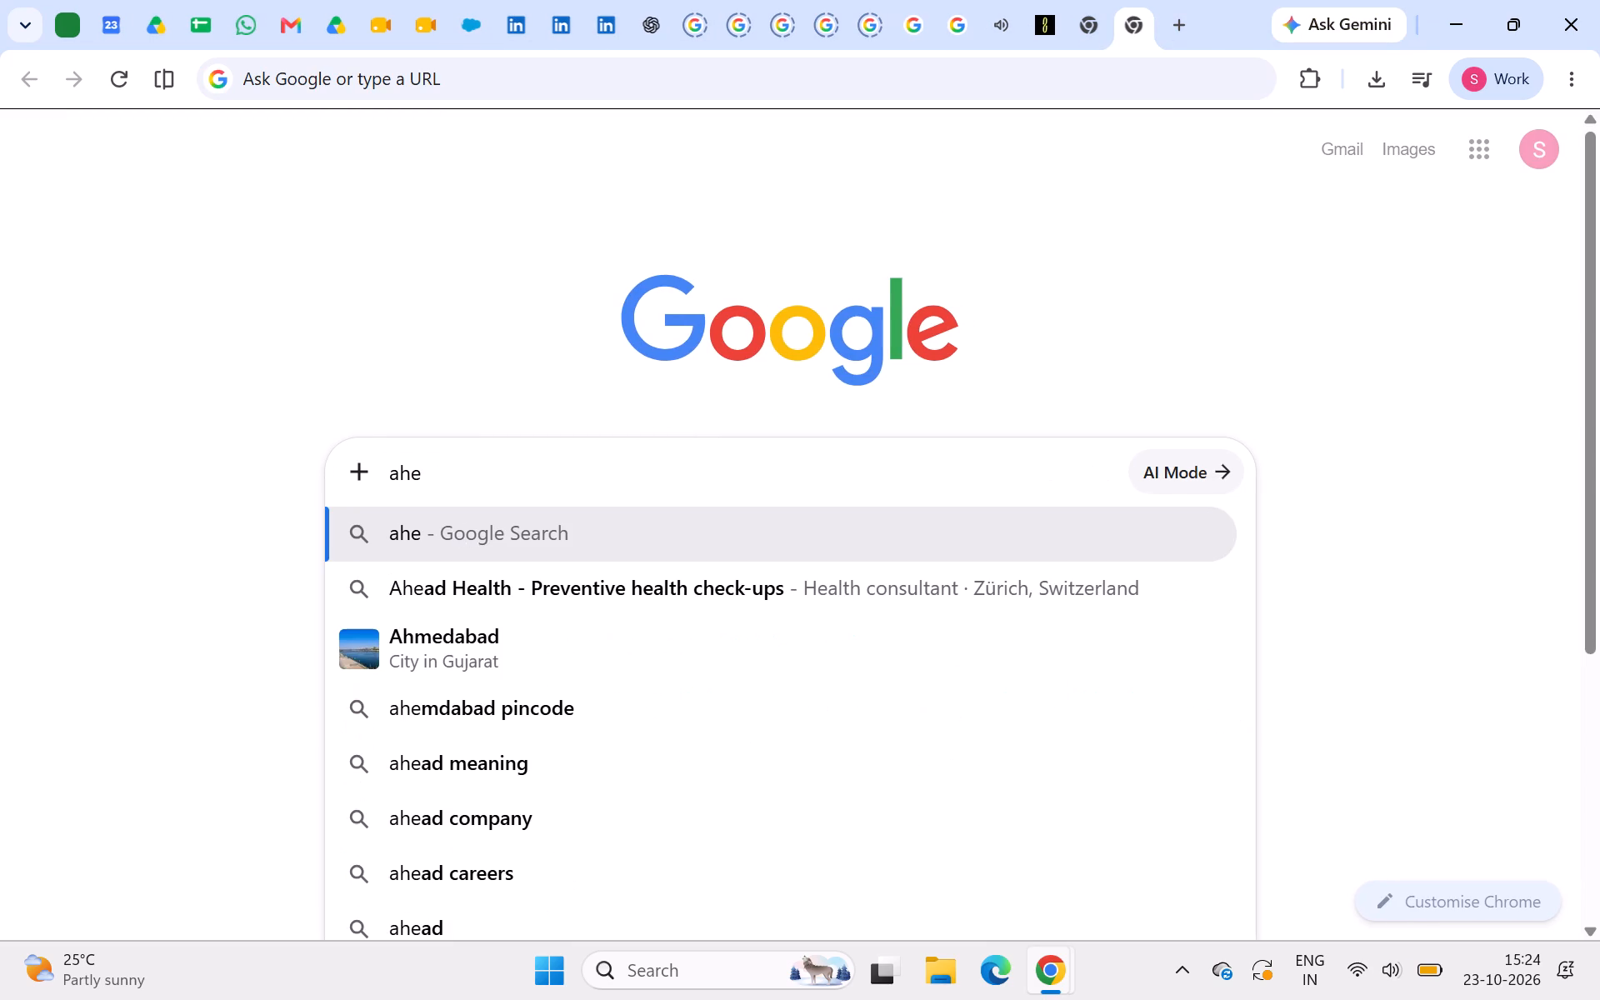
click(484, 645)
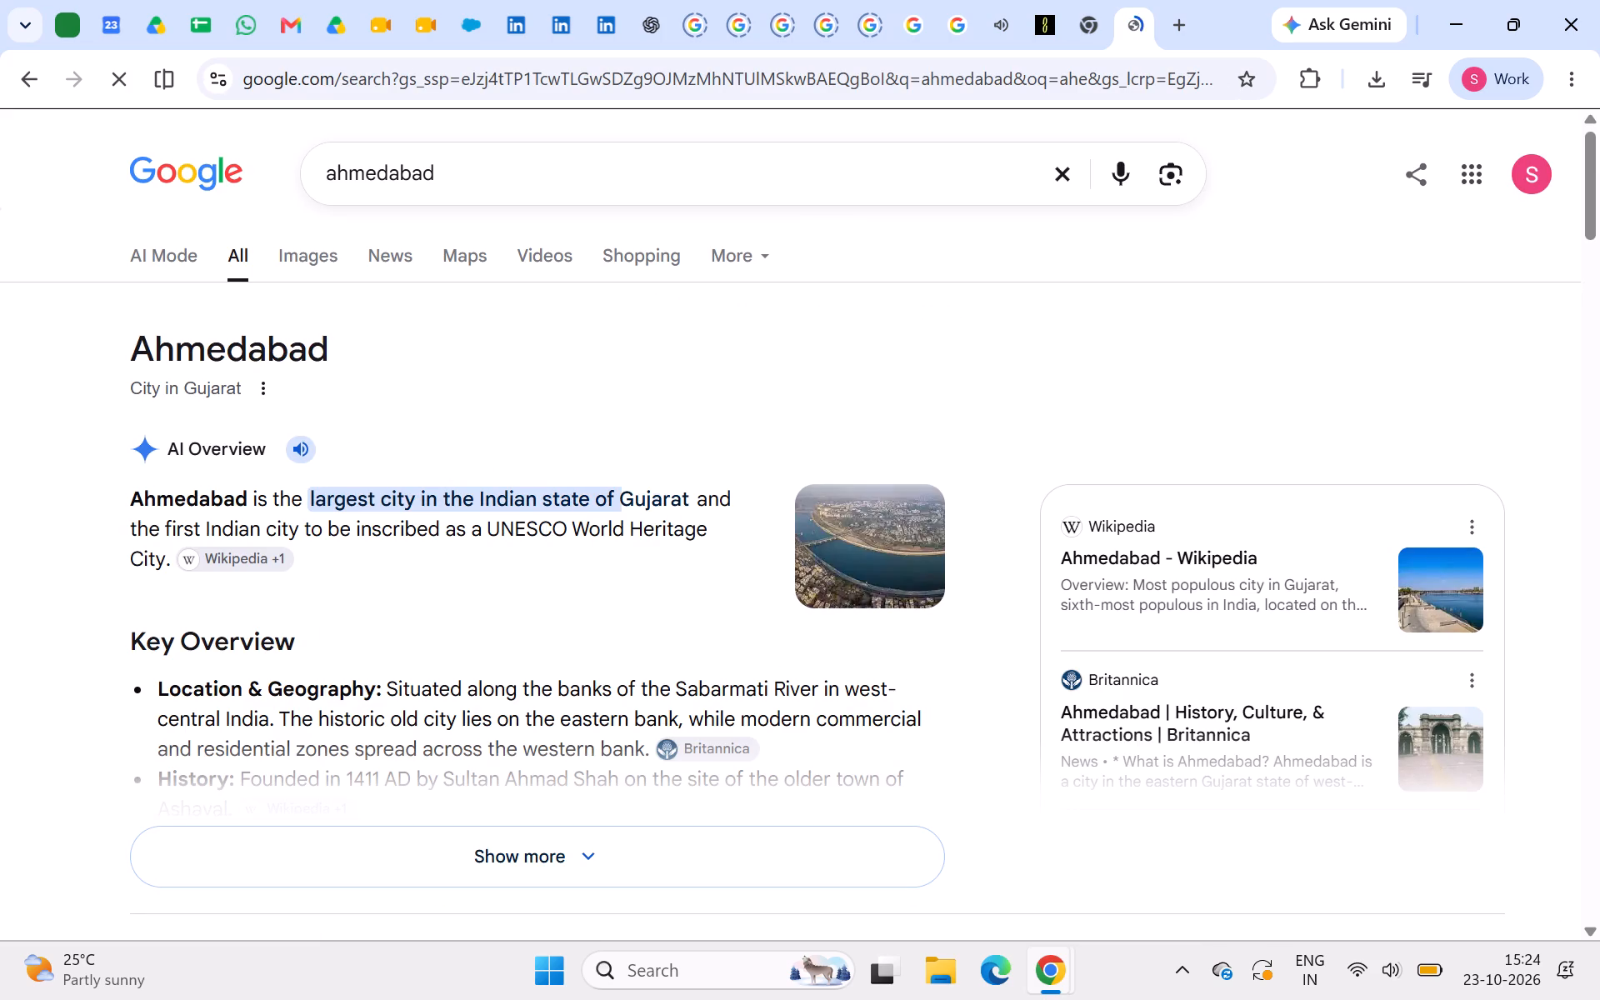
double_click(247, 352)
key(ctrl+c)
In the Send Quote task comment in Salesforce, replace the misspelled "ahemba" with the copied "Ahmedabad" and separate it from the next city with a comma.
click(473, 37)
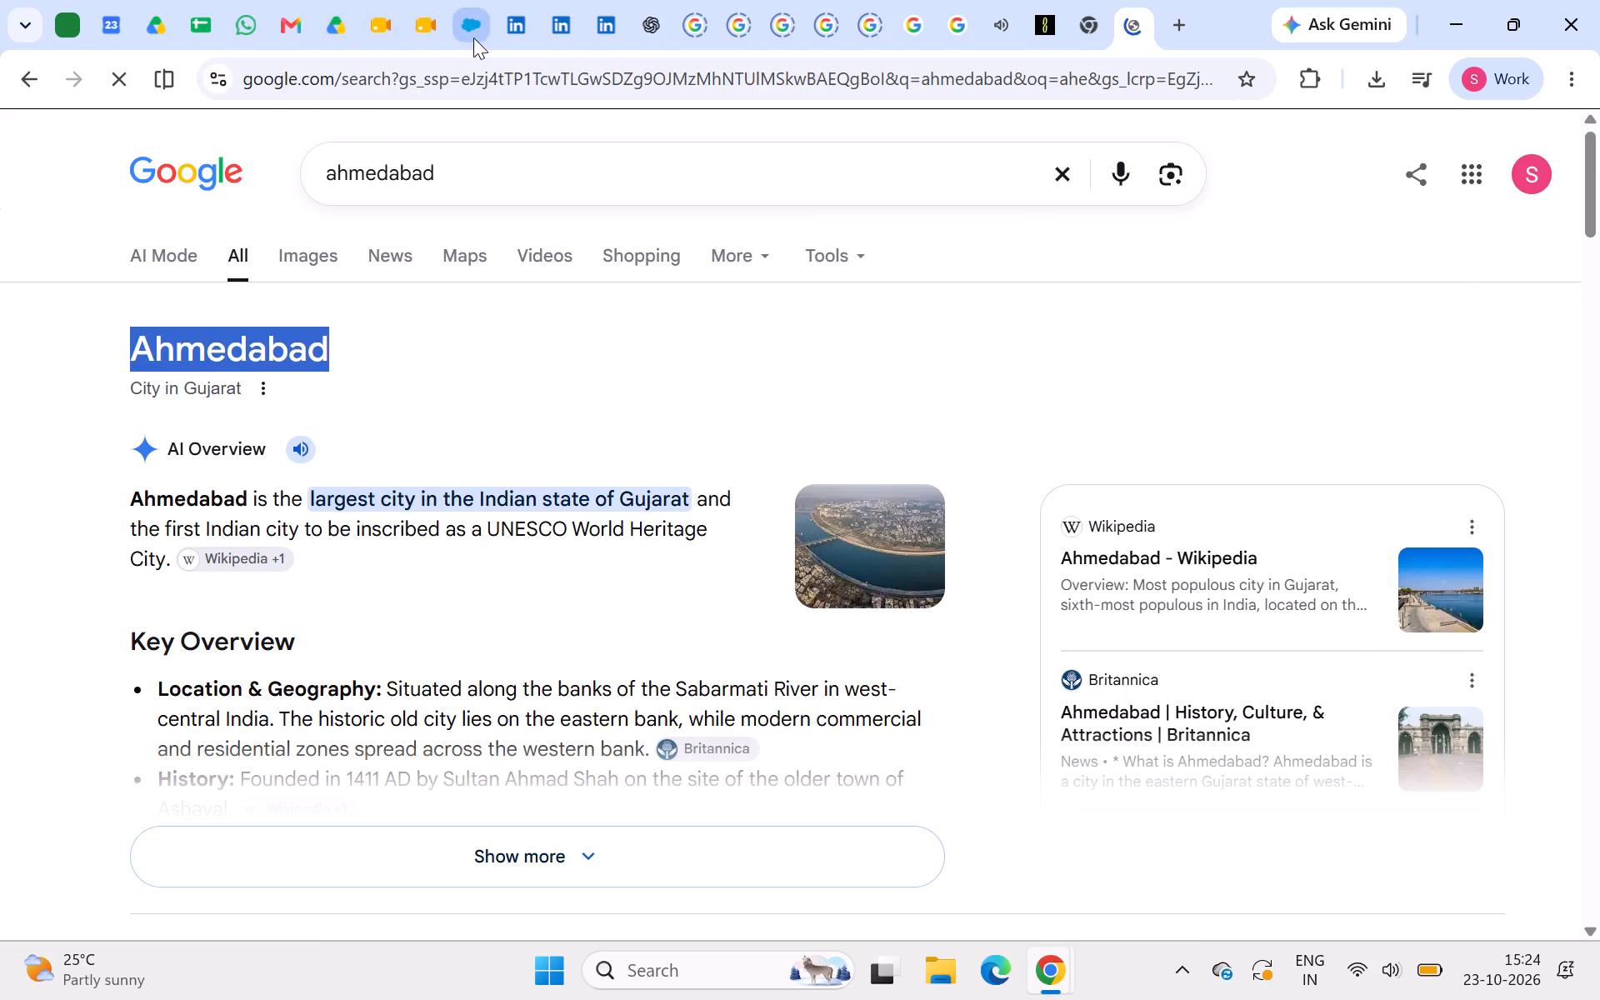
double_click(1167, 672)
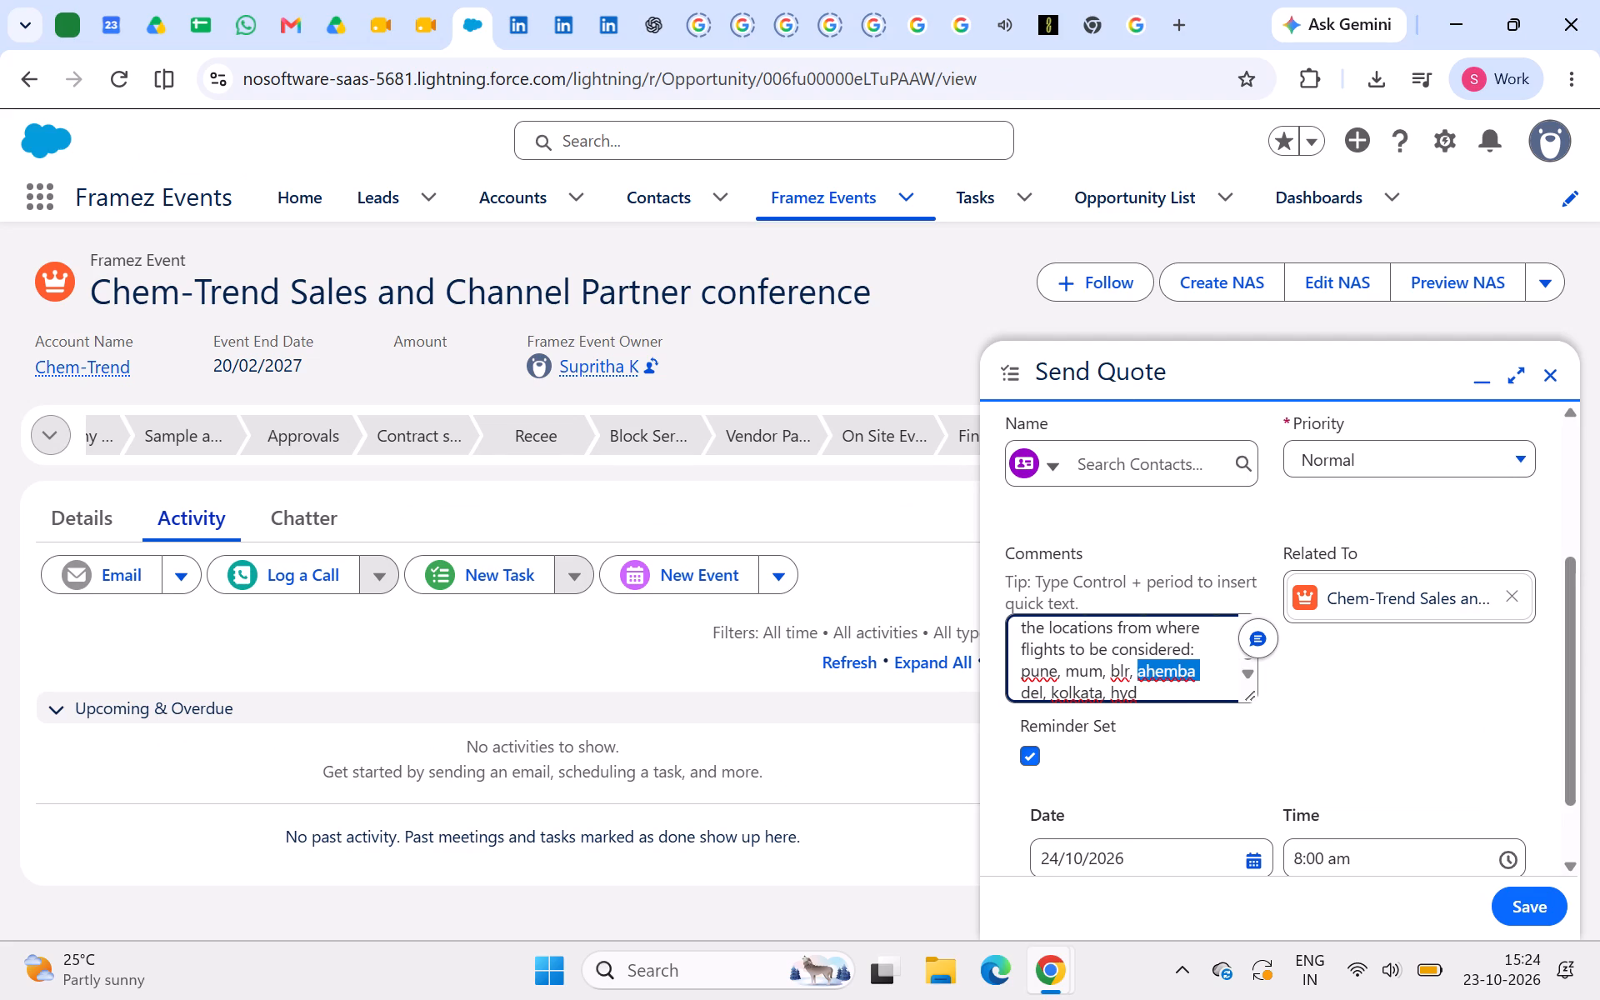
key(ctrl+v)
key(space)
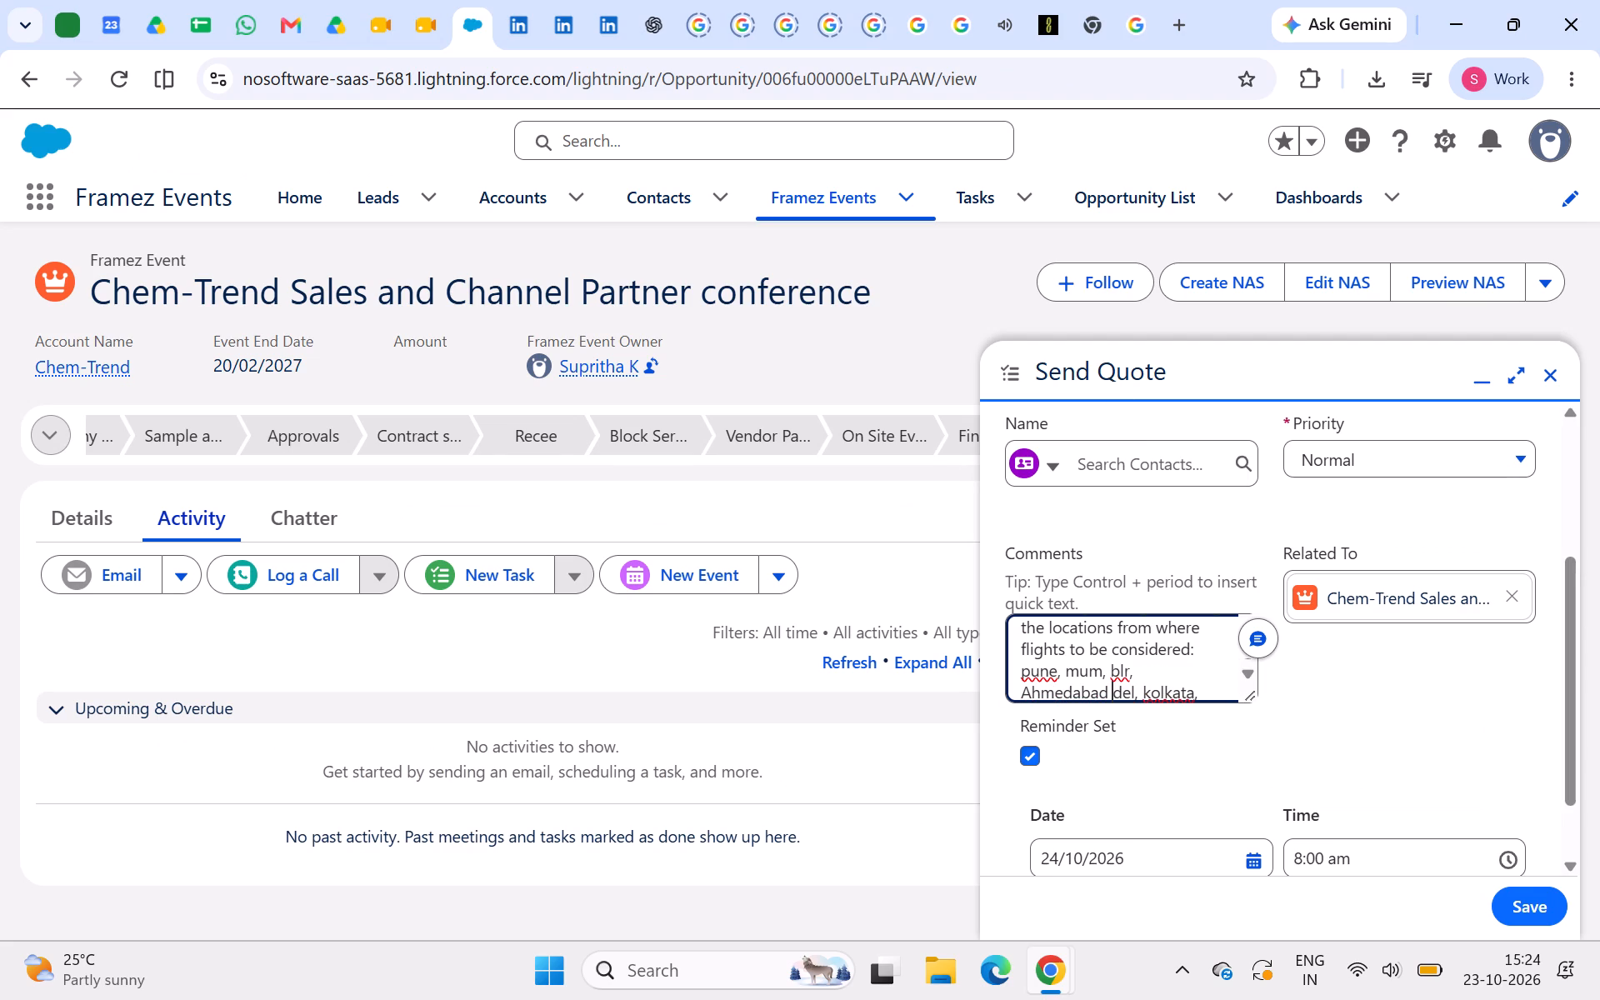
key(BackSpace)
text(,)
key(space)
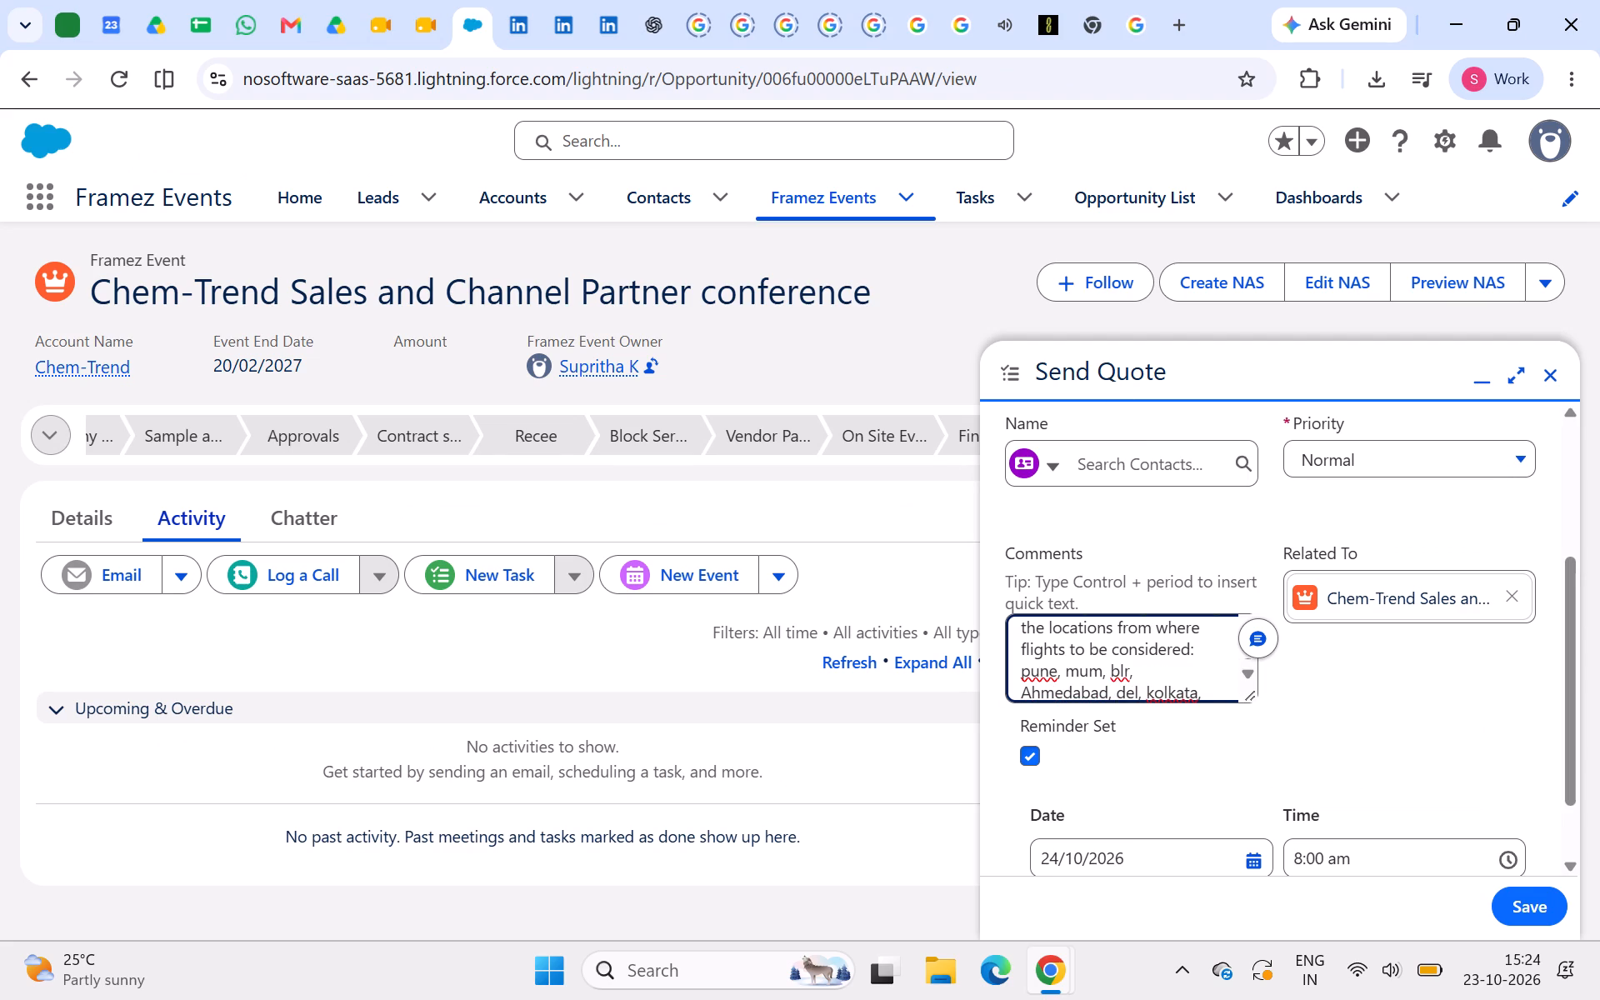
Expand the abbreviated cities "del" and "mum" in the task comment to "delhi" and "mumbai", keeping the list comma-separated.
click(1142, 692)
key(BackSpace)
text(hi)
scroll(1139, 647, down, 1)
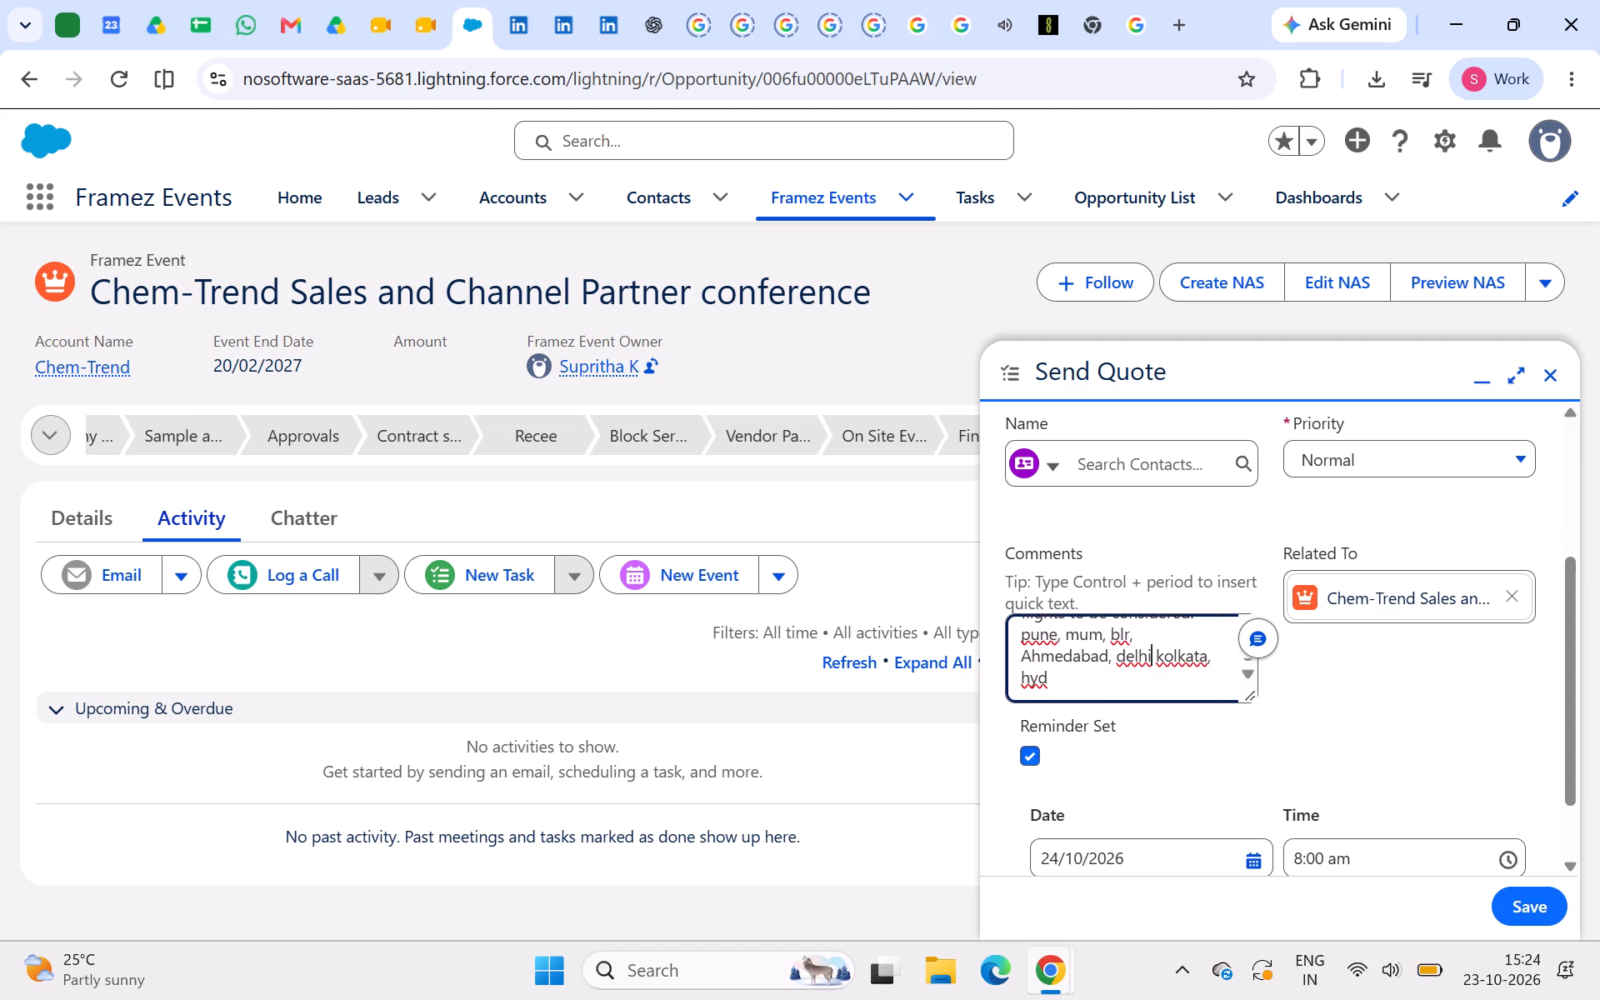
click(1103, 639)
text(bai)
click(1158, 653)
key(BackSpace)
text(,)
key(space)
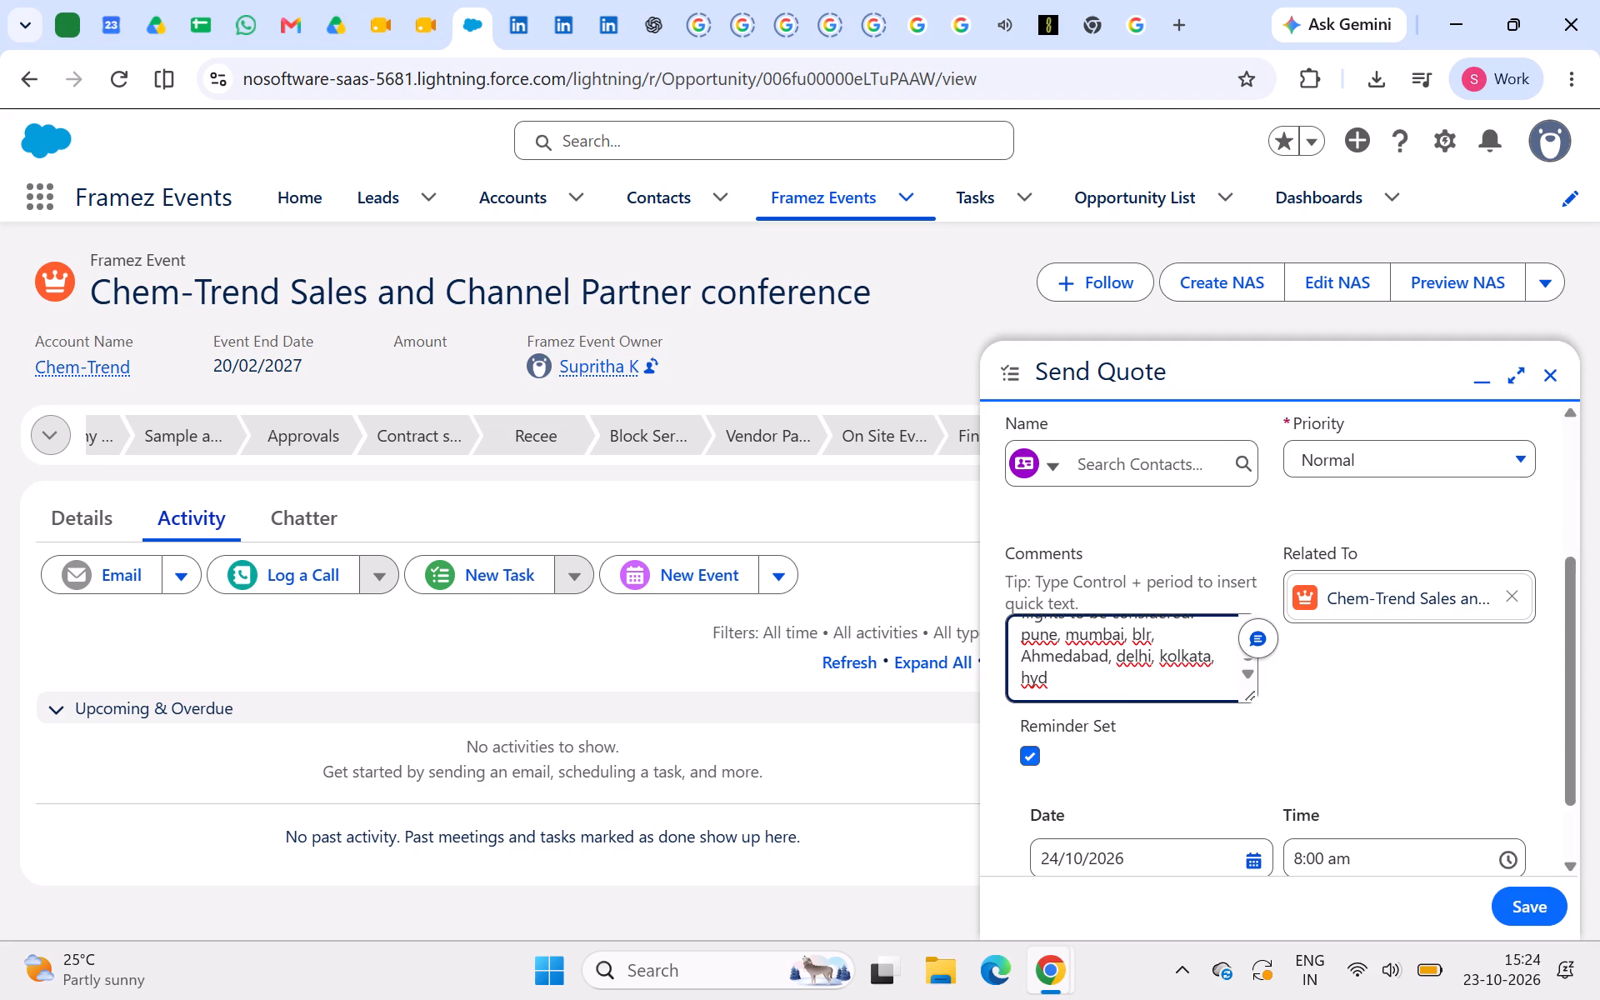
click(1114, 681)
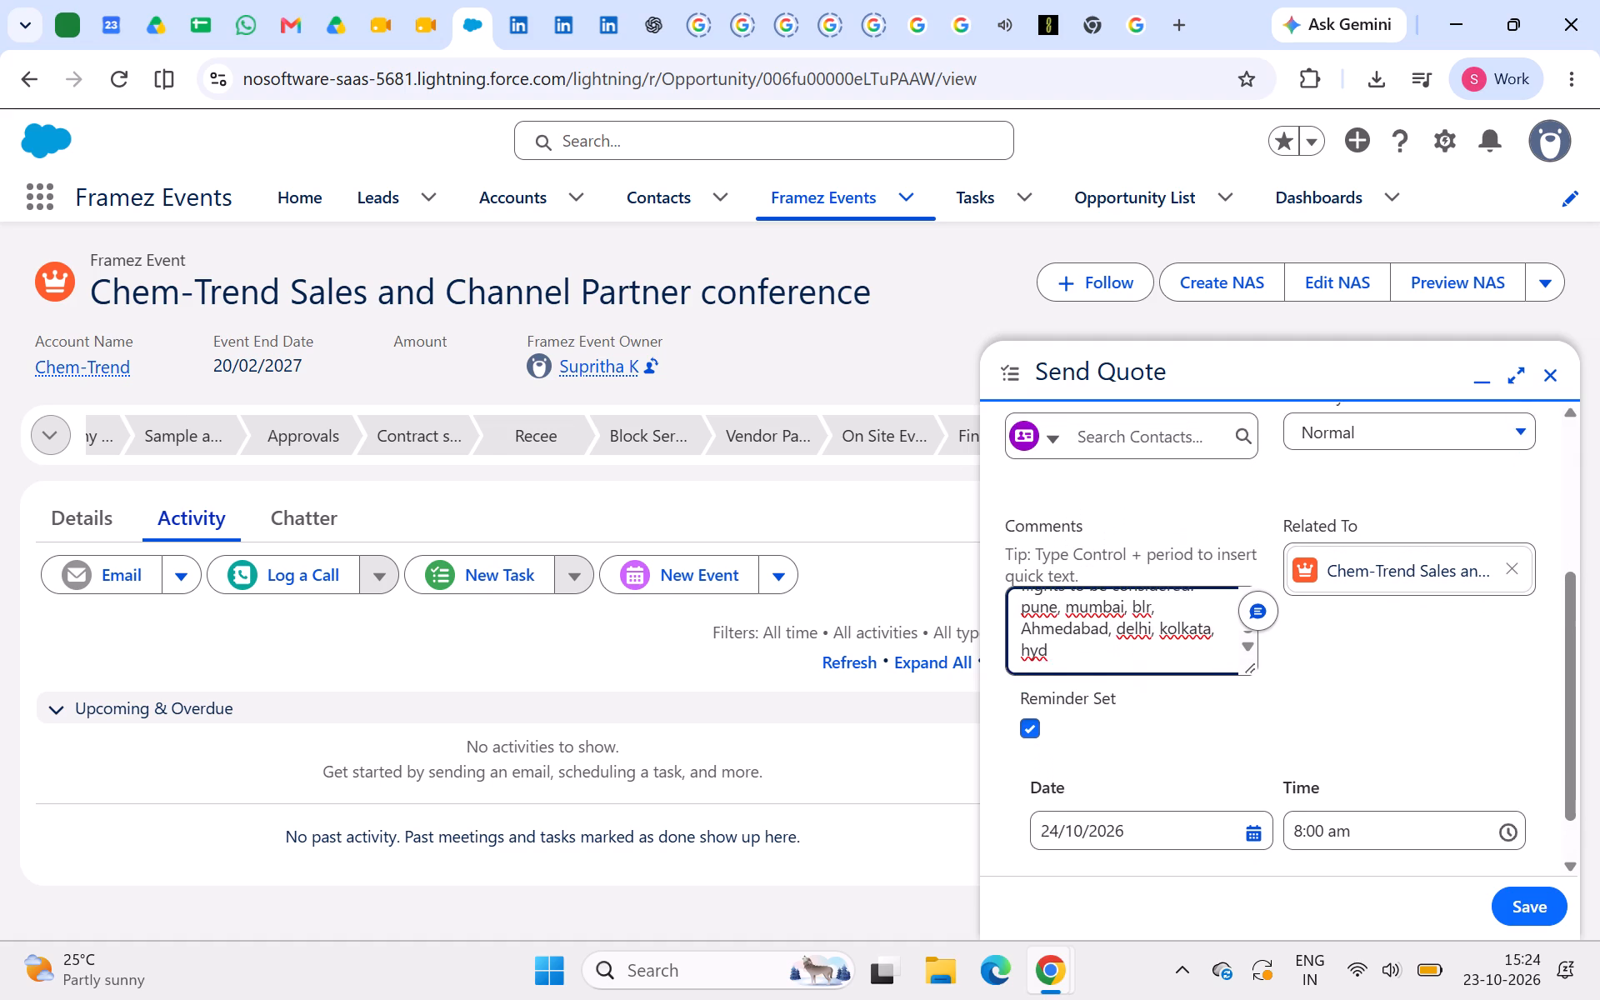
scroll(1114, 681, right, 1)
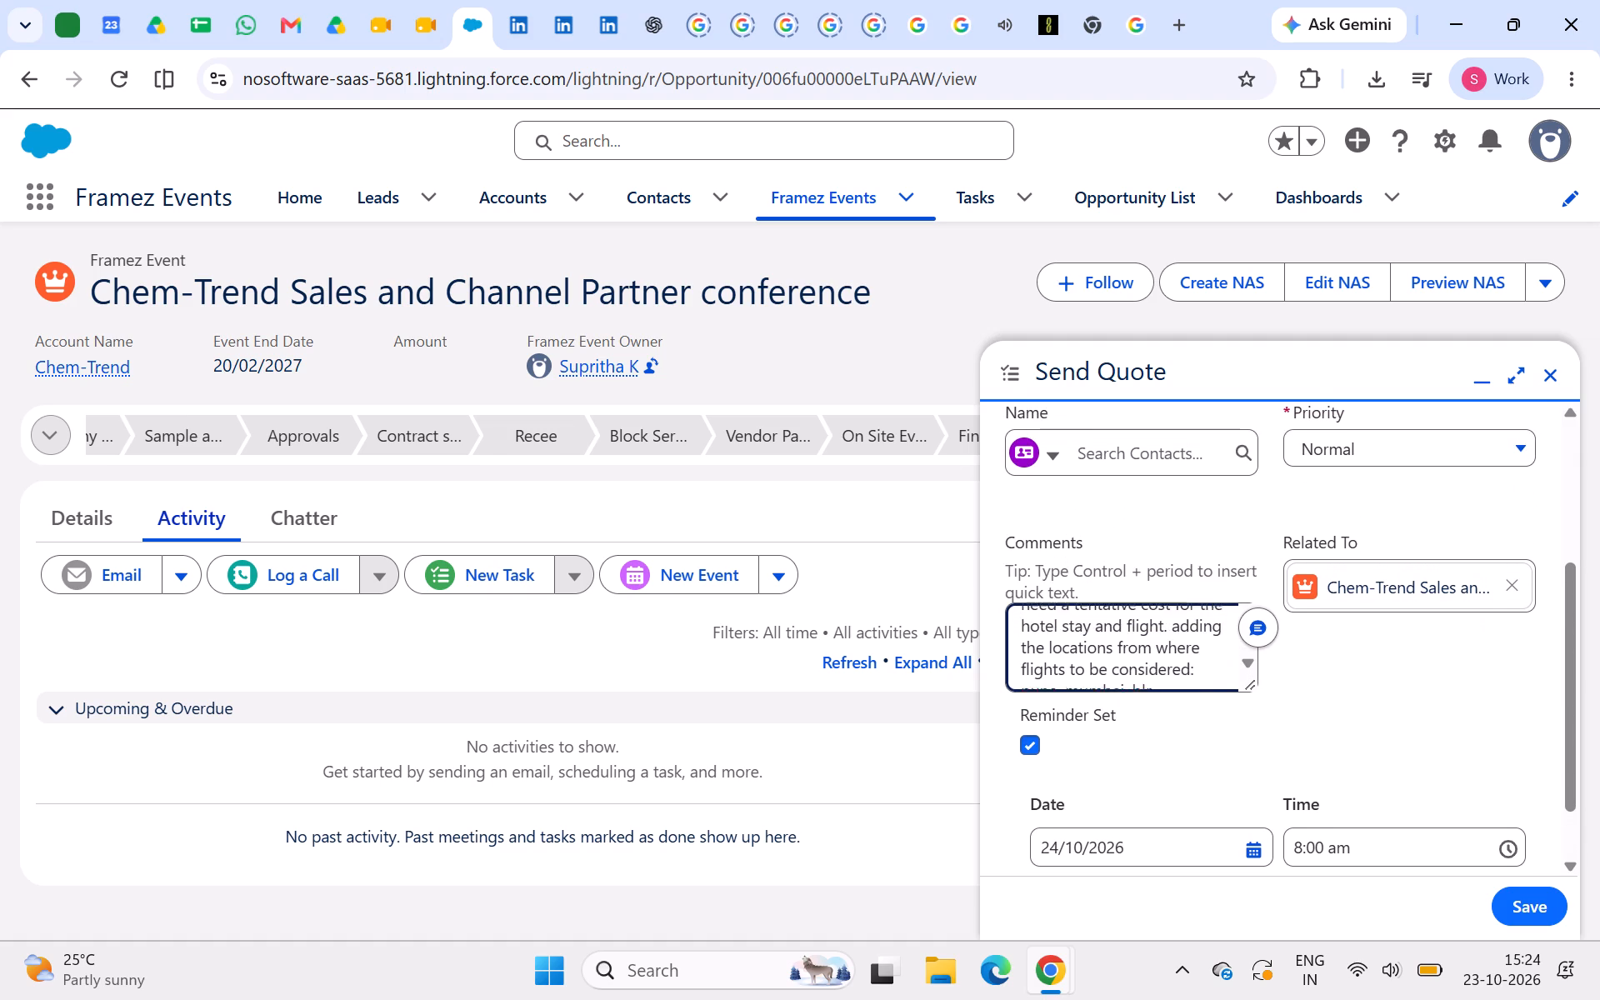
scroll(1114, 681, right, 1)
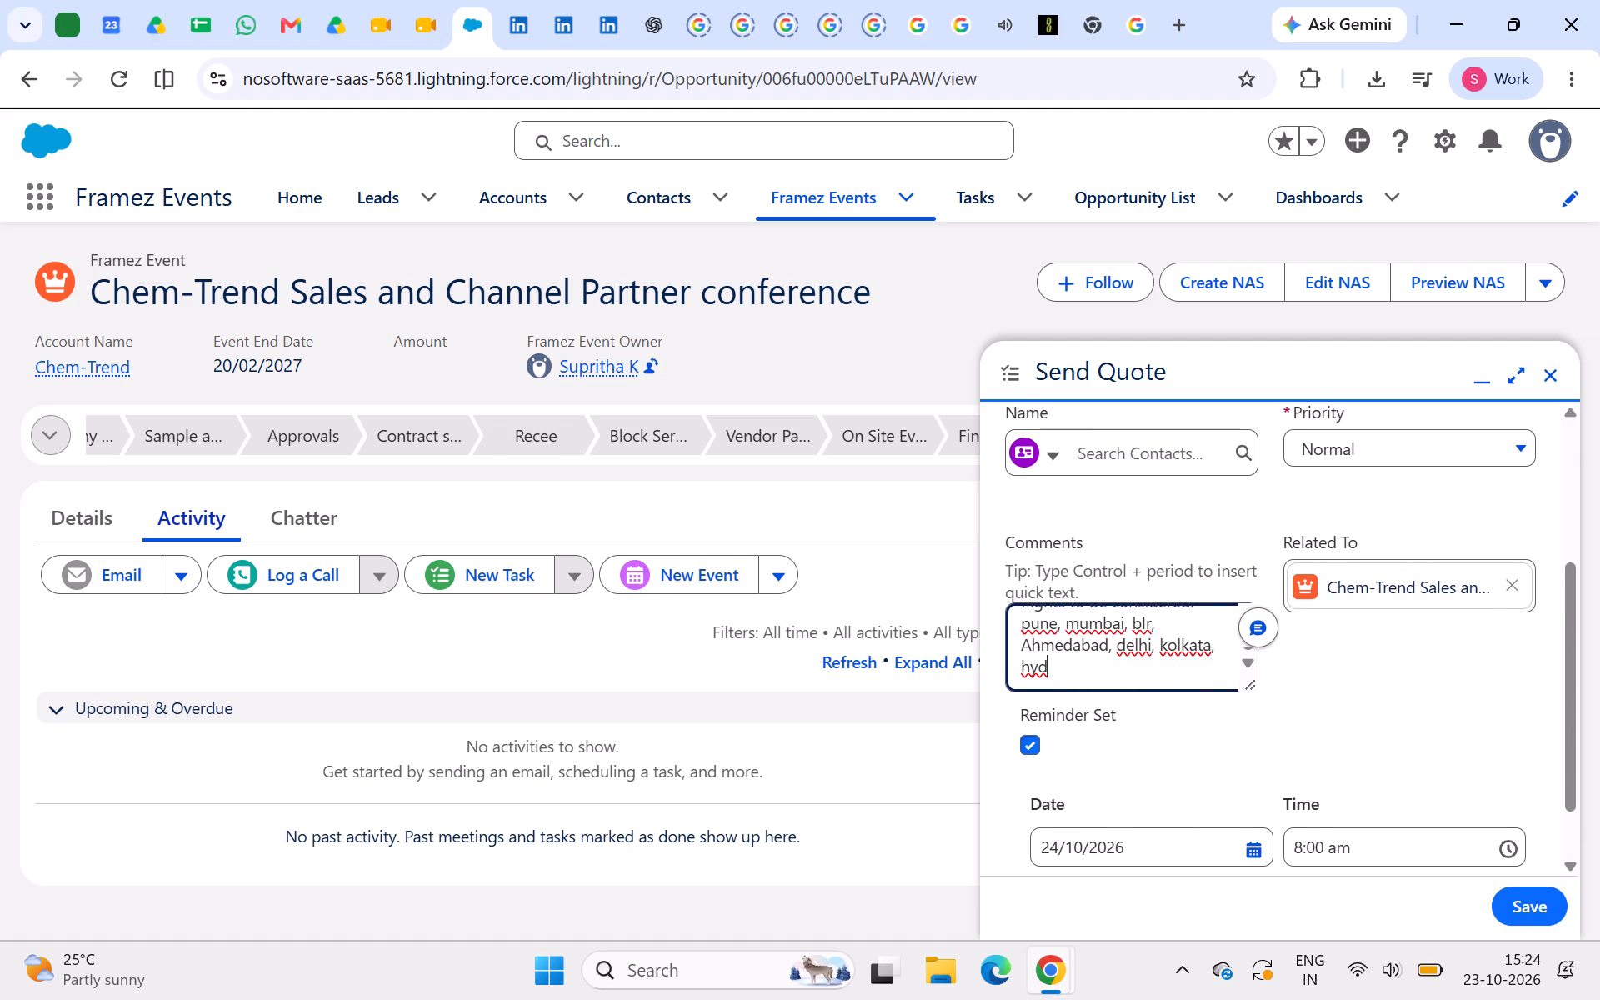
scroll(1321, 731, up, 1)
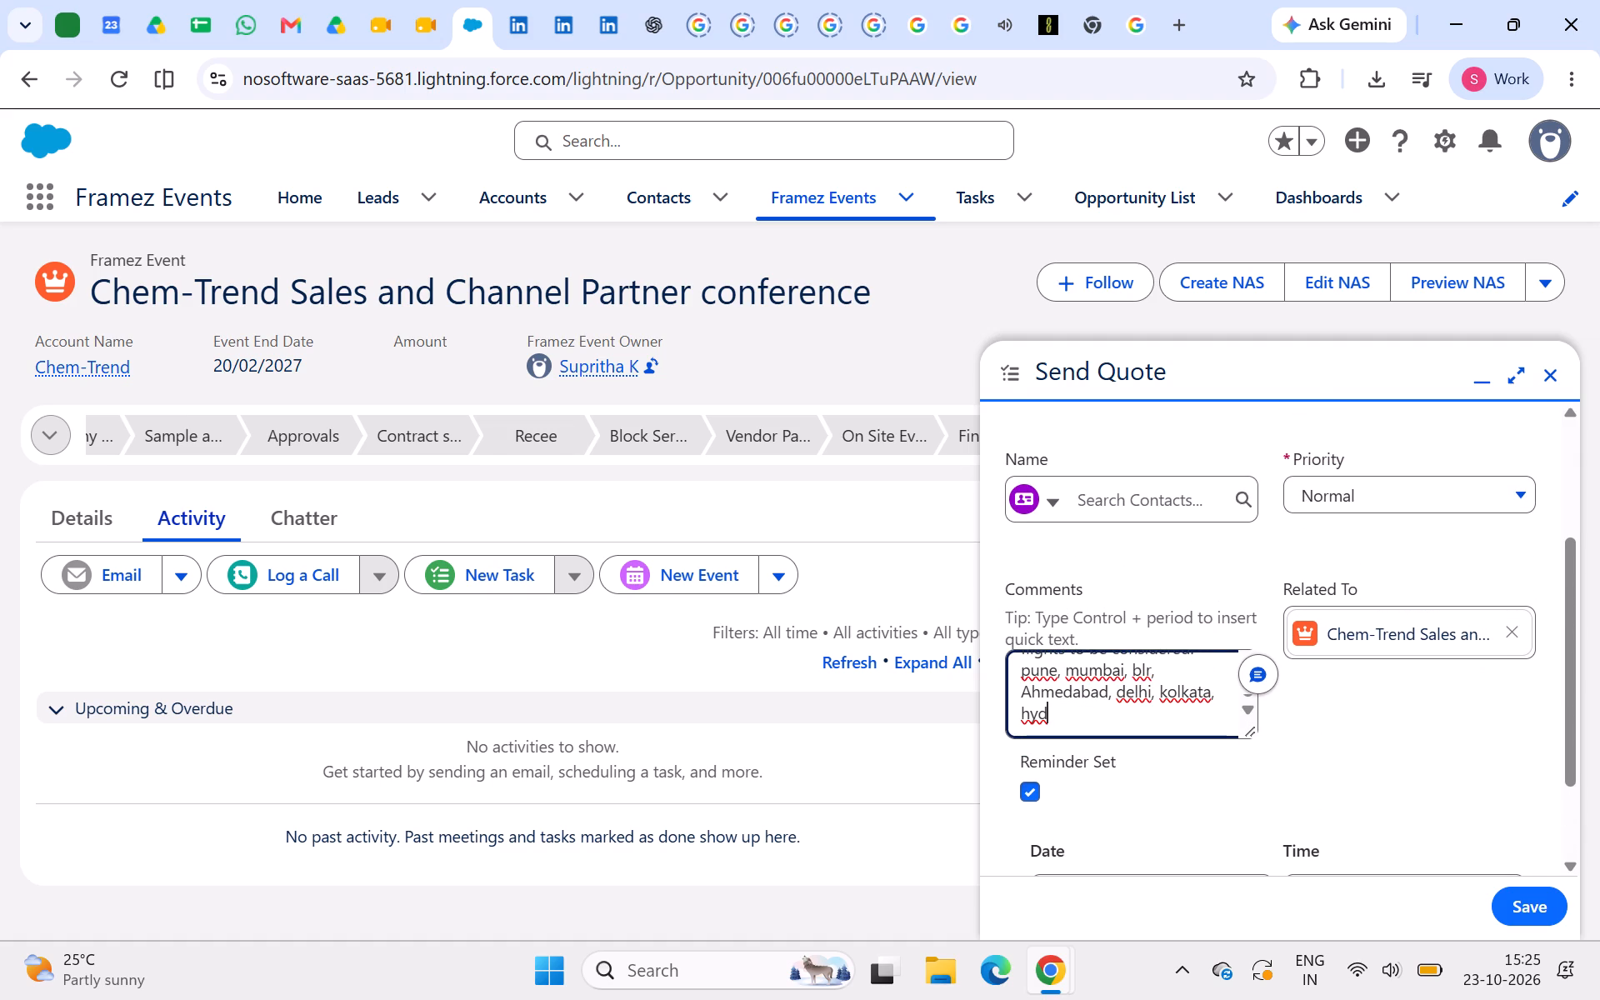
Save the Send Quote task for the Chem-Trend Sales and Channel Partner conference.
scroll(1157, 684, up, 1)
click(1539, 902)
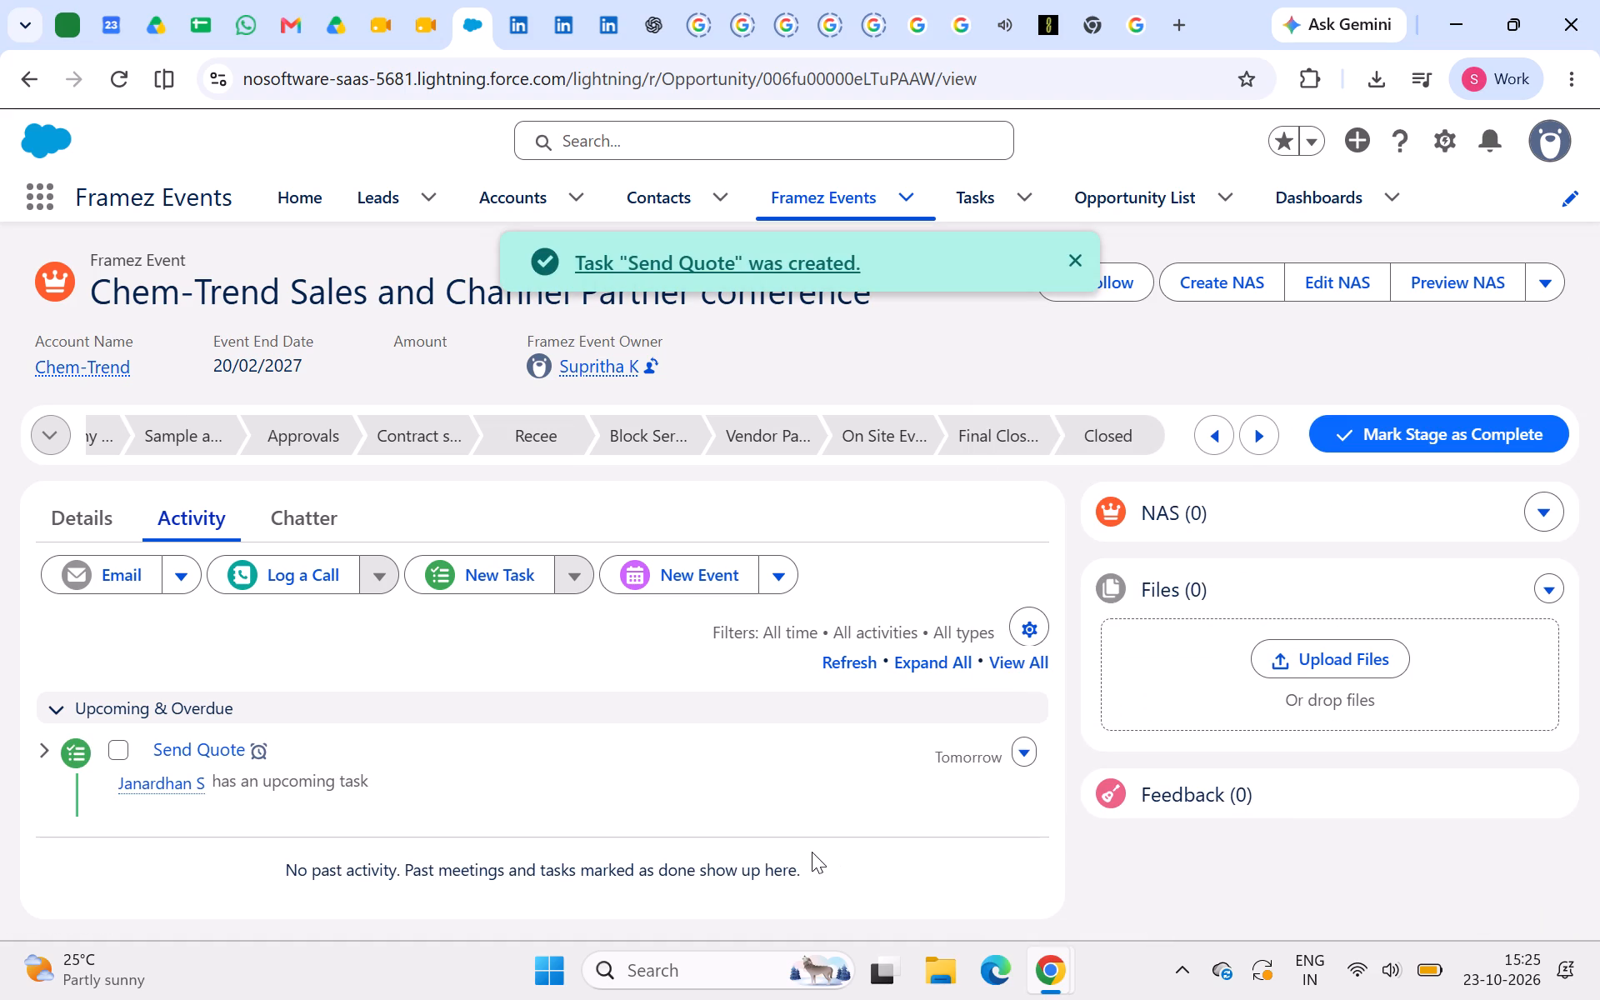
Review the Chem-Trend event's details through the pre-event costing information, and check its upcoming activities for the Send Quote task.
scroll(812, 852, down, 1)
click(97, 526)
scroll(192, 545, down, 2)
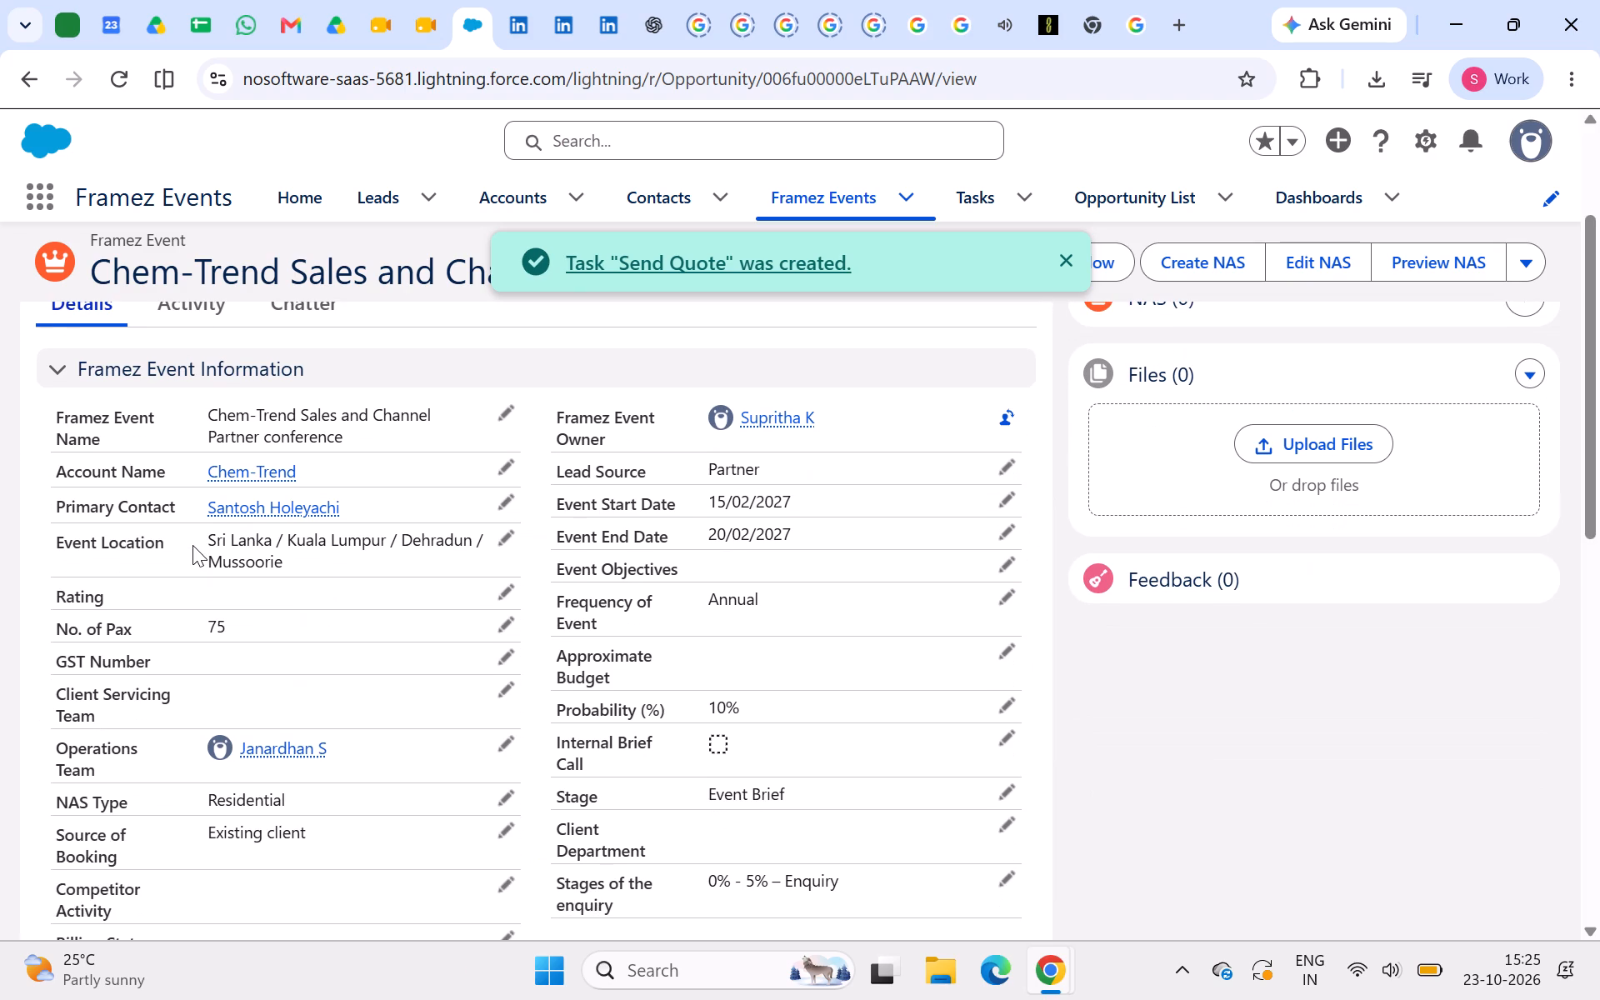
scroll(192, 545, down, 2)
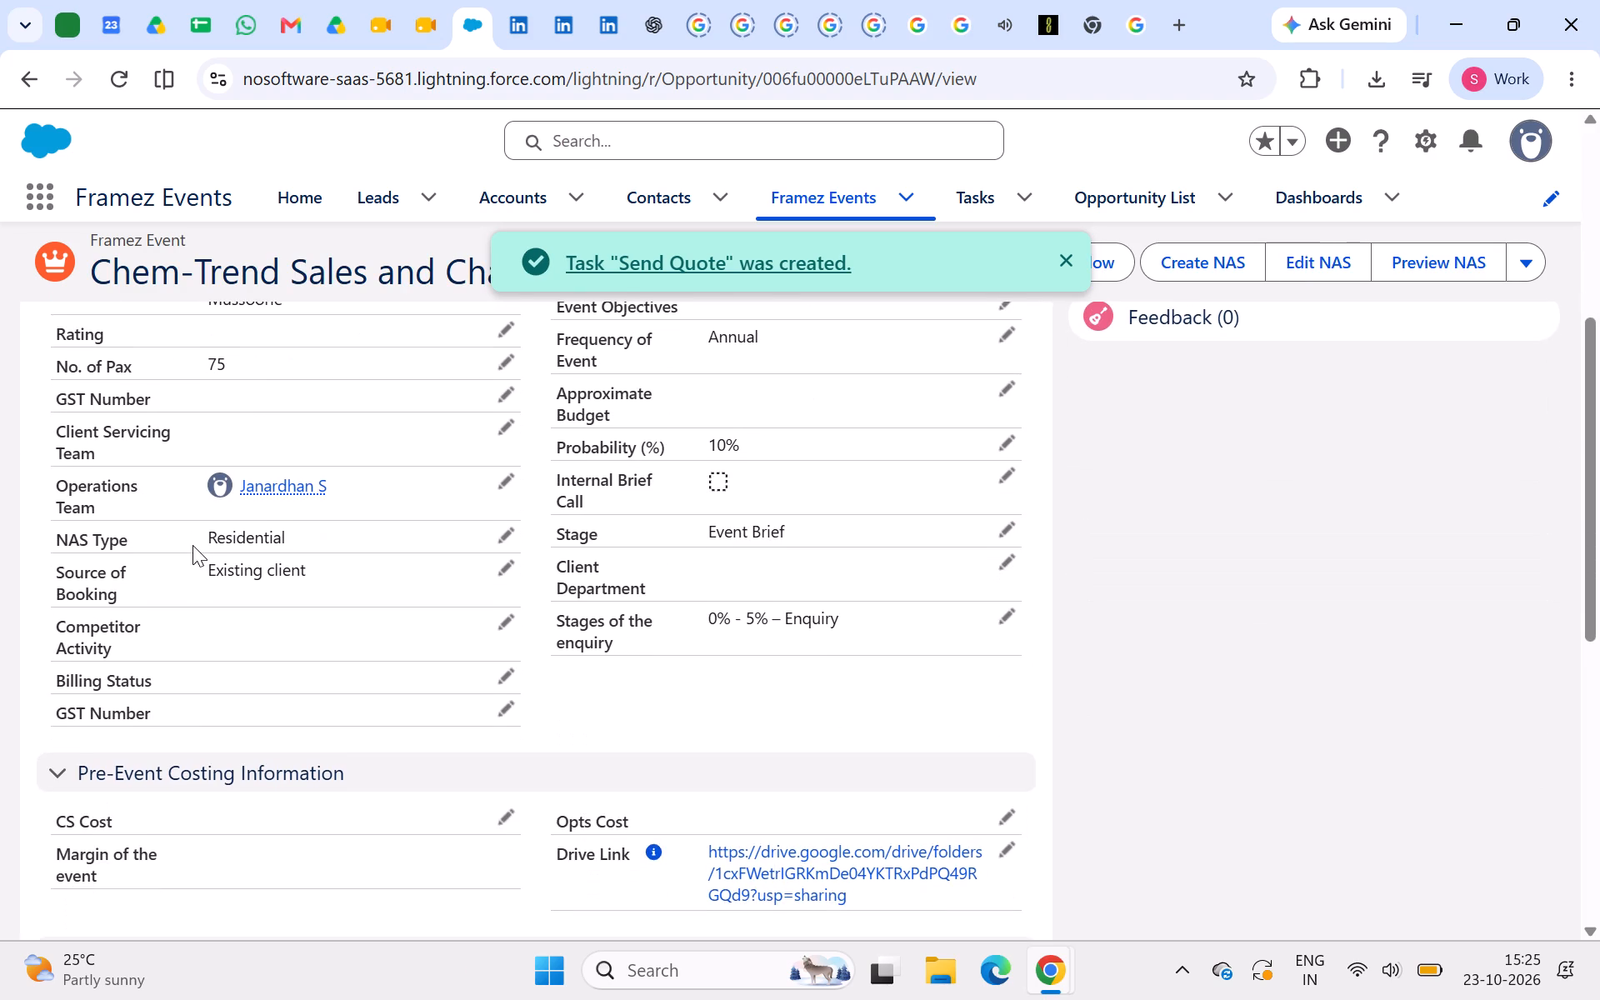
scroll(192, 545, up, 2)
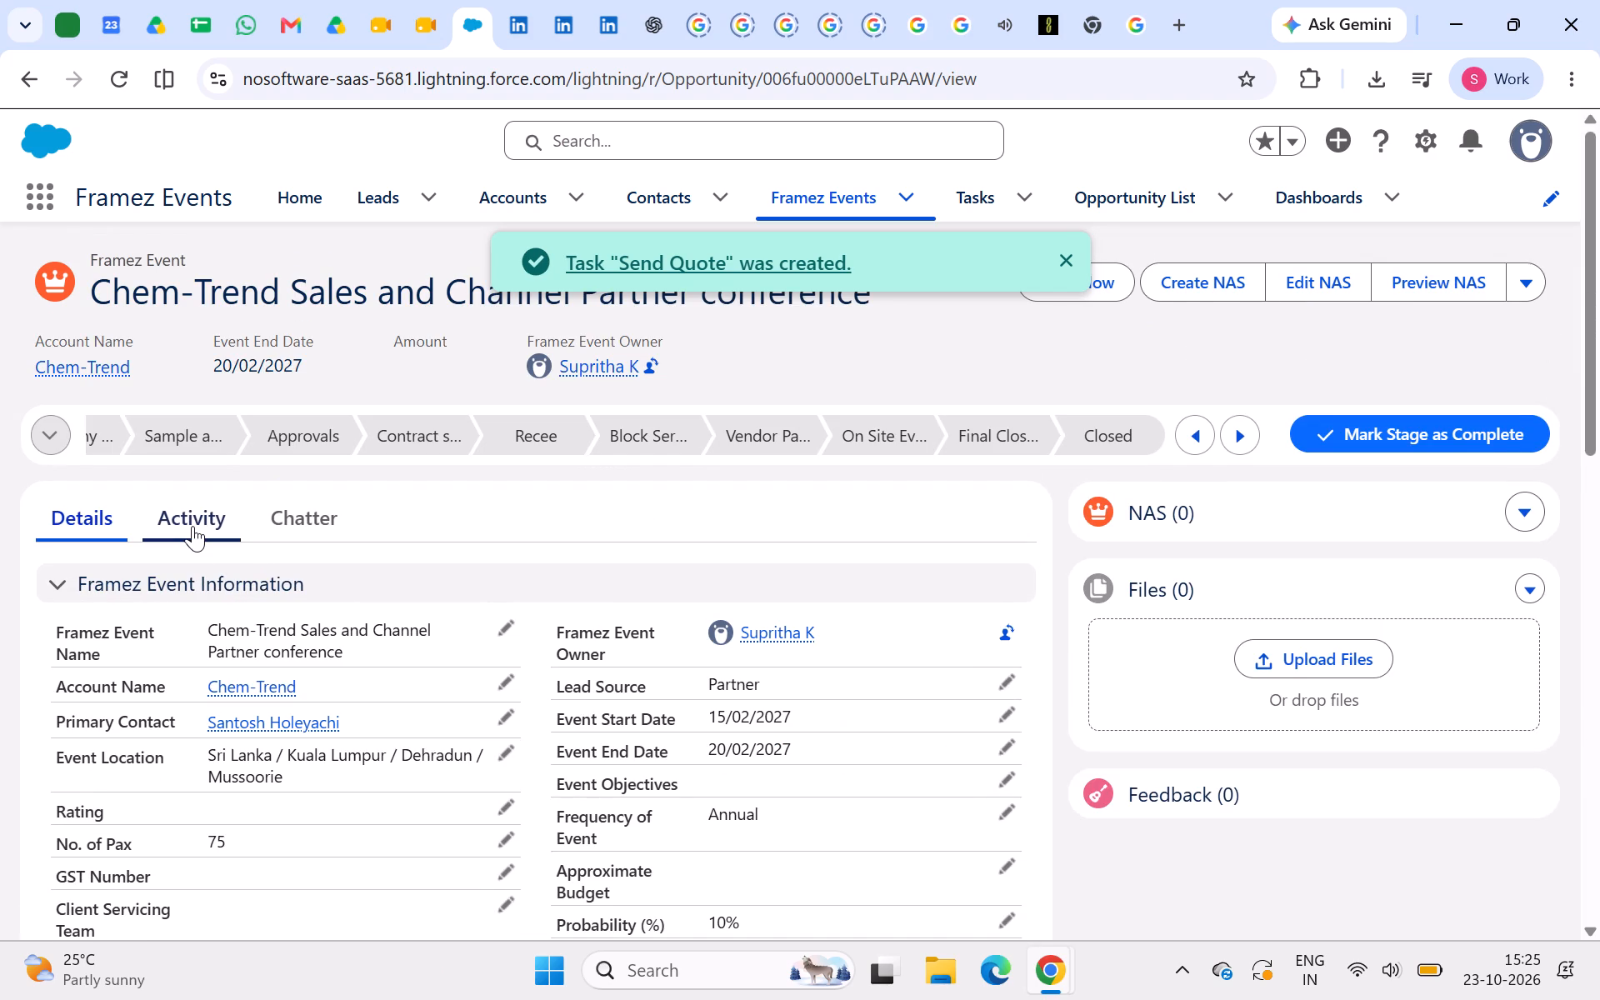
click(192, 526)
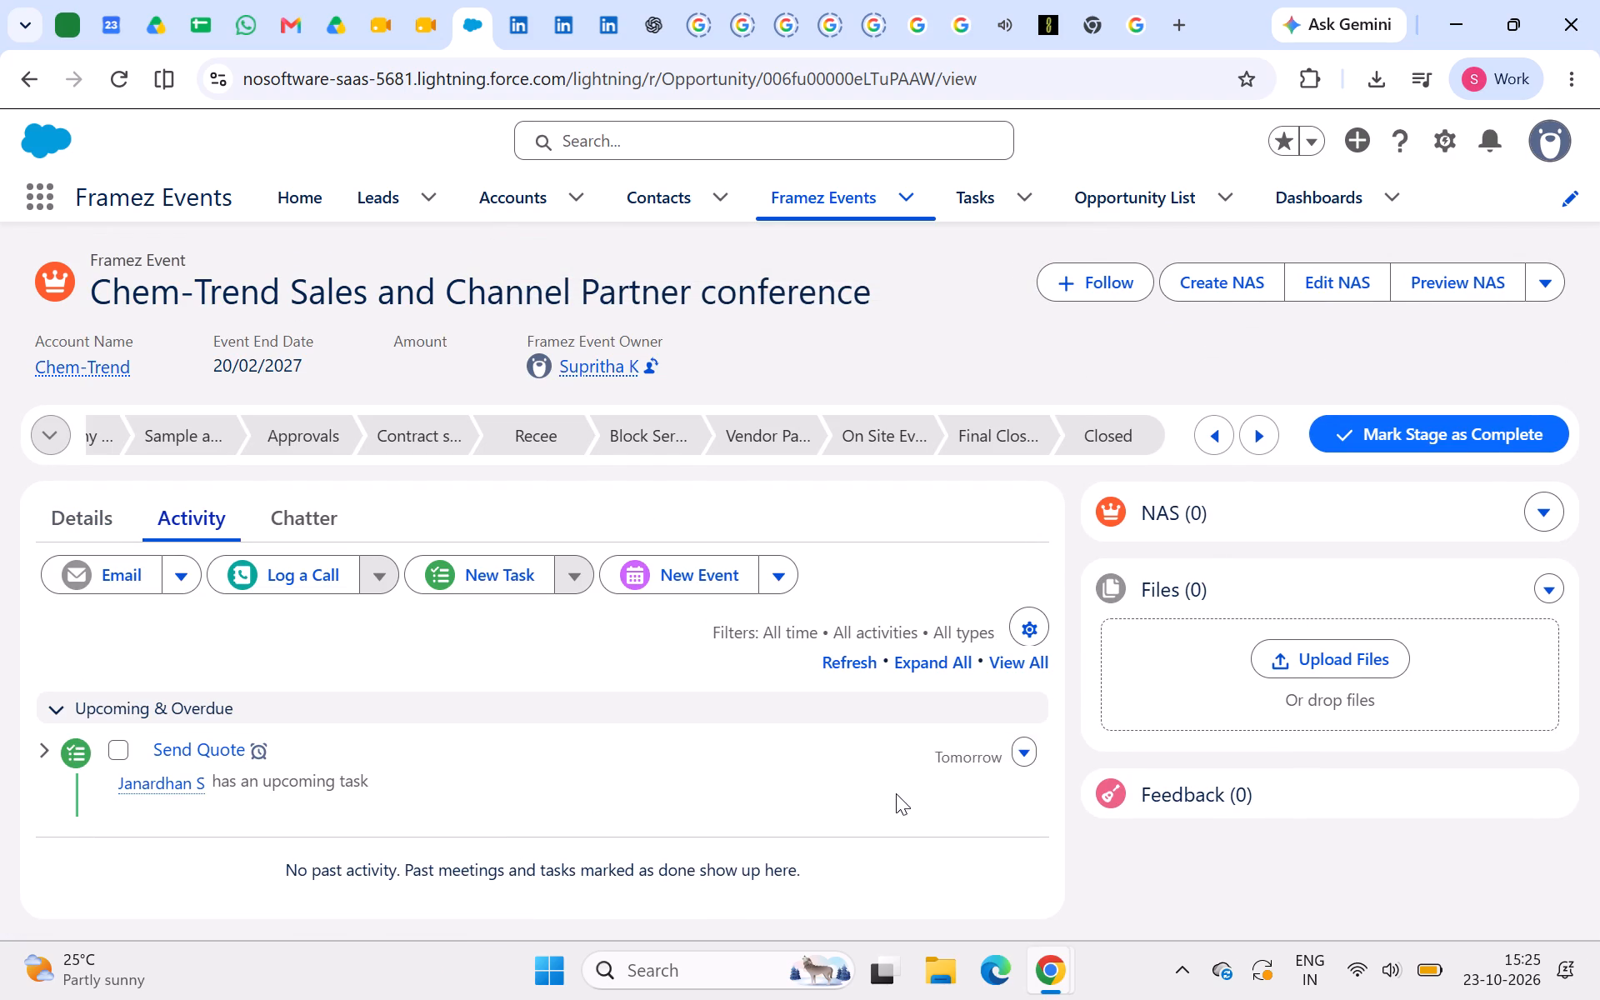
scroll(548, 753, down, 1)
click(879, 319)
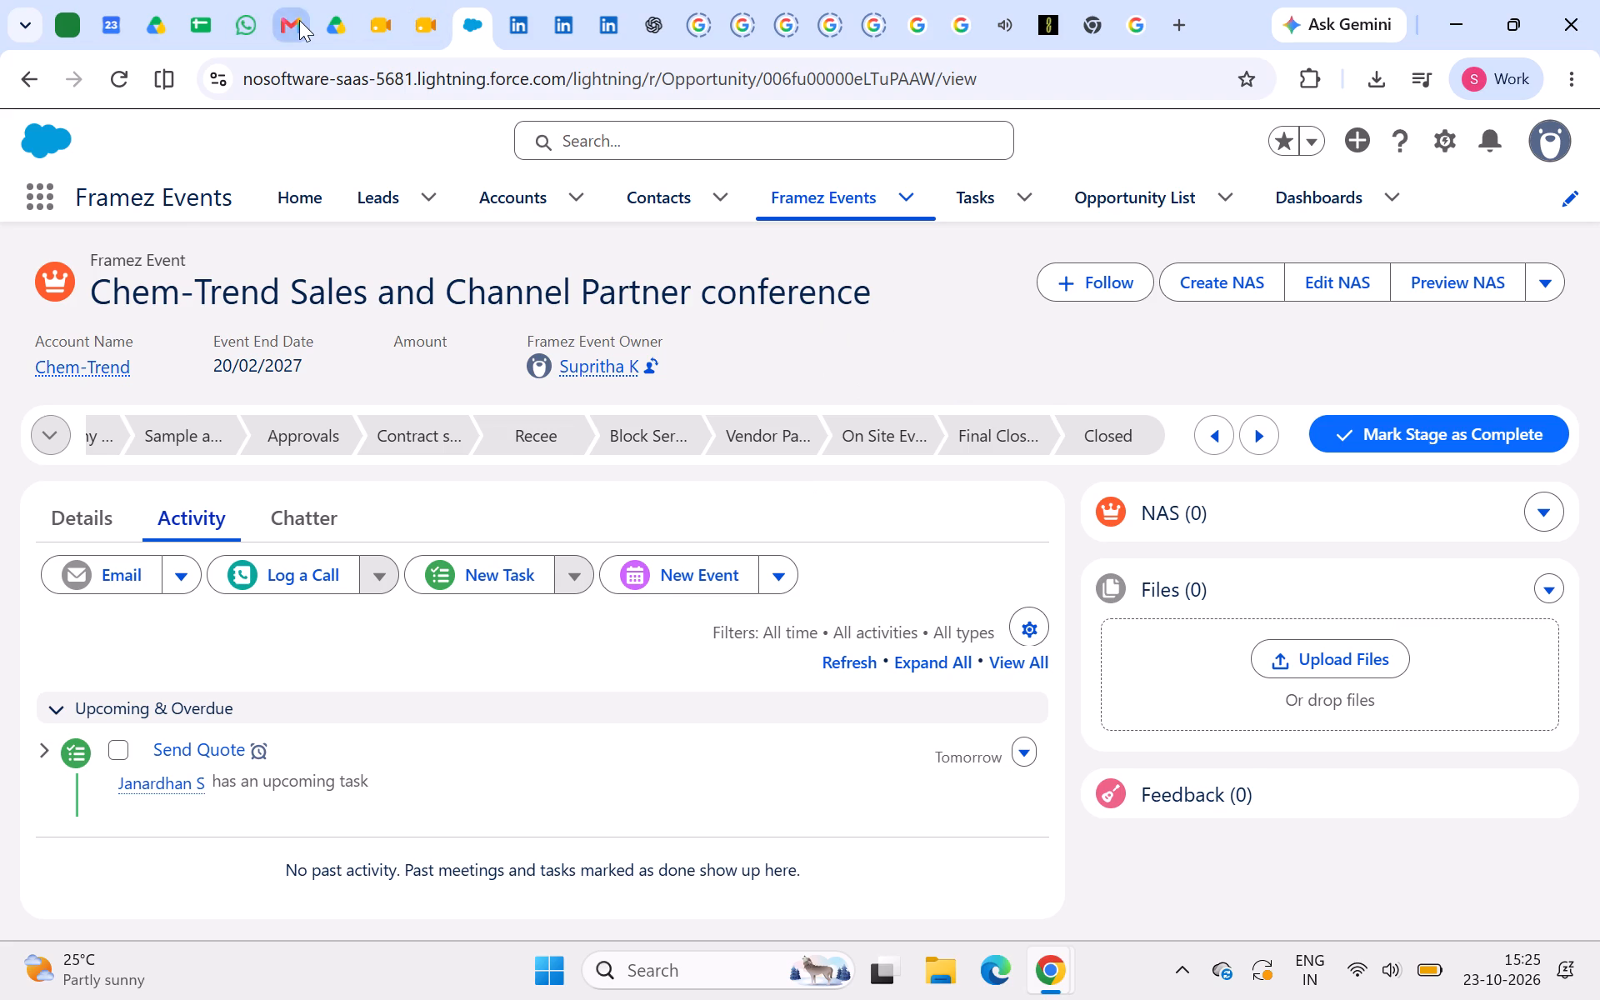
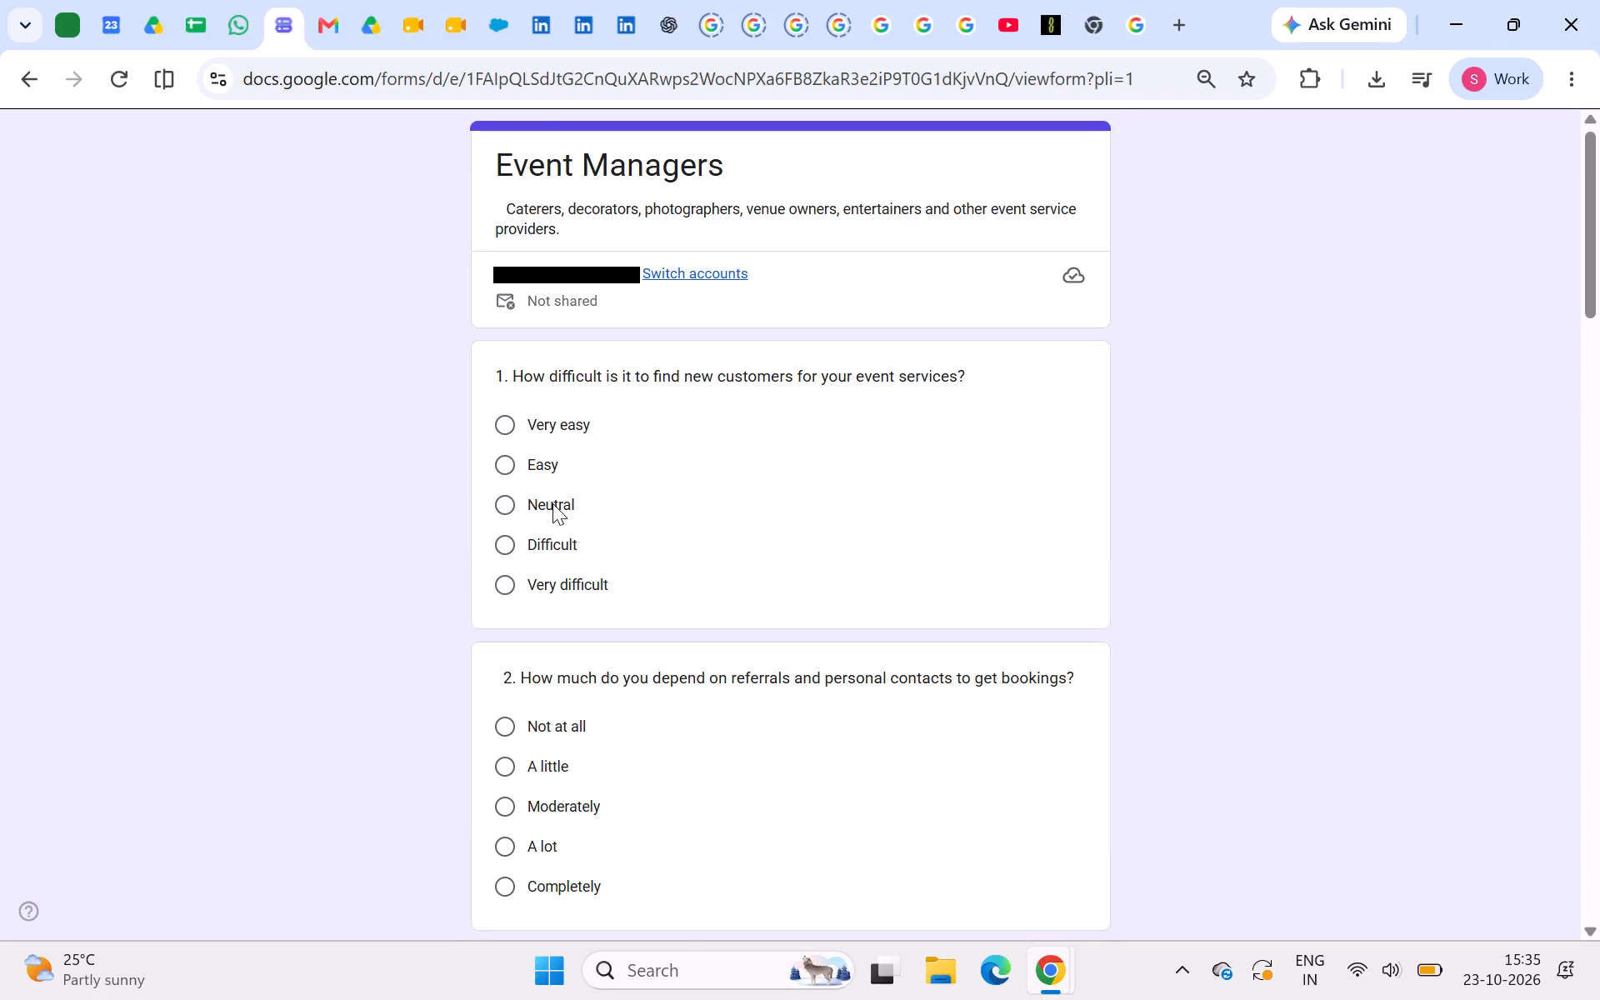
In the Event Managers form, answer Neutral for difficulty finding new customers and A little for dependence on referrals.
click(541, 512)
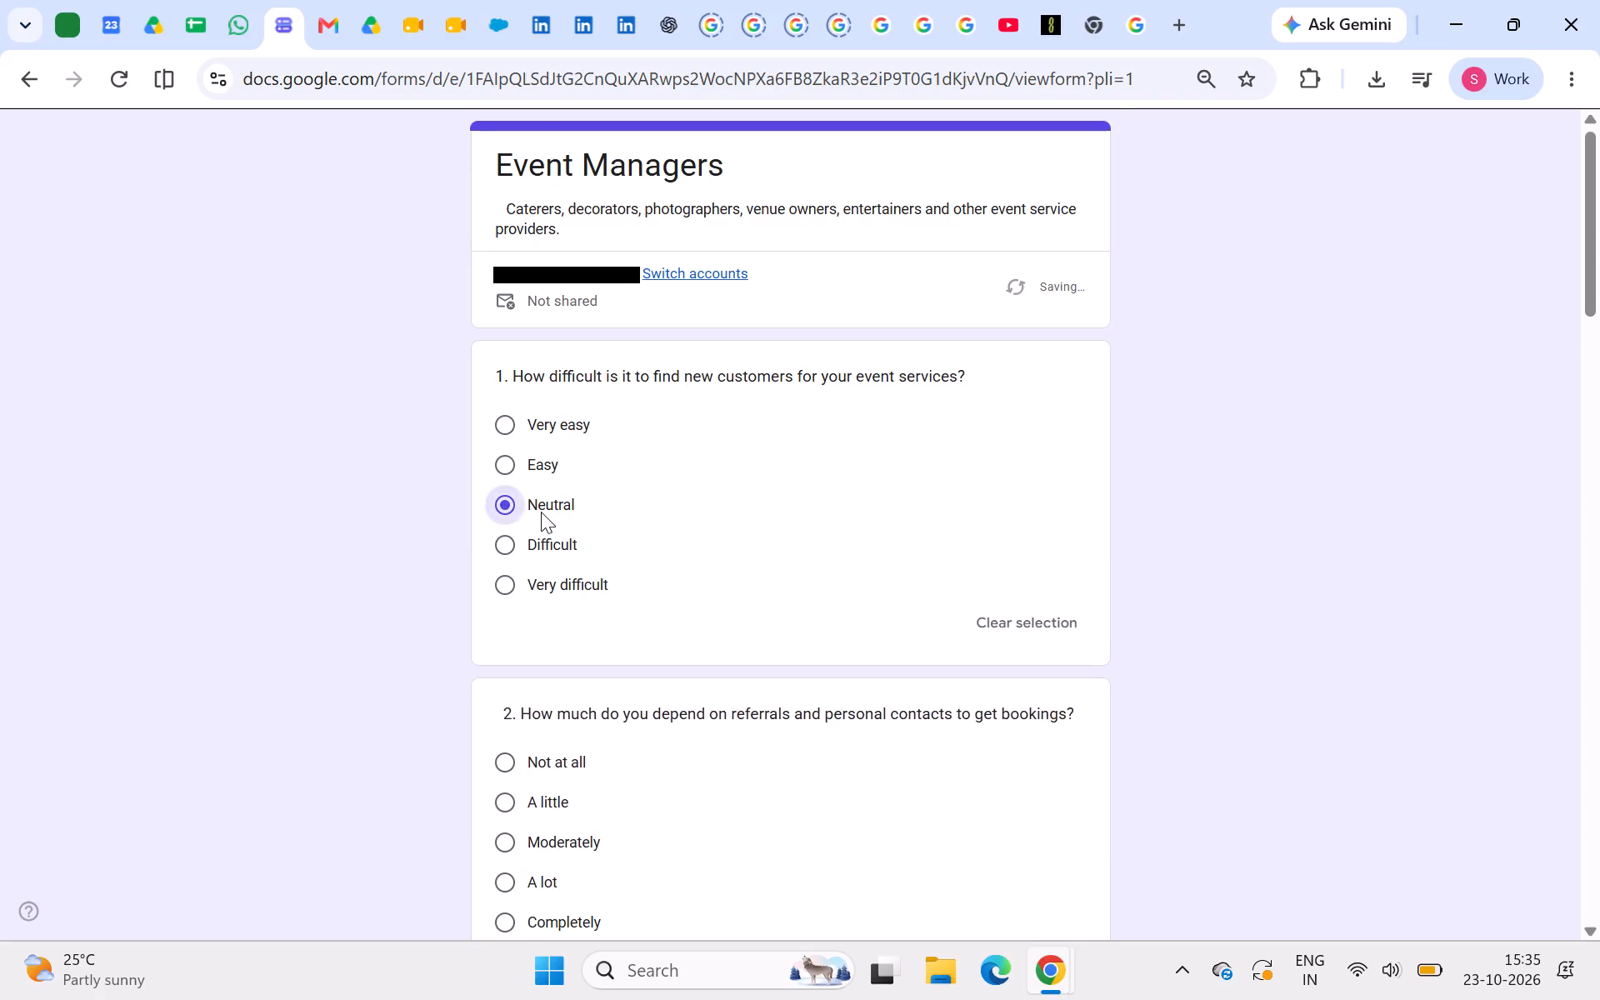
scroll(541, 512, down, 2)
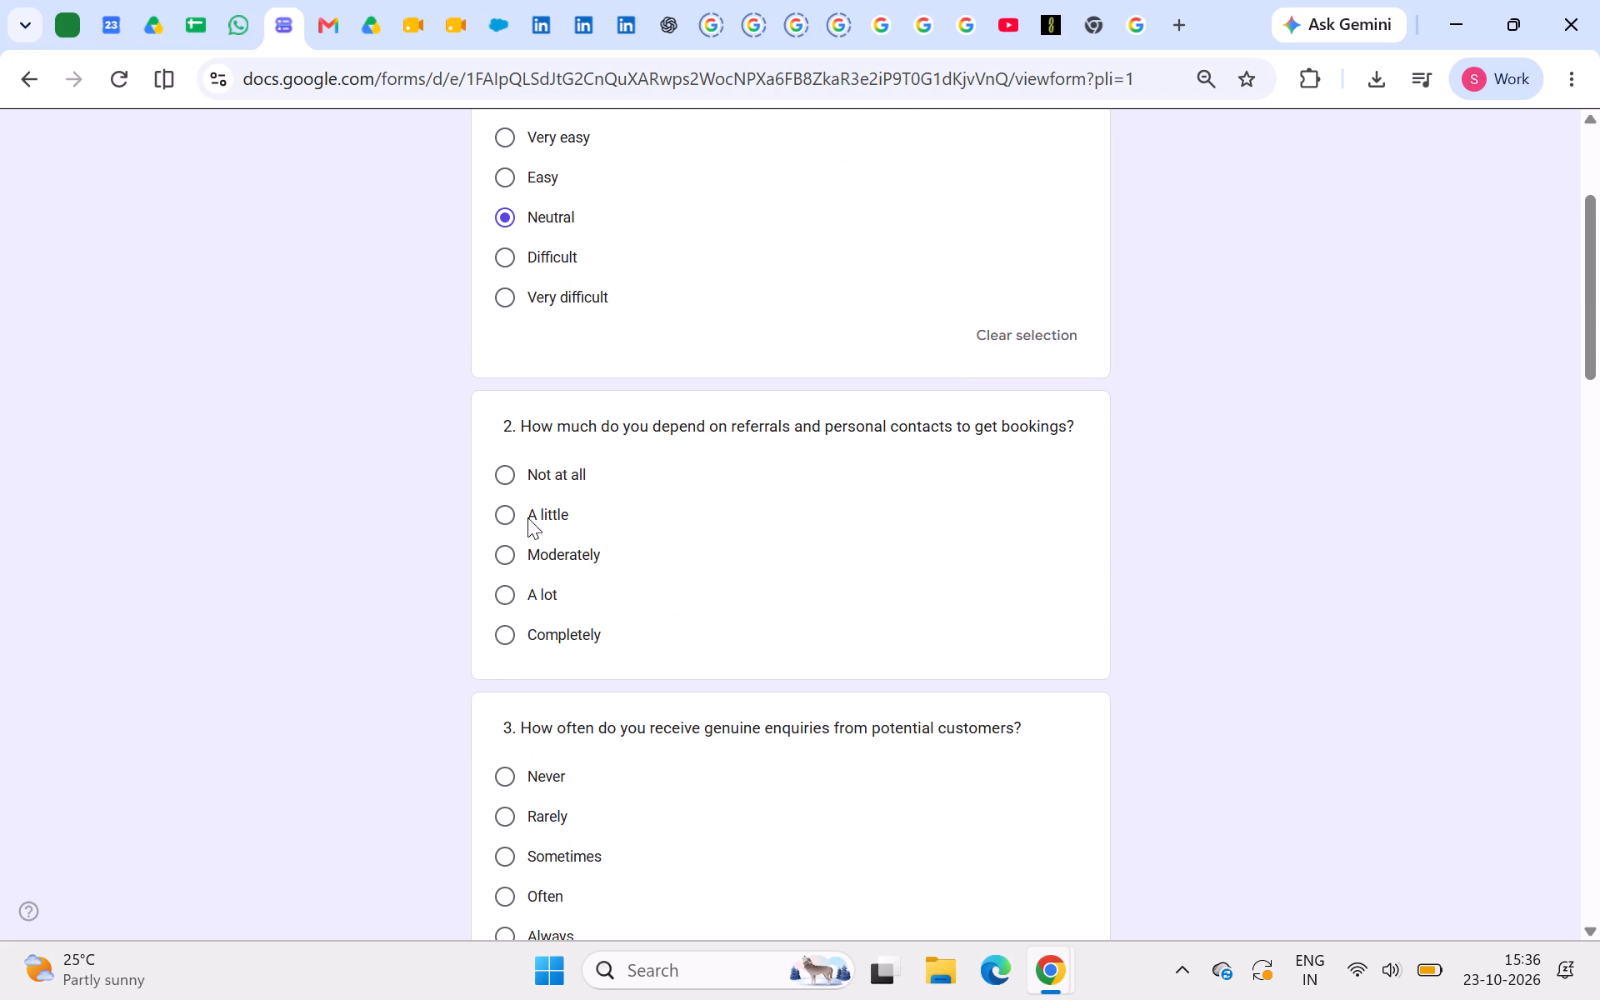
click(535, 516)
Answer Often for how frequently genuine enquiries arrive and High for time spent responding to enquiries and following up.
scroll(535, 516, down, 2)
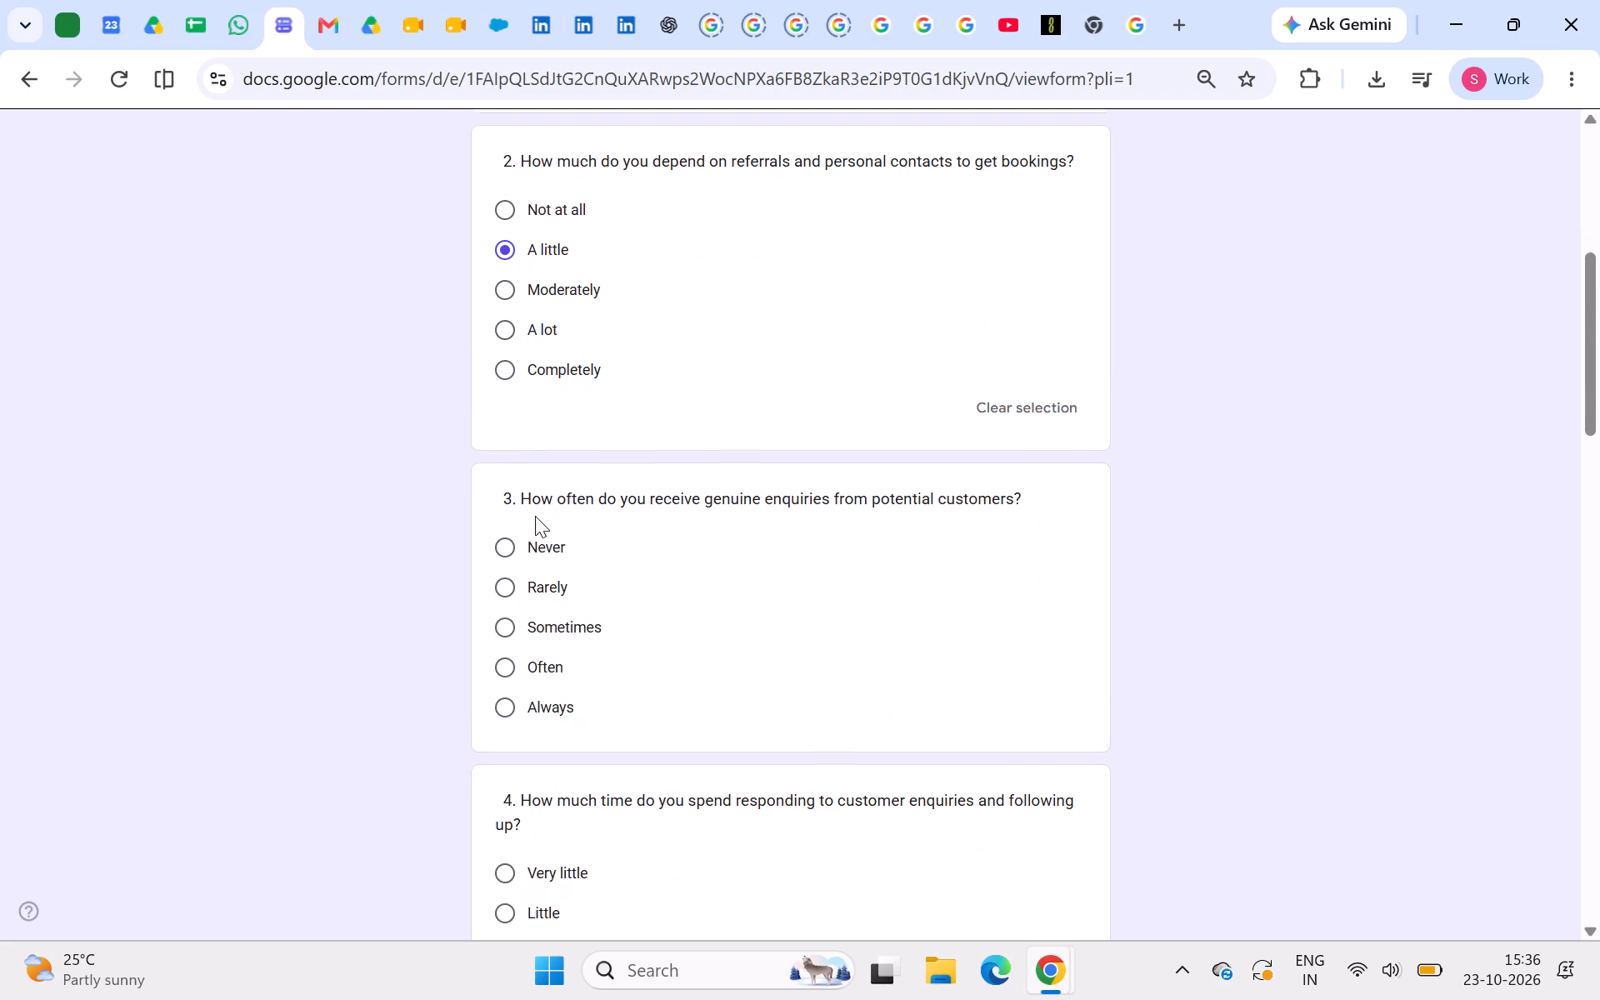
scroll(535, 516, down, 1)
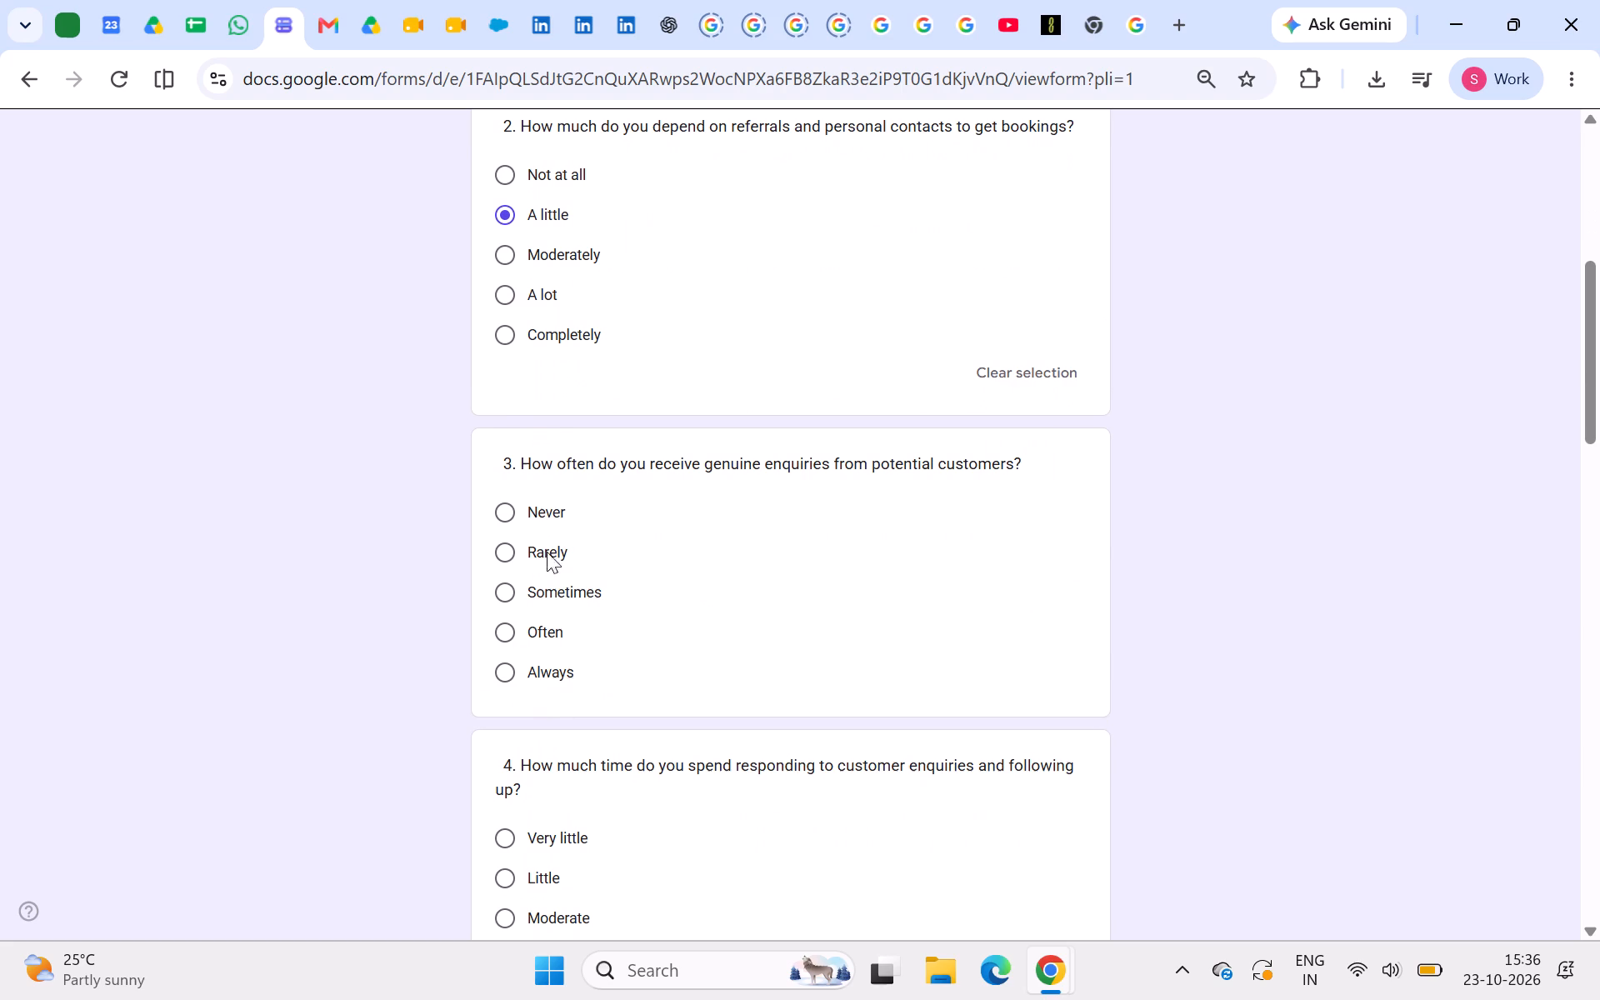
click(547, 623)
scroll(547, 623, down, 1)
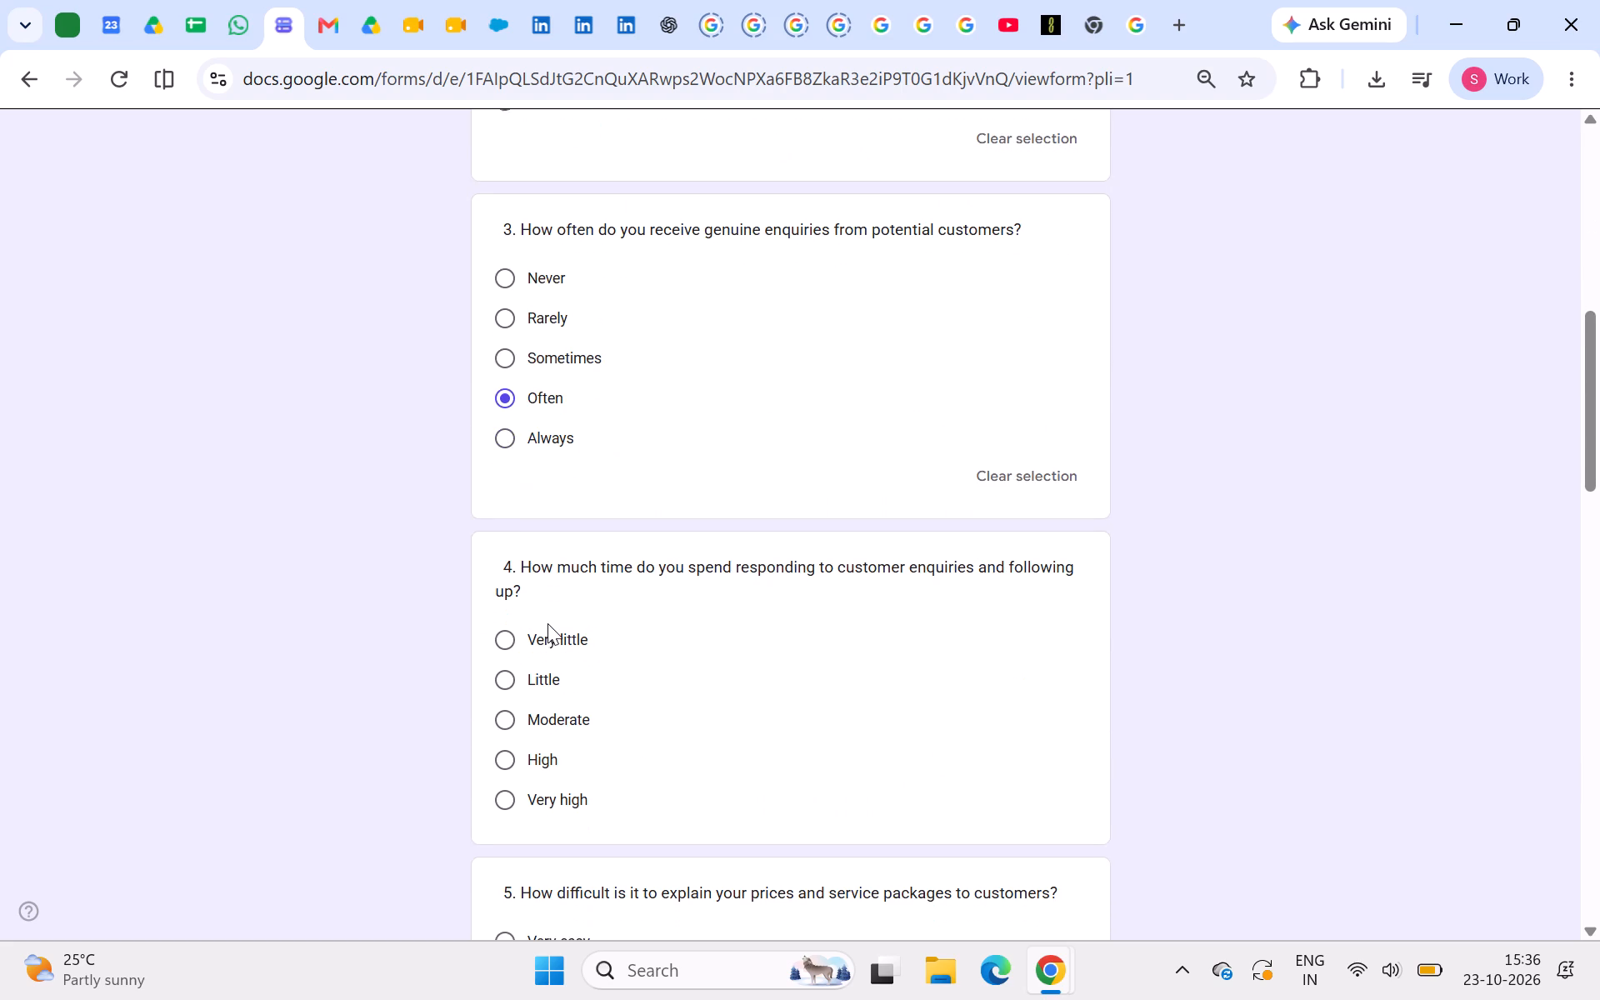
scroll(547, 623, down, 1)
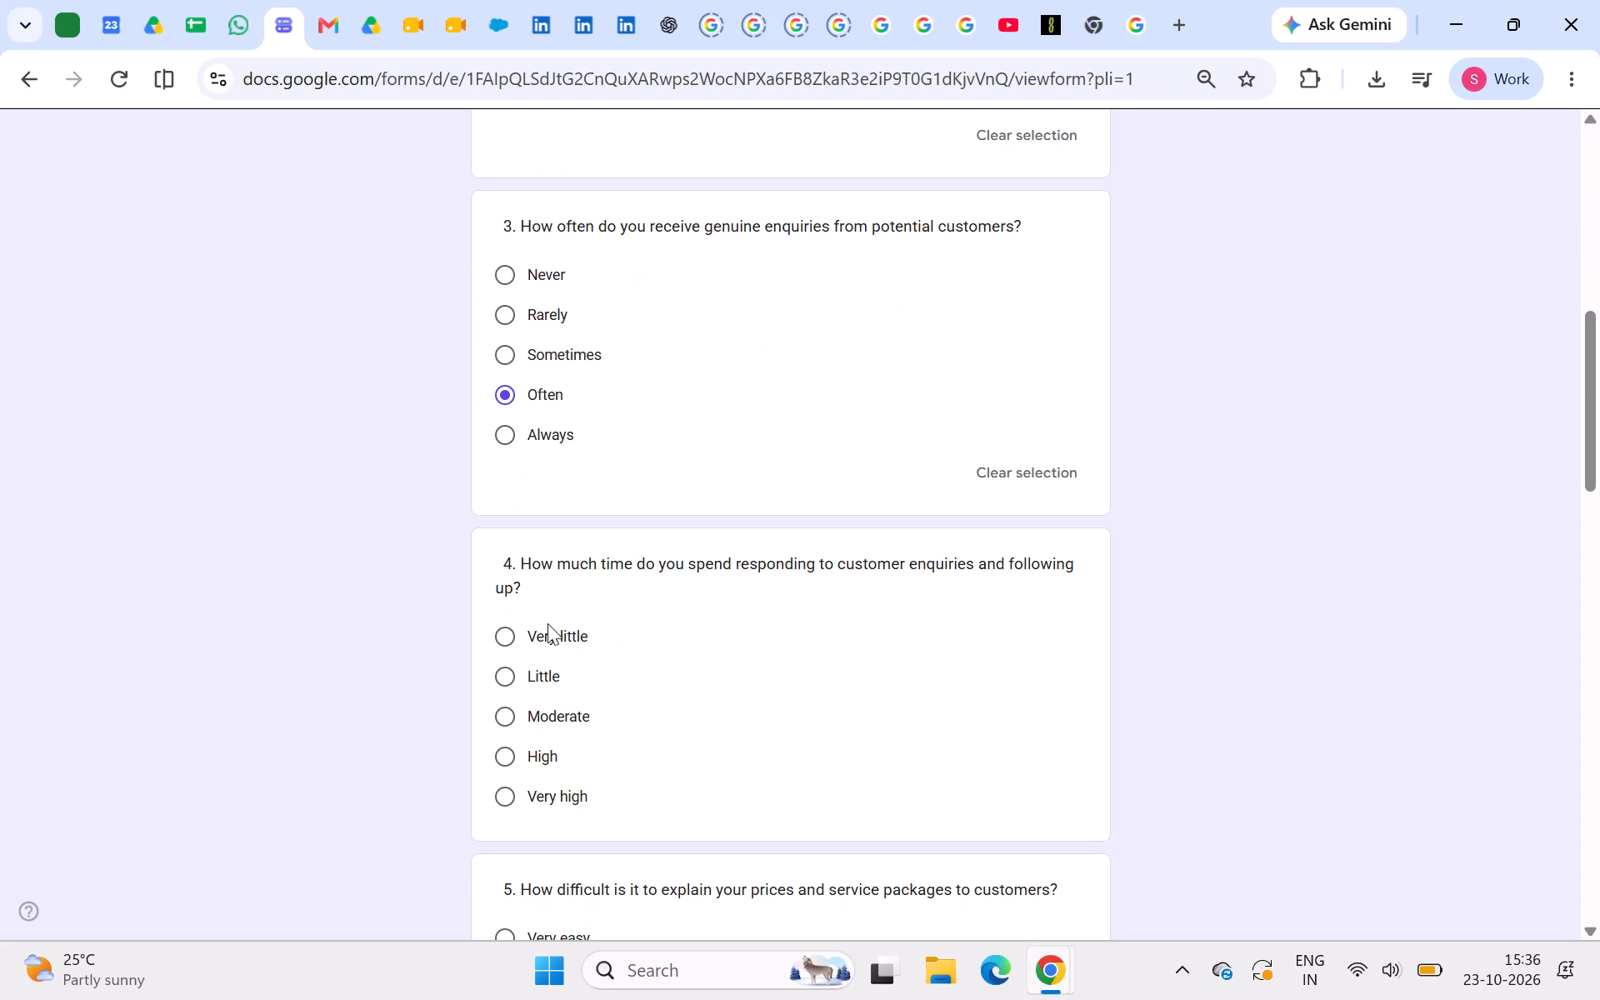
click(538, 752)
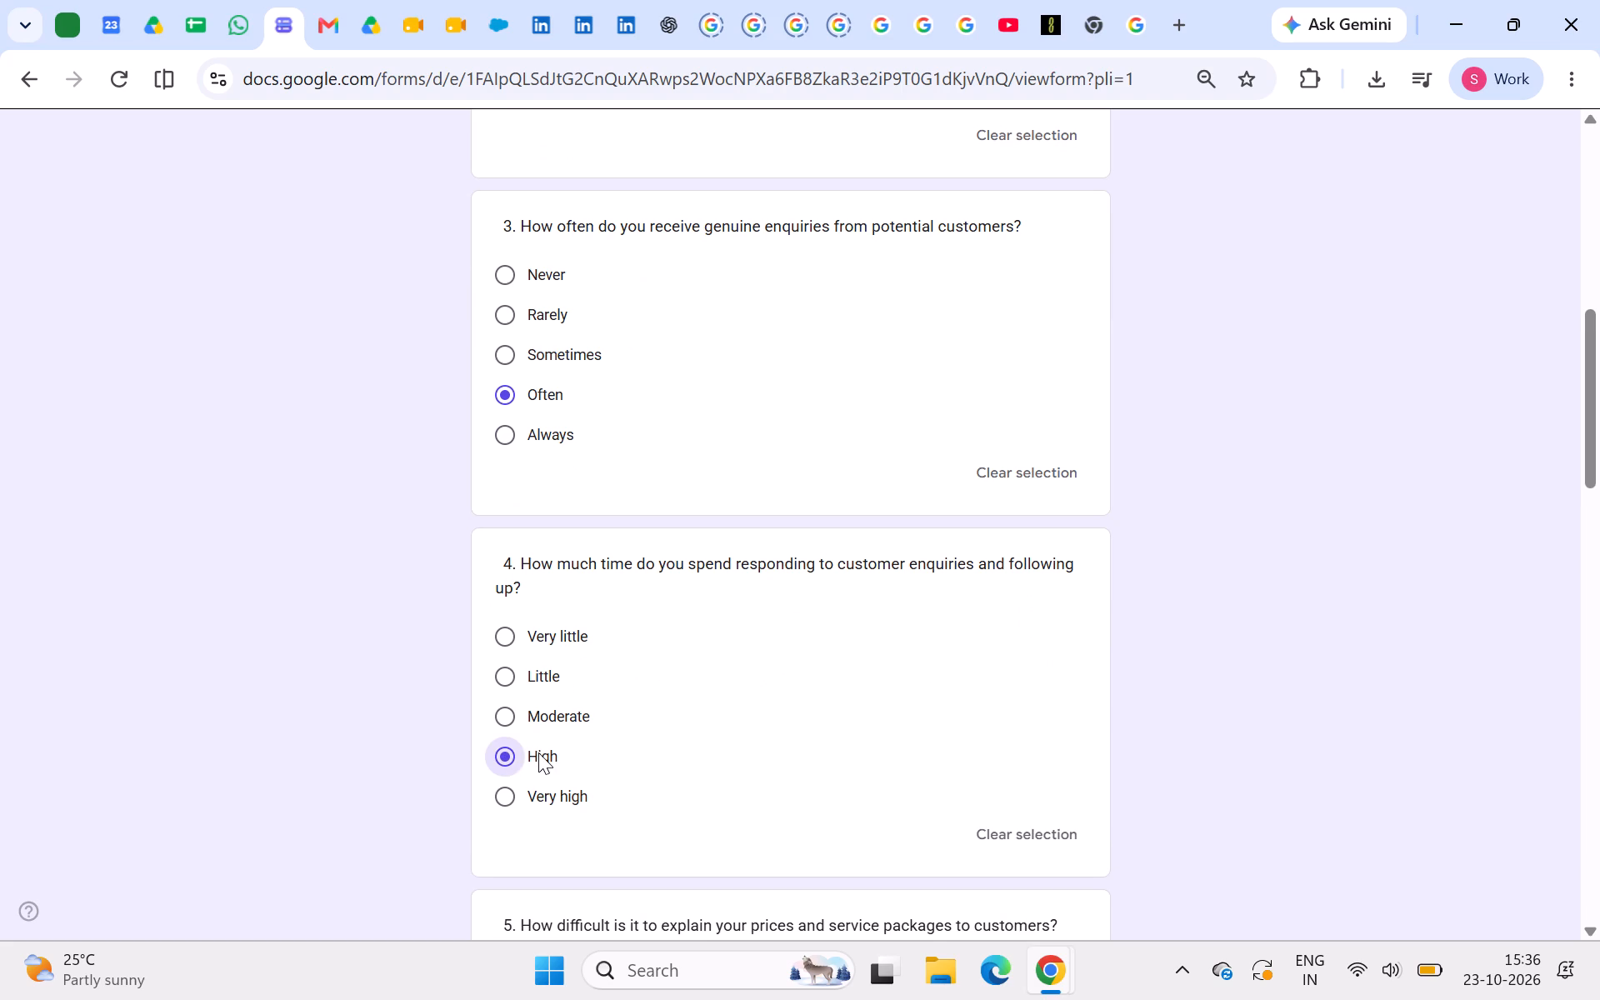
Answer Neutral for difficulty explaining prices and packages in question 5, and Rarely for cancellations or delayed payments in question 6.
scroll(538, 752, down, 3)
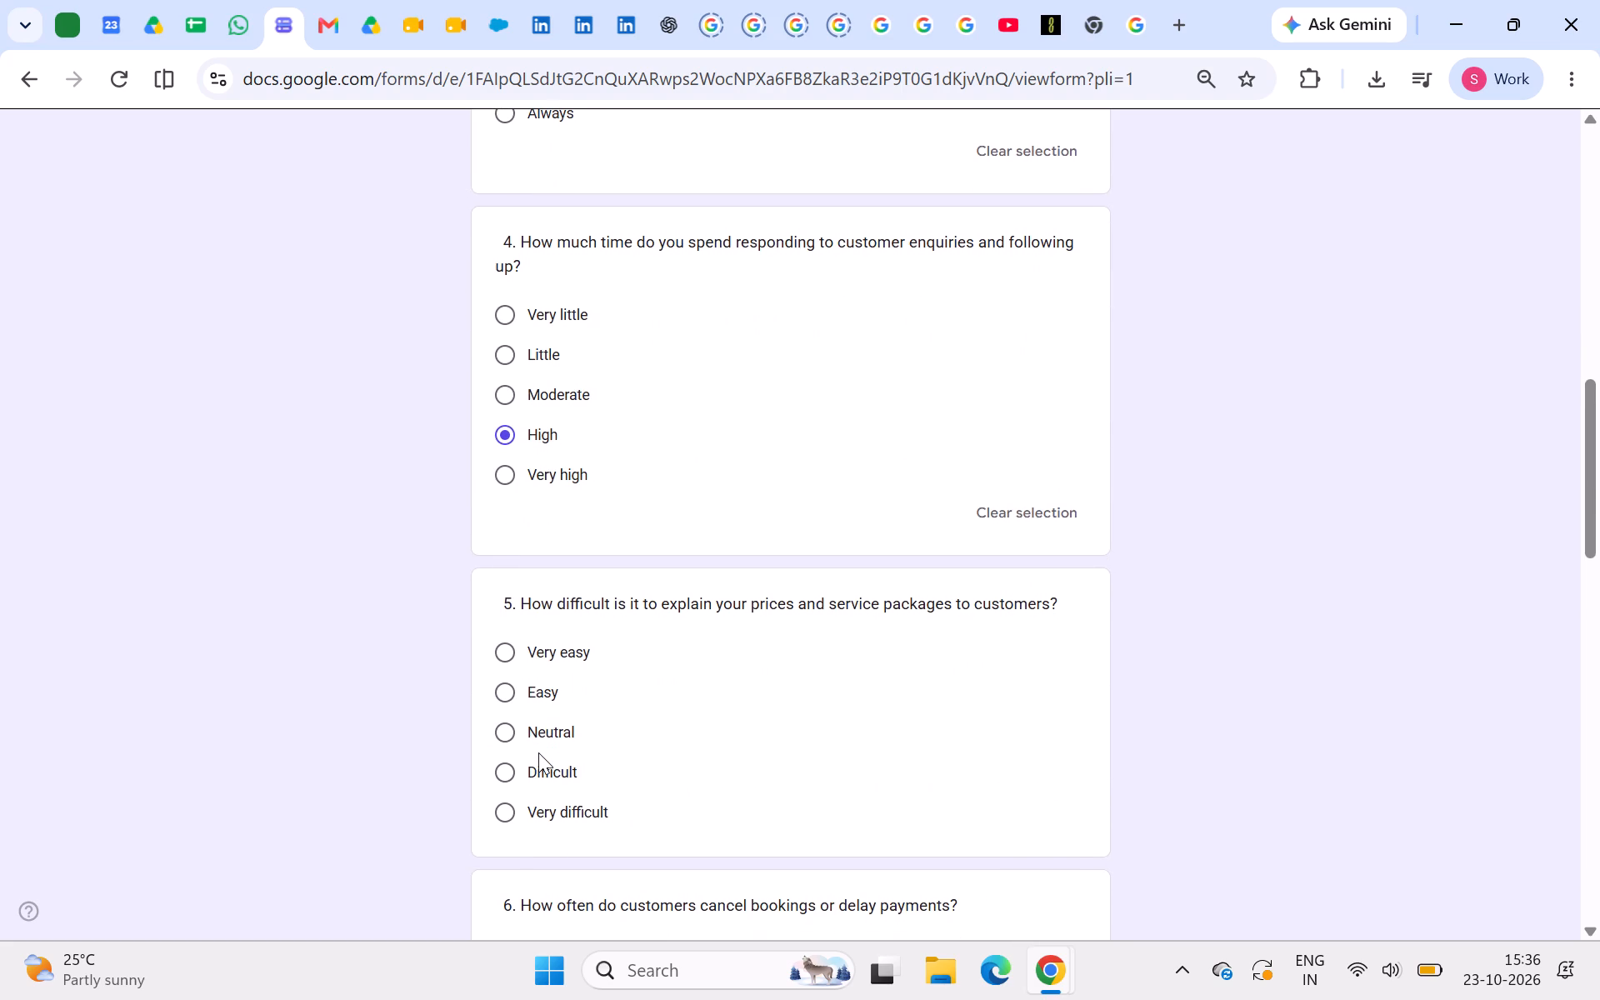
scroll(538, 752, down, 5)
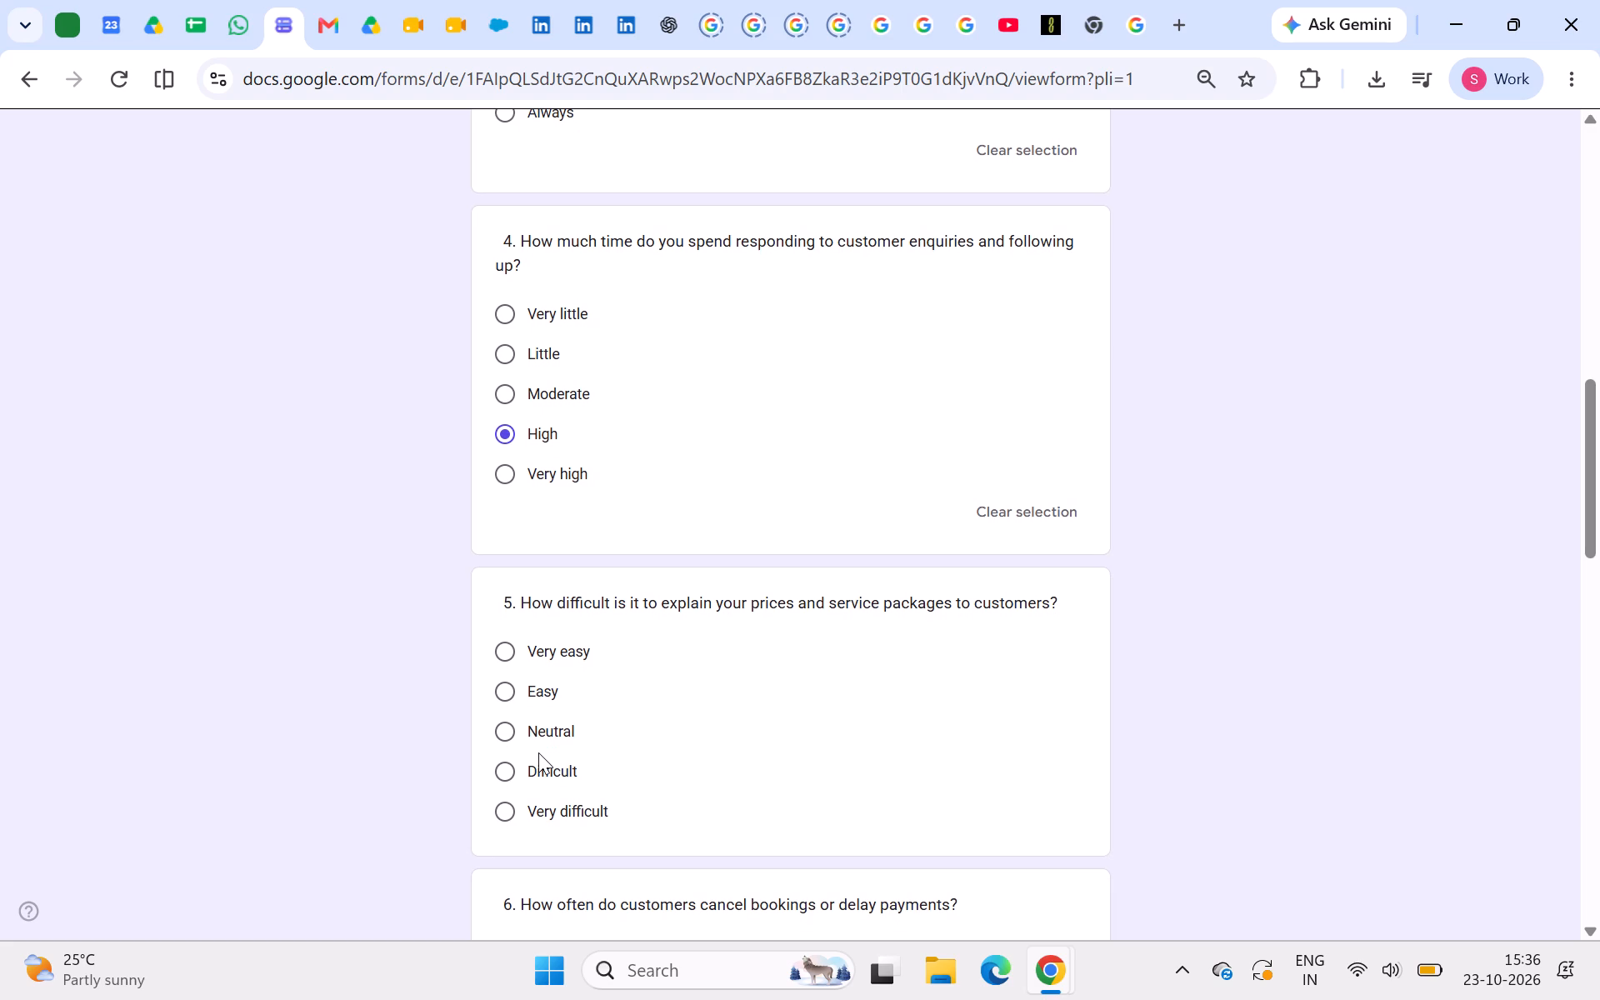
scroll(538, 752, down, 1)
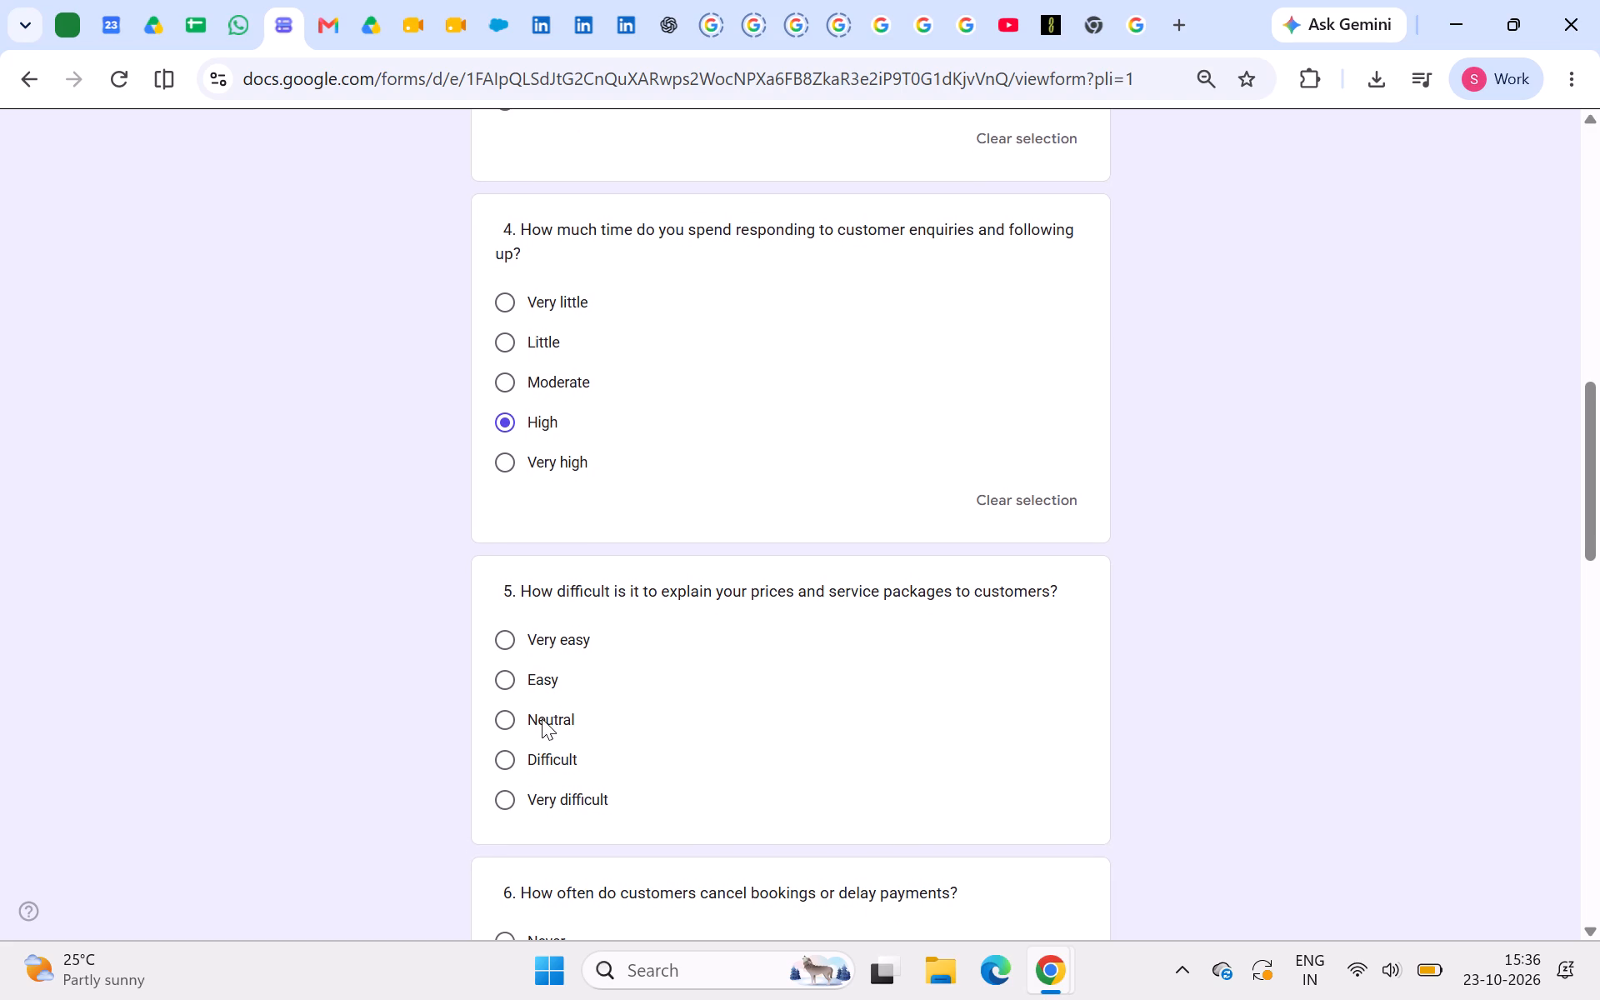
click(542, 718)
scroll(542, 718, down, 3)
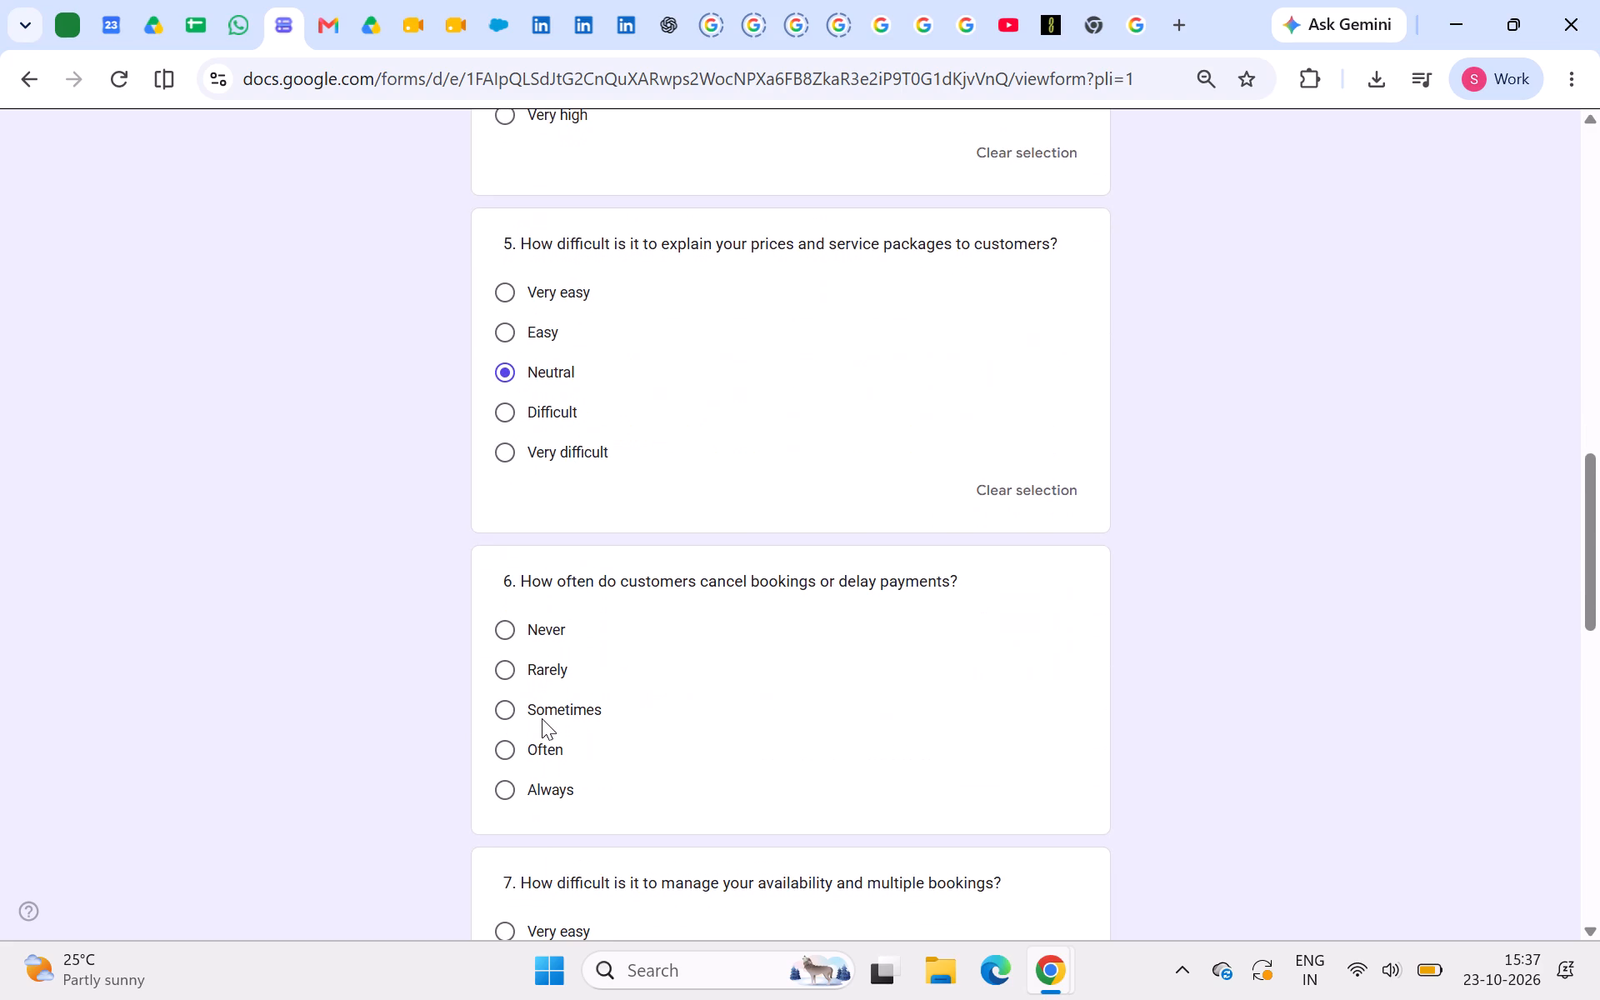
scroll(542, 718, down, 2)
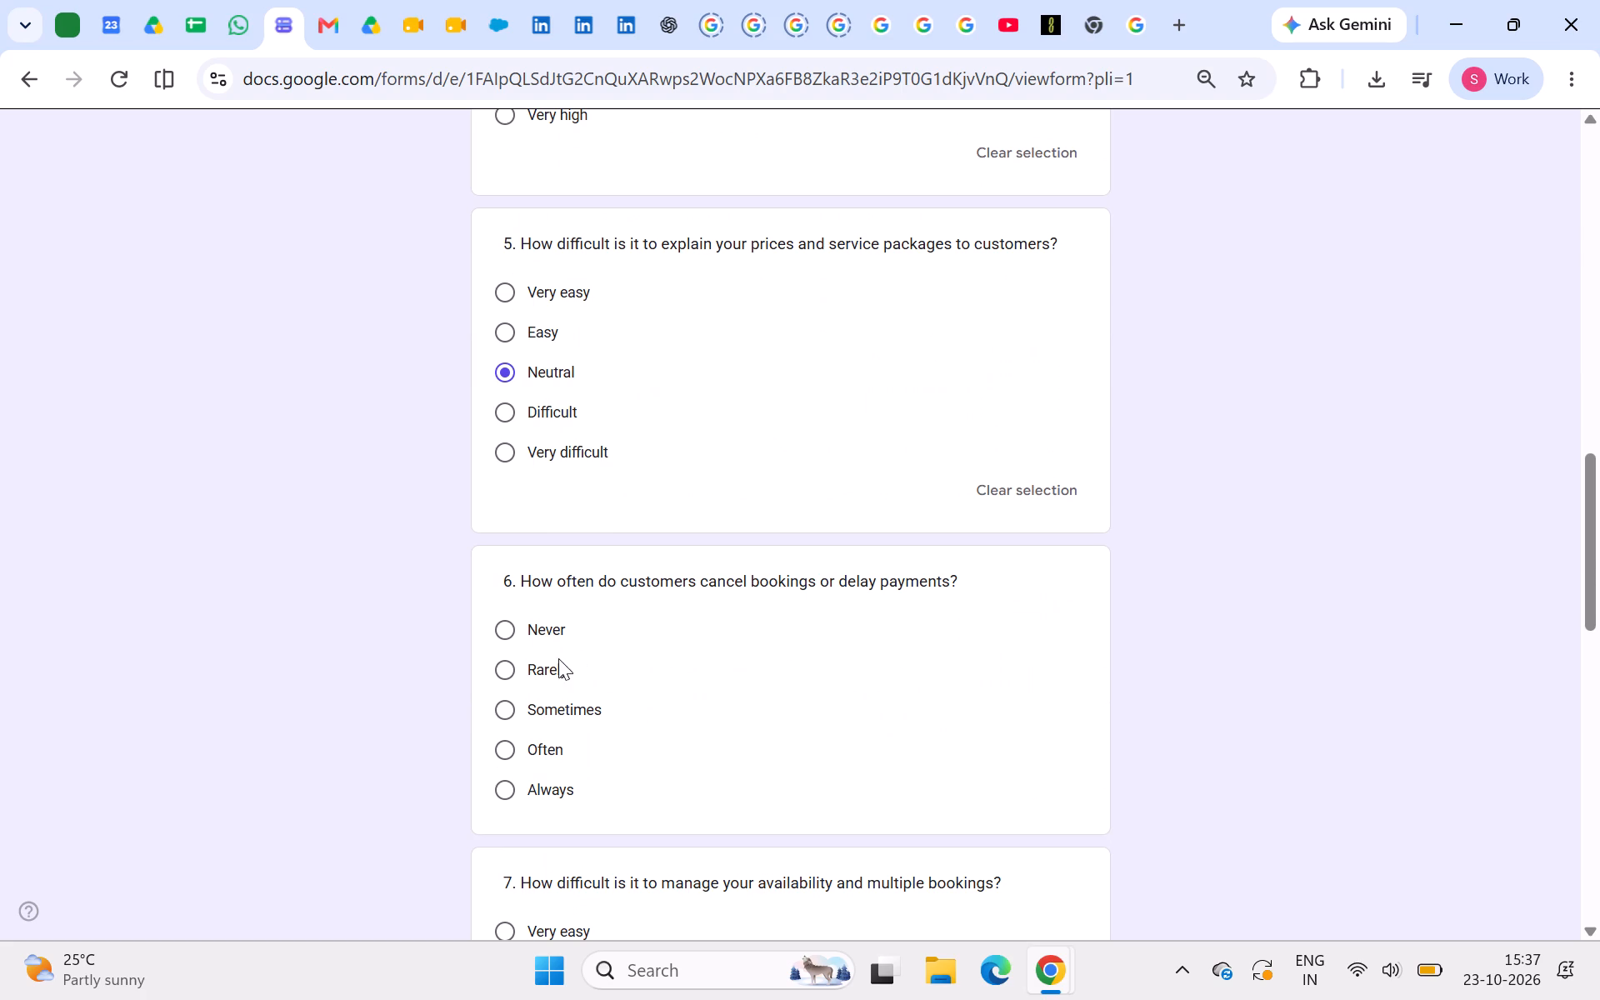
click(551, 668)
Dismiss the flight-offer notification and answer Easy in question 7 on managing availability and multiple bookings.
scroll(551, 668, down, 1)
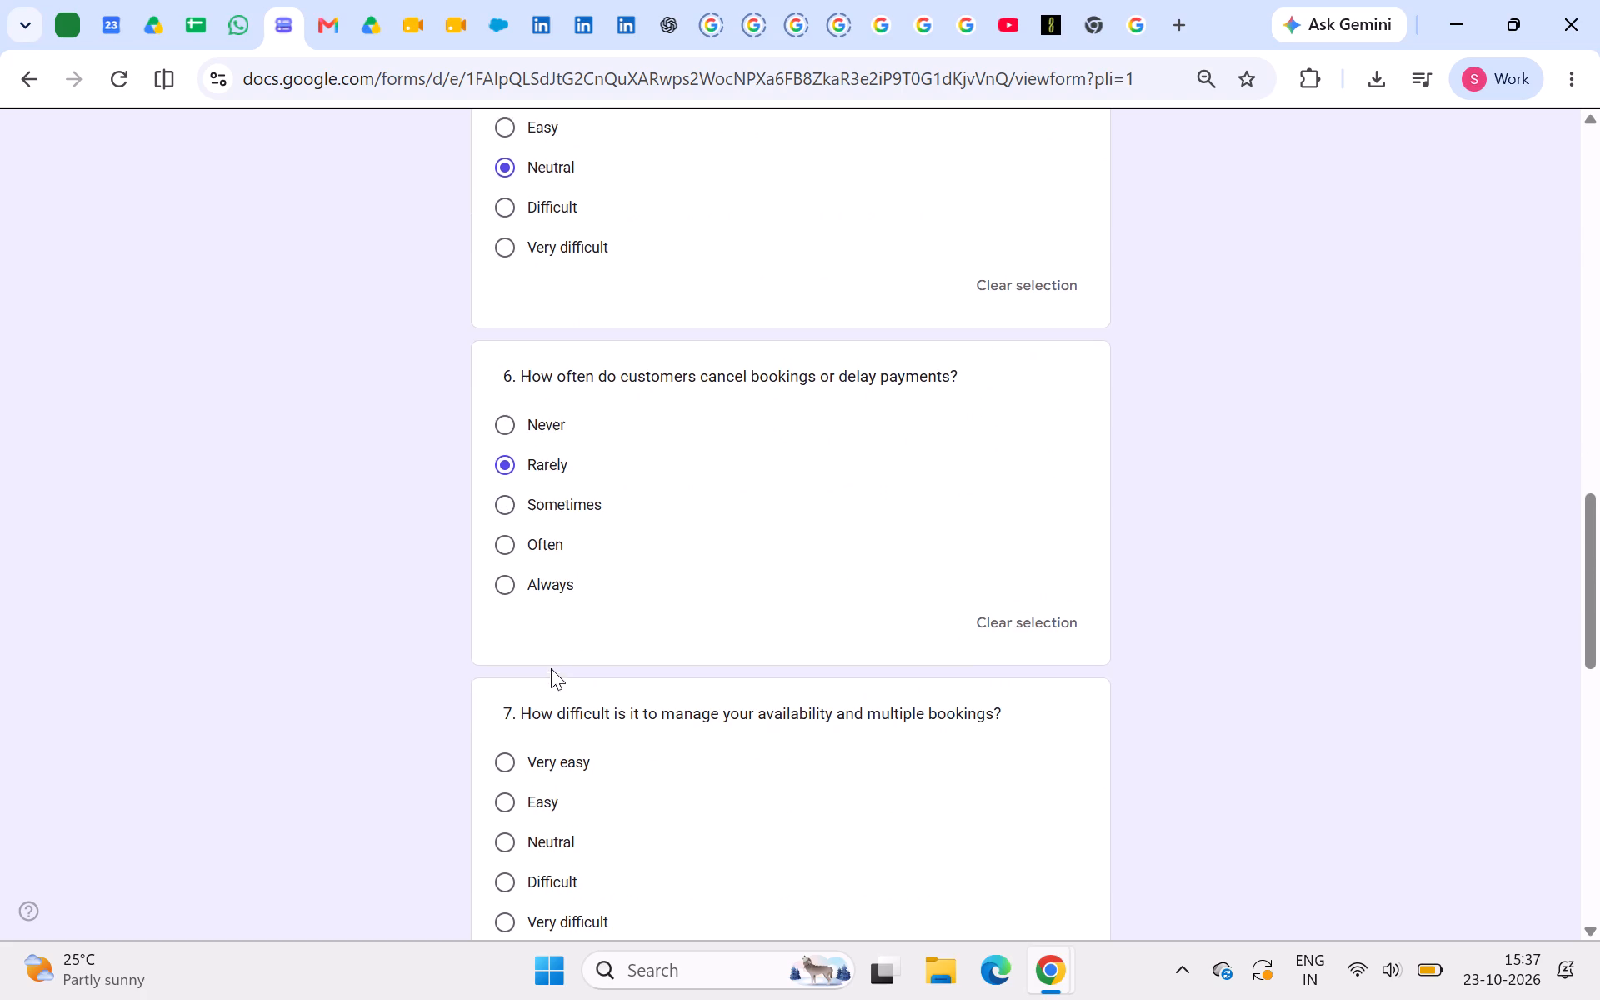
scroll(551, 668, down, 1)
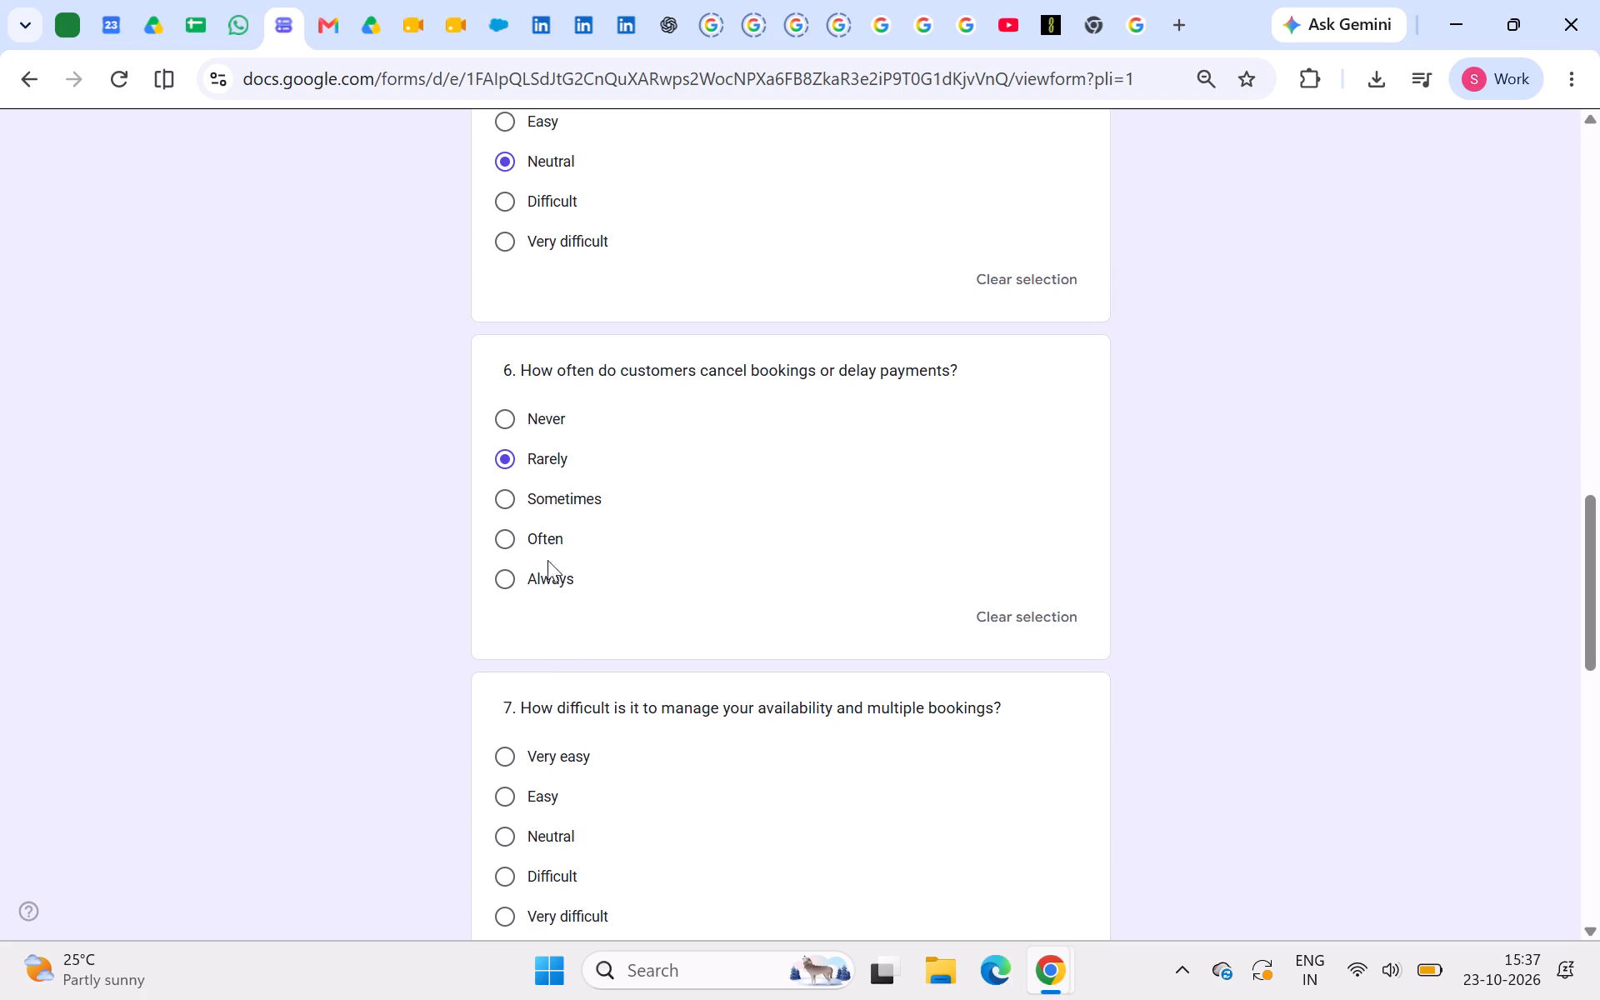
scroll(549, 534, down, 1)
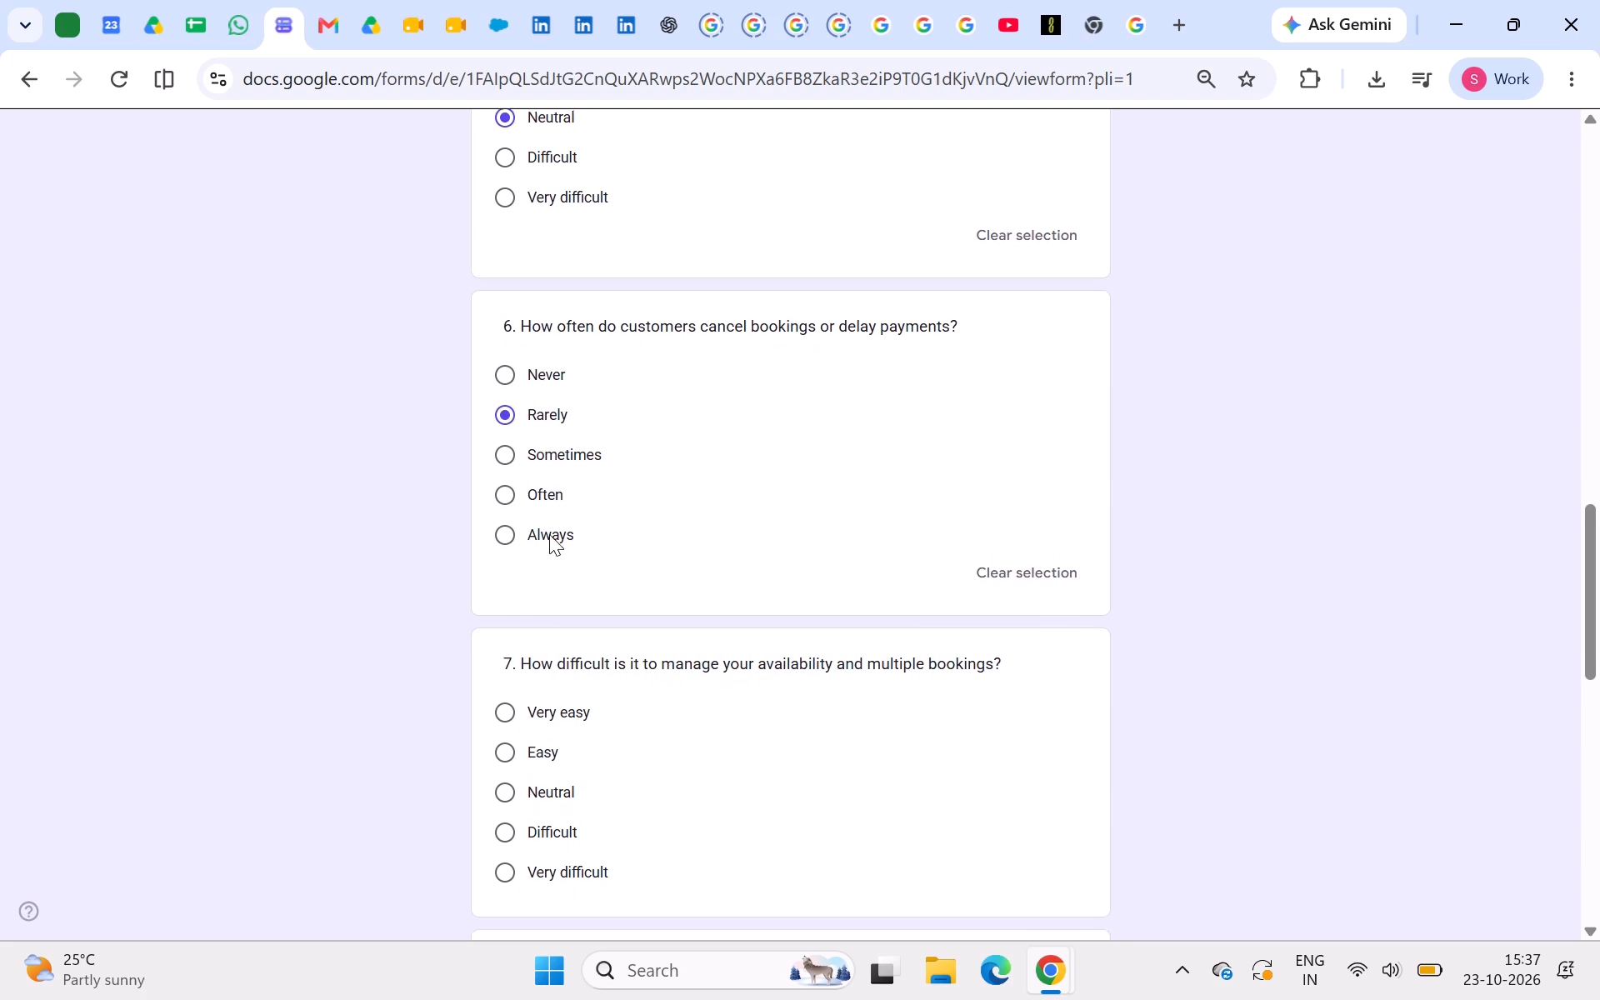
scroll(549, 534, down, 2)
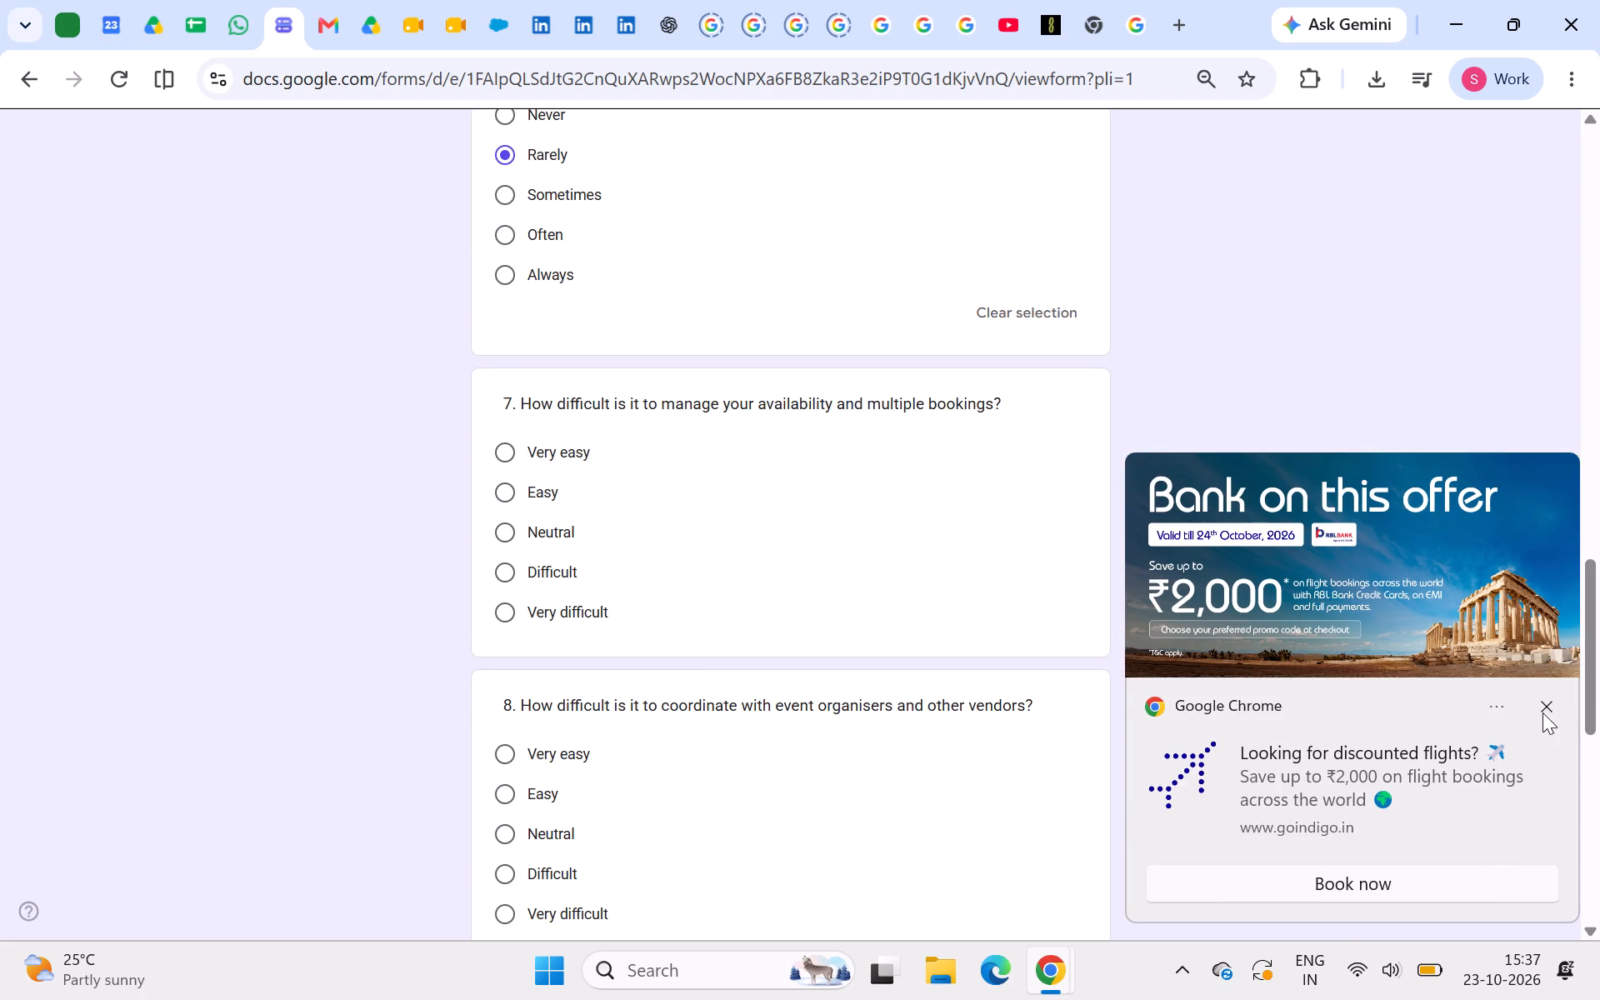
click(1544, 709)
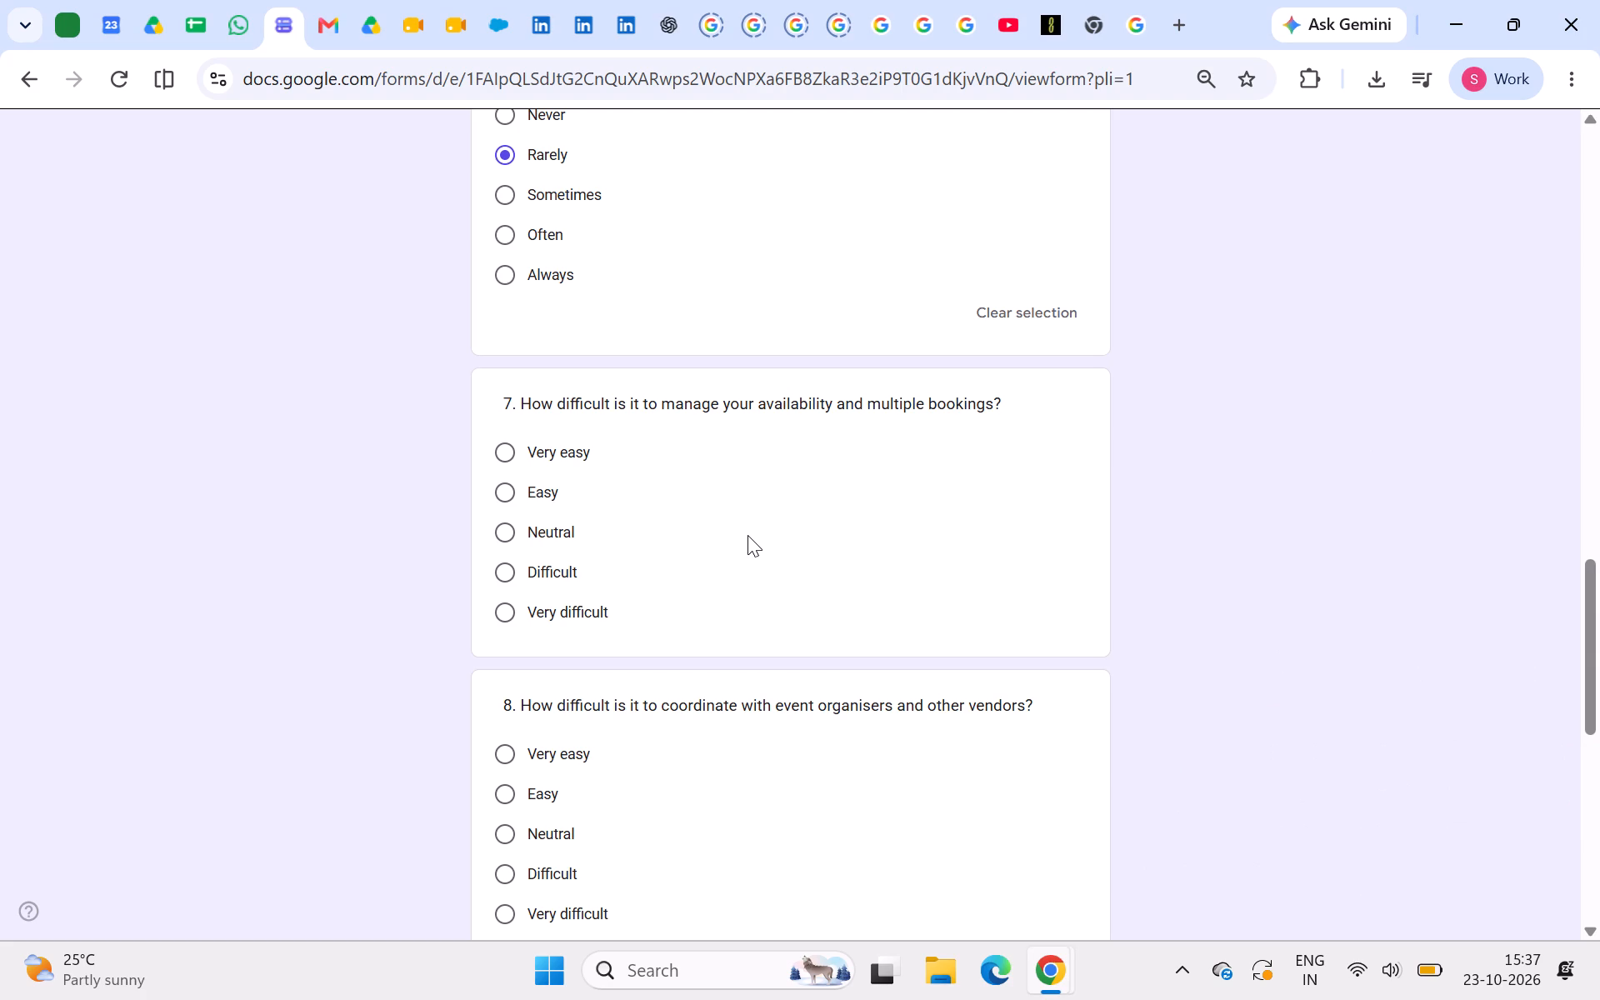
click(549, 490)
Answer Easy in question 8 on coordinating with event organisers and other vendors.
scroll(549, 490, down, 1)
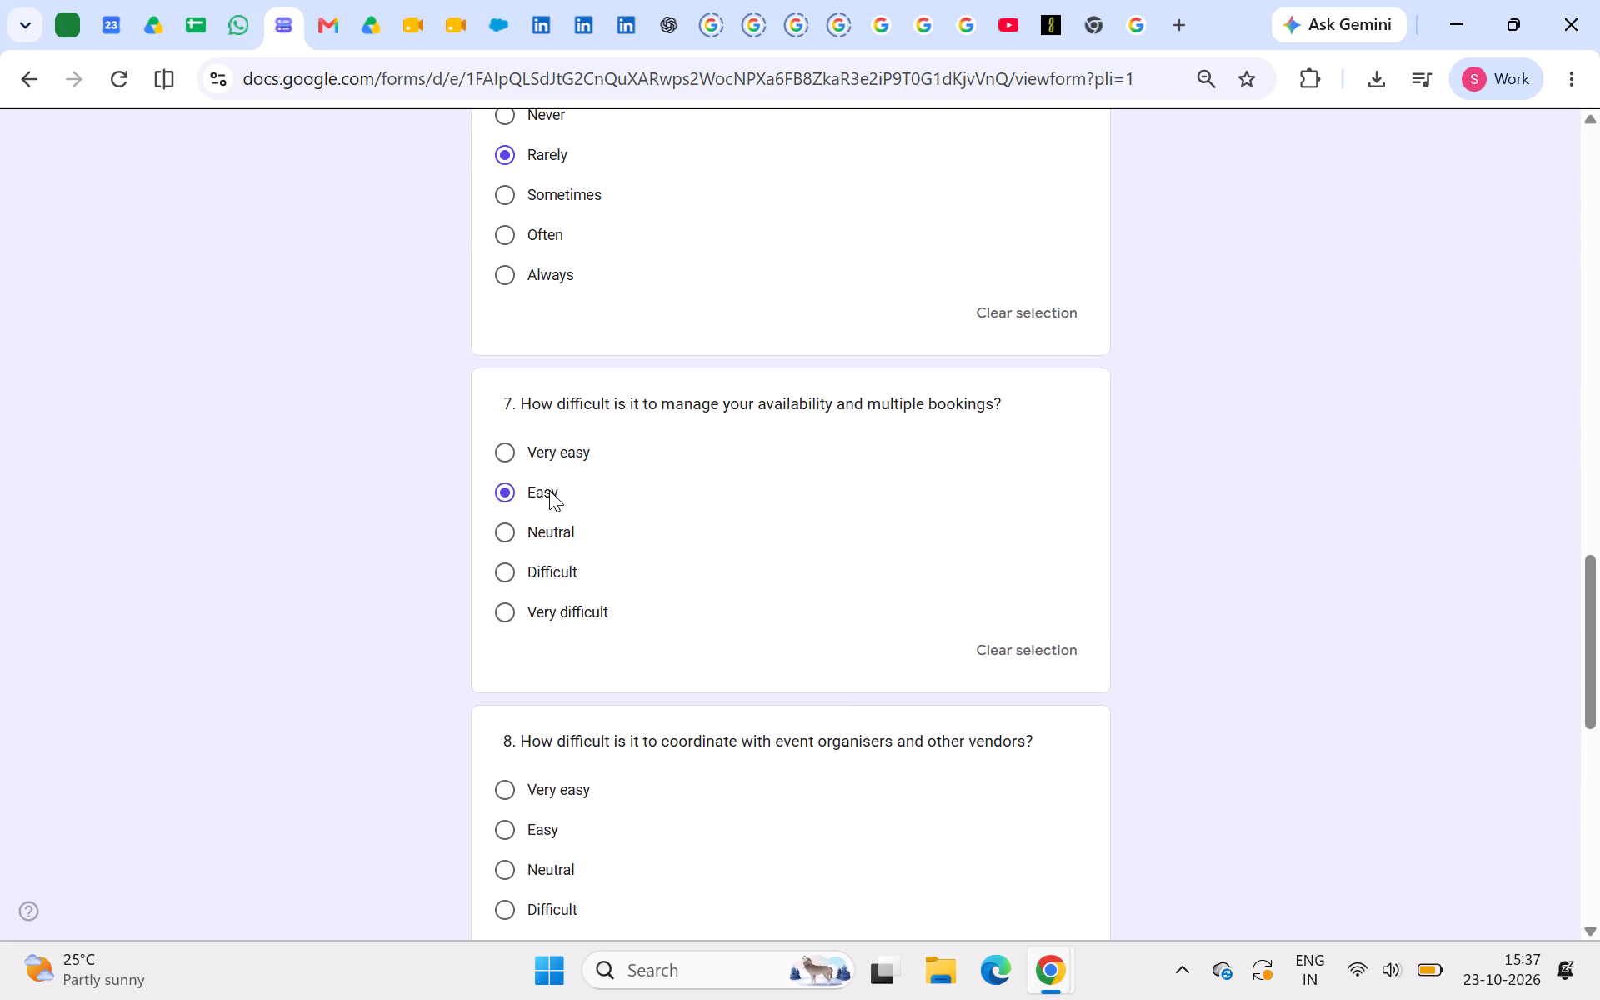
scroll(549, 490, down, 2)
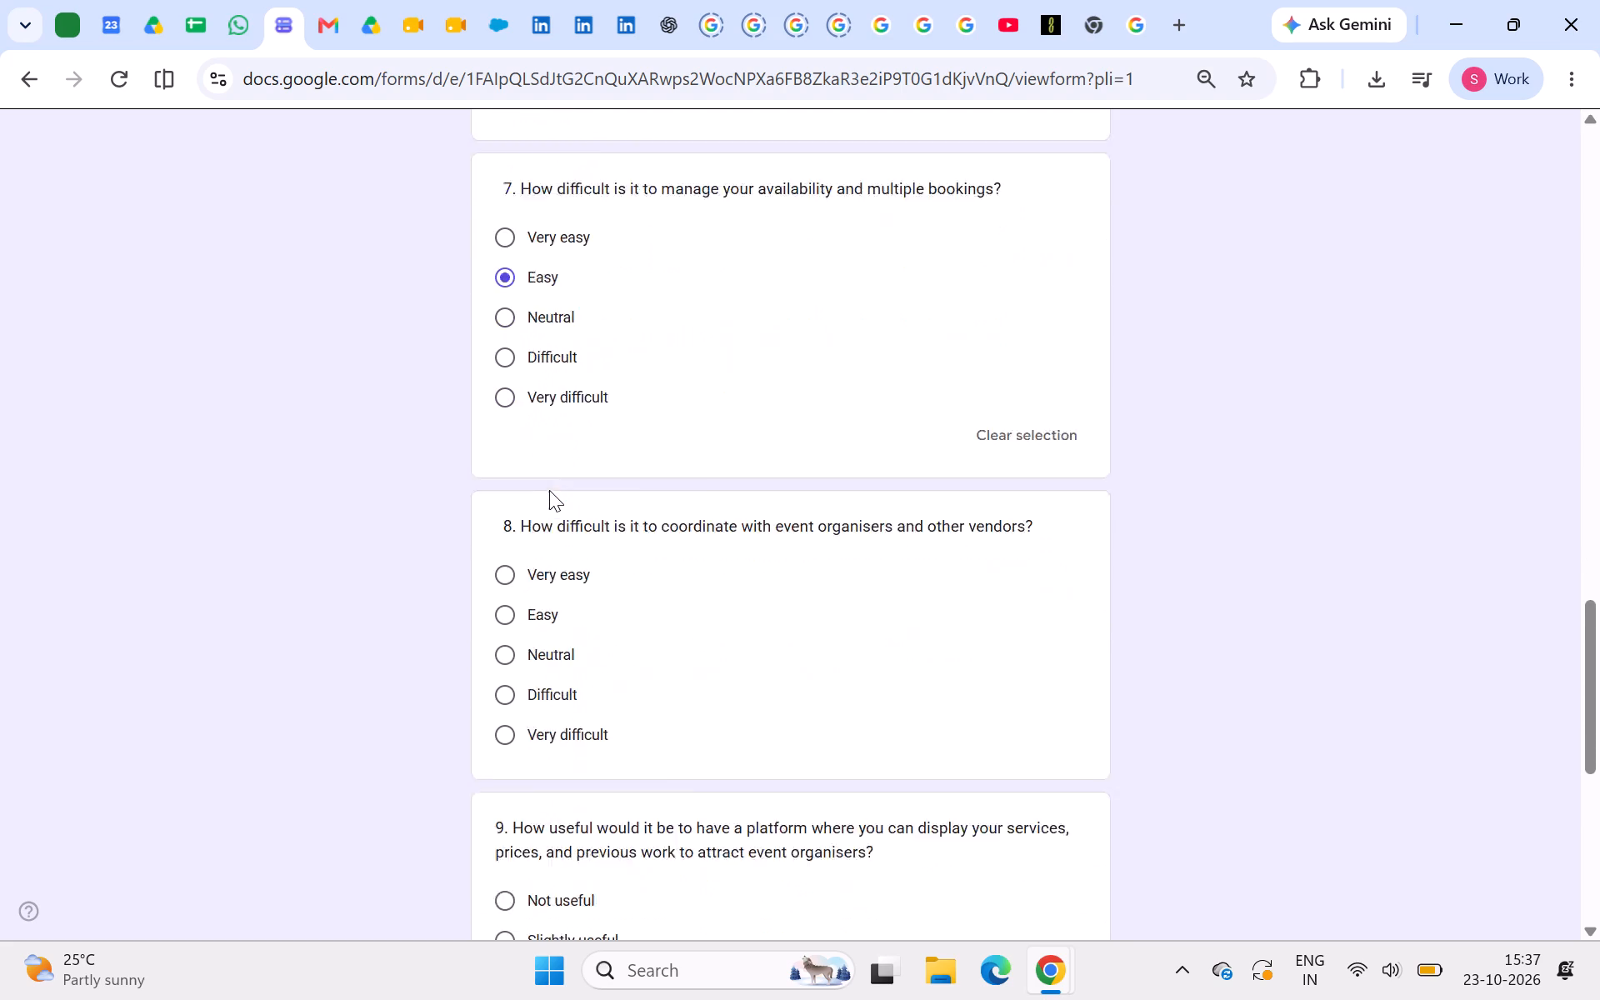
scroll(549, 490, down, 3)
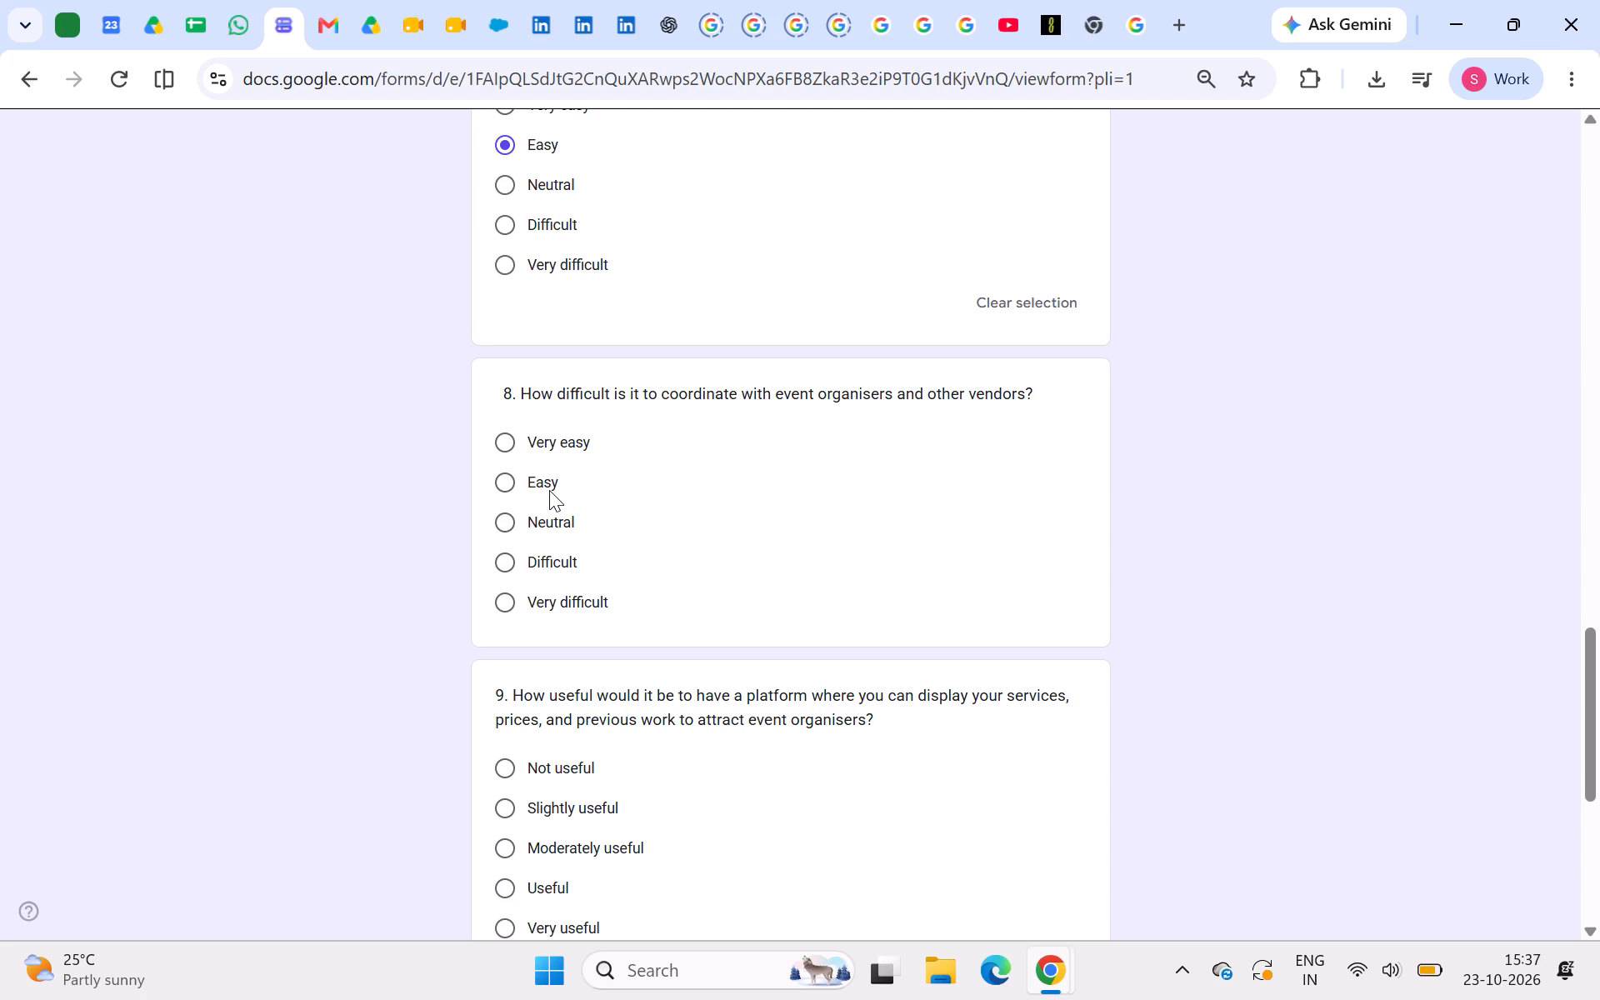
scroll(549, 490, down, 2)
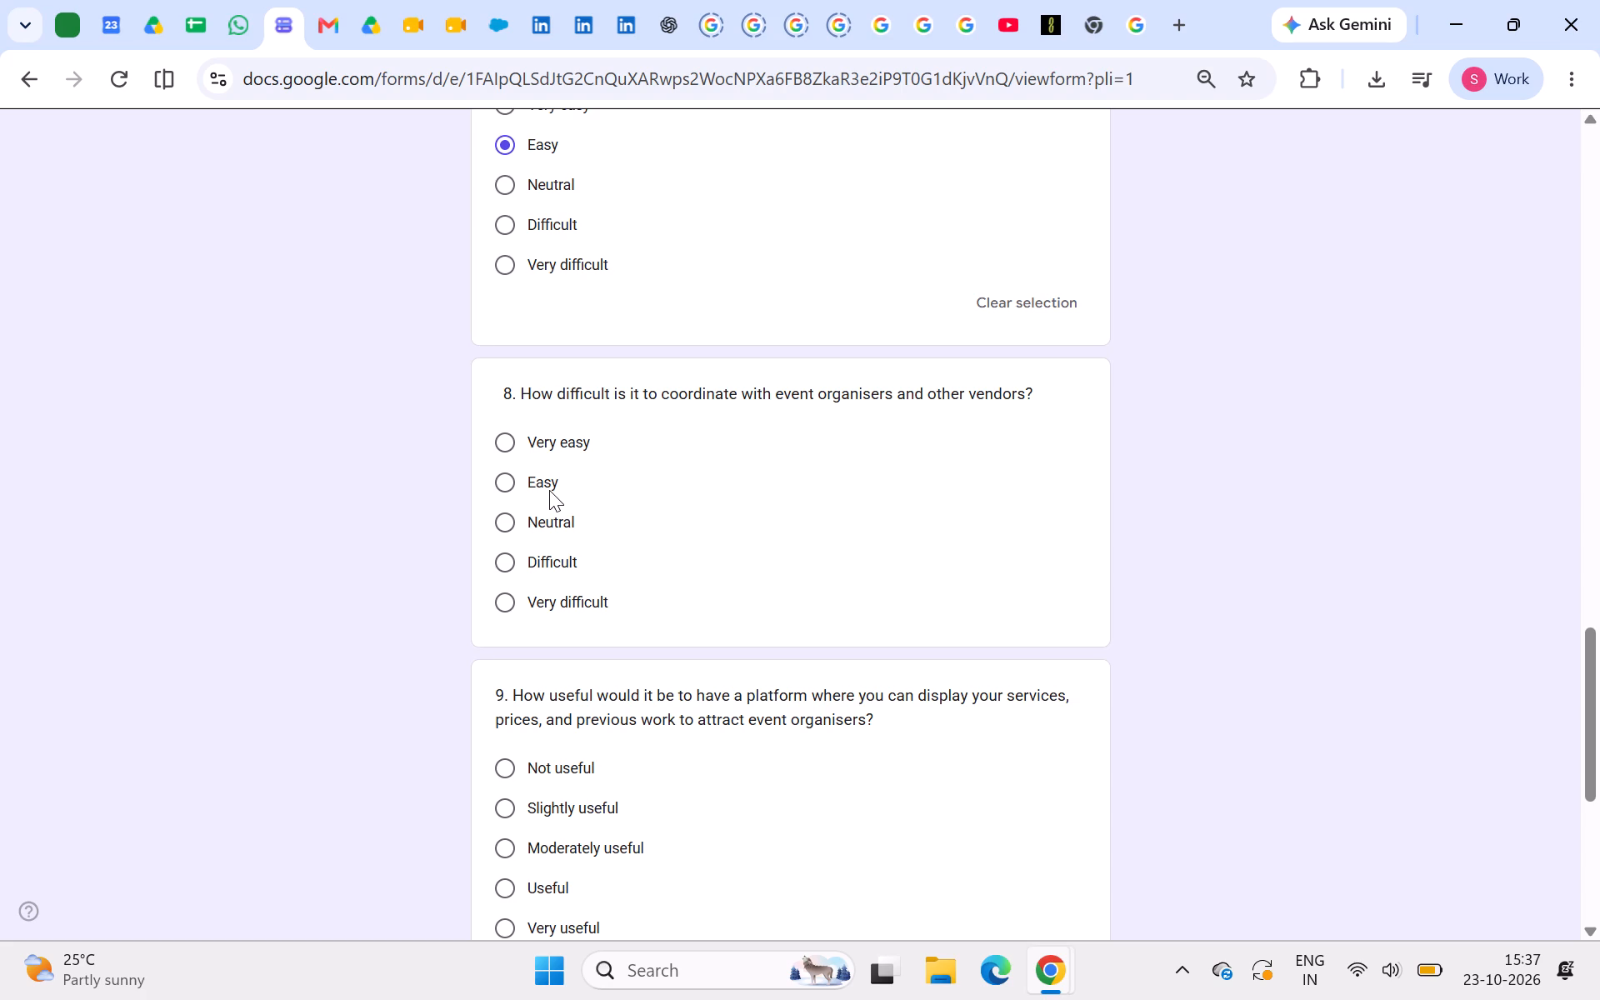
scroll(549, 490, down, 1)
click(548, 484)
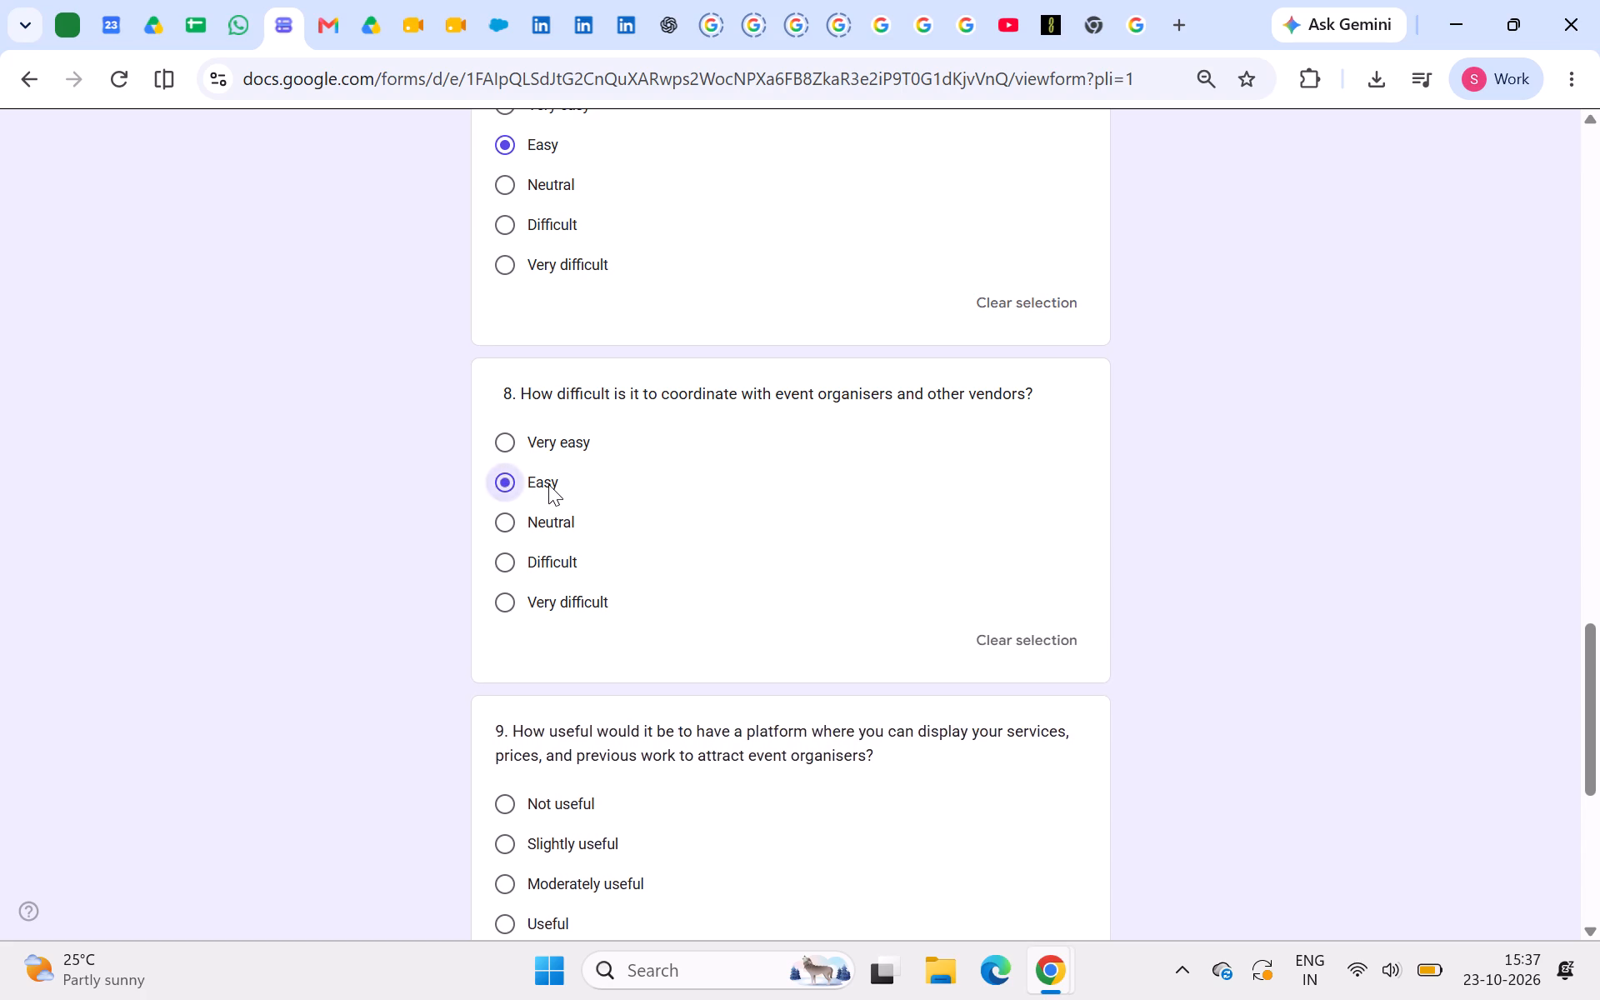
Answer Slightly useful in question 9 on a platform for displaying services, prices and previous work to event organisers.
scroll(548, 484, down, 2)
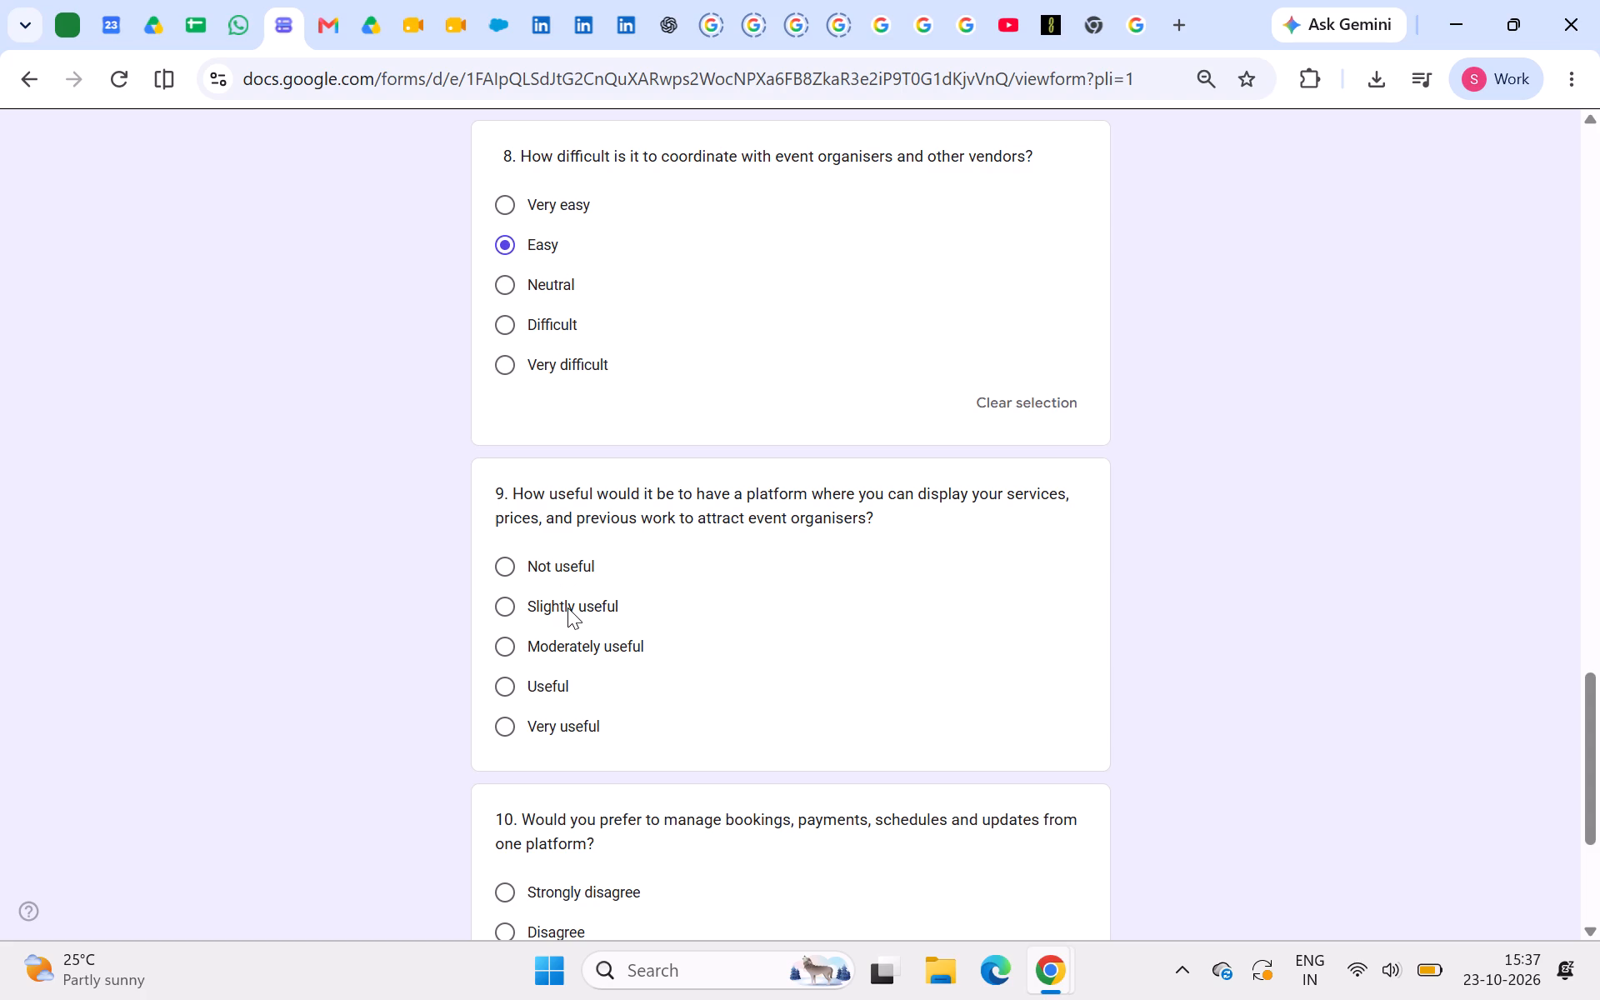
click(530, 684)
click(538, 607)
Answer Strongly agree in question 10 on managing bookings, payments, schedules and updates from one platform.
scroll(581, 644, down, 1)
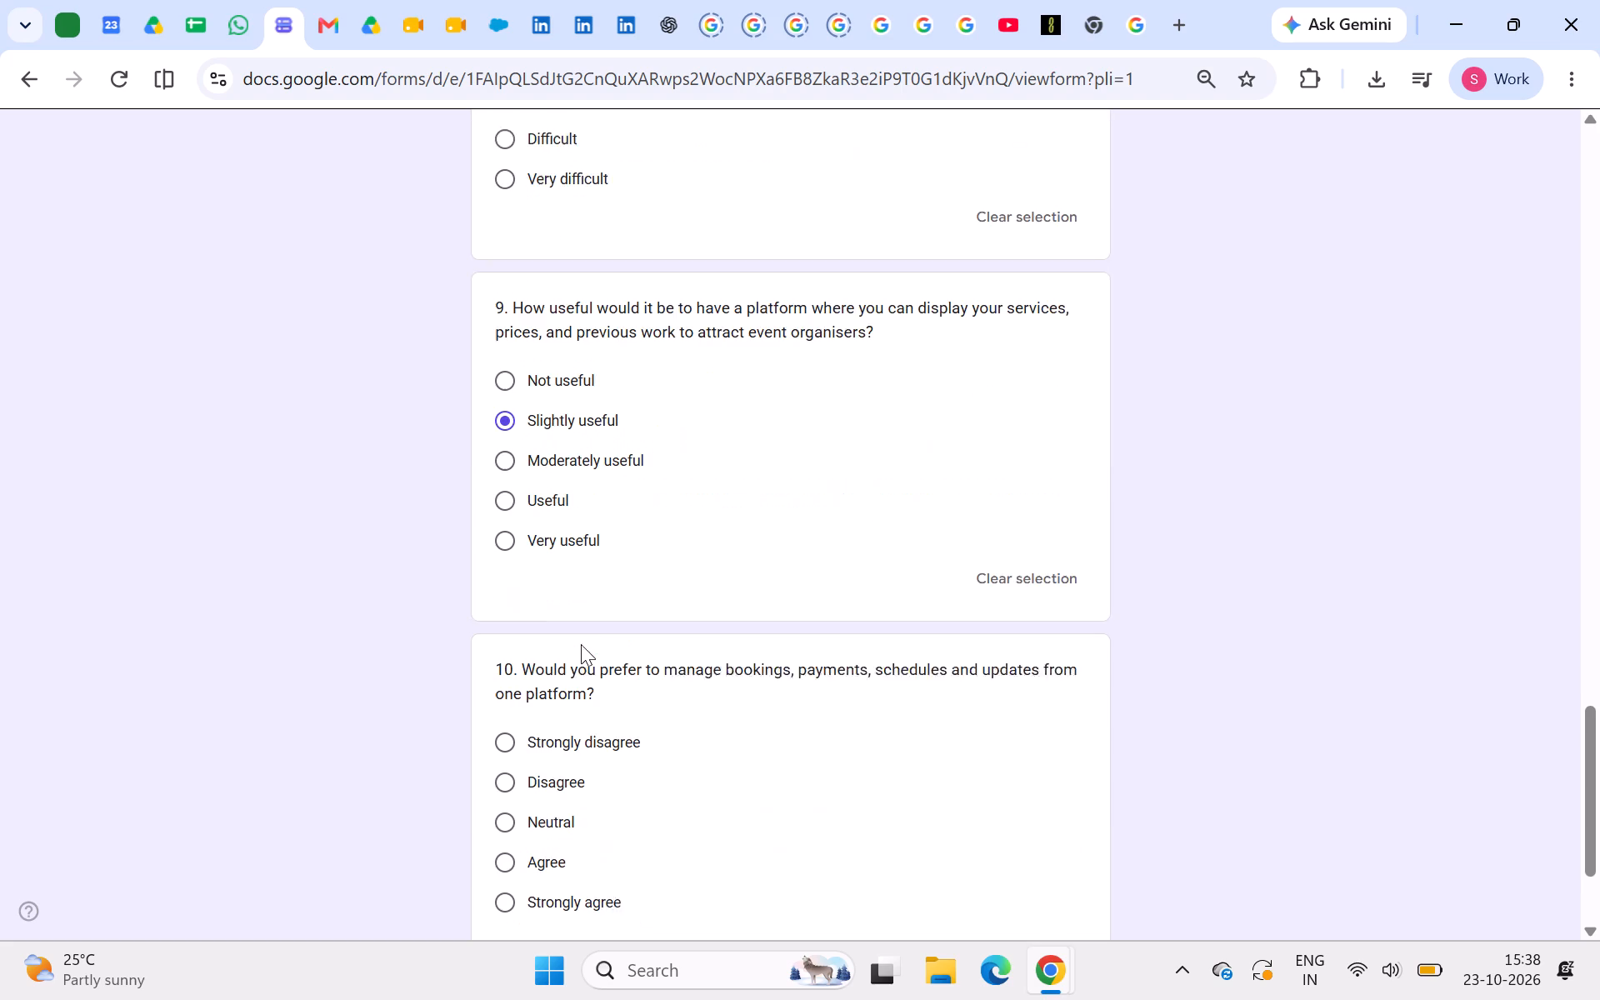
scroll(581, 644, down, 2)
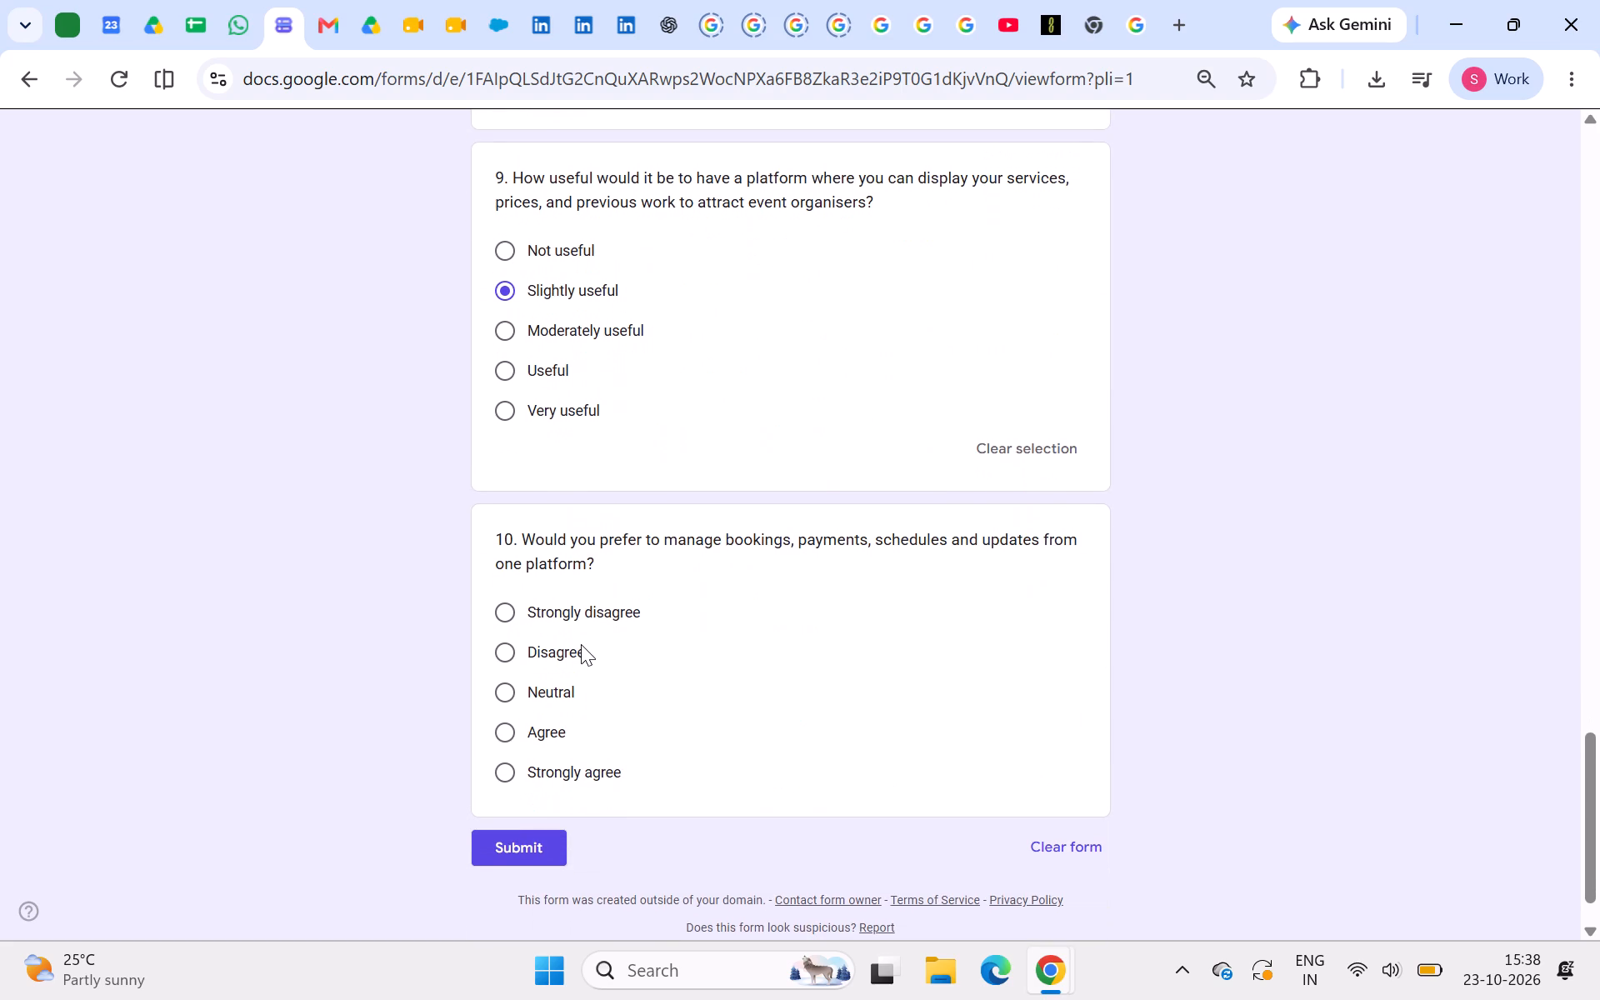
scroll(581, 644, down, 3)
click(539, 777)
Submit the completed survey form.
scroll(527, 832, down, 1)
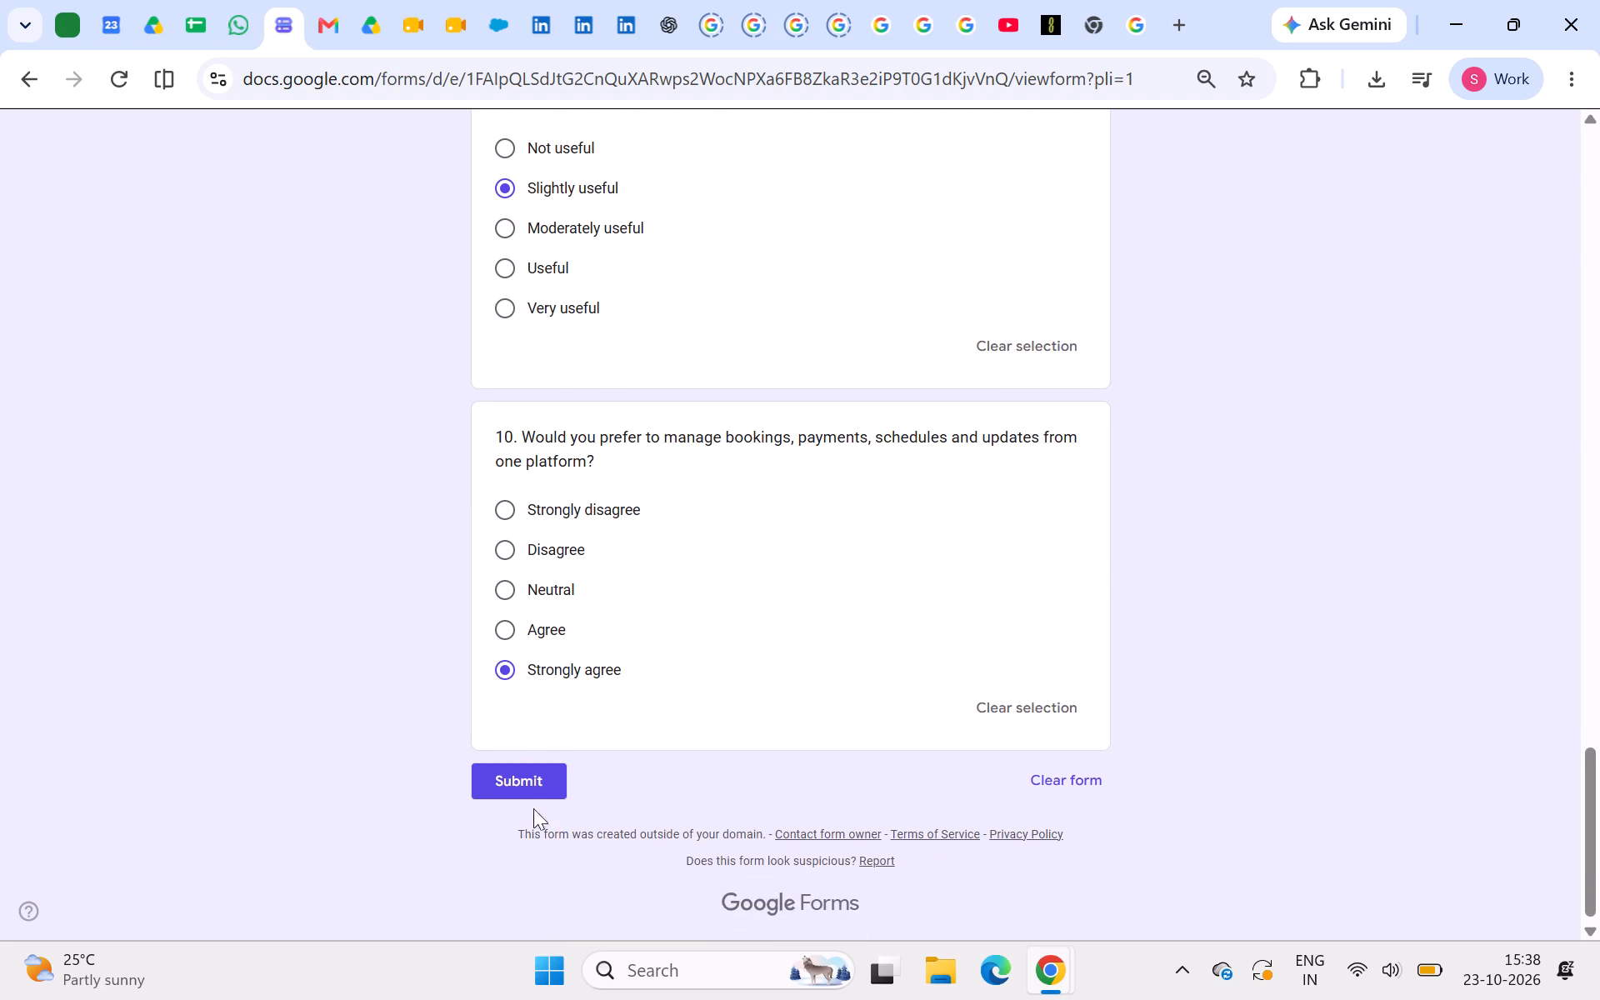
click(544, 782)
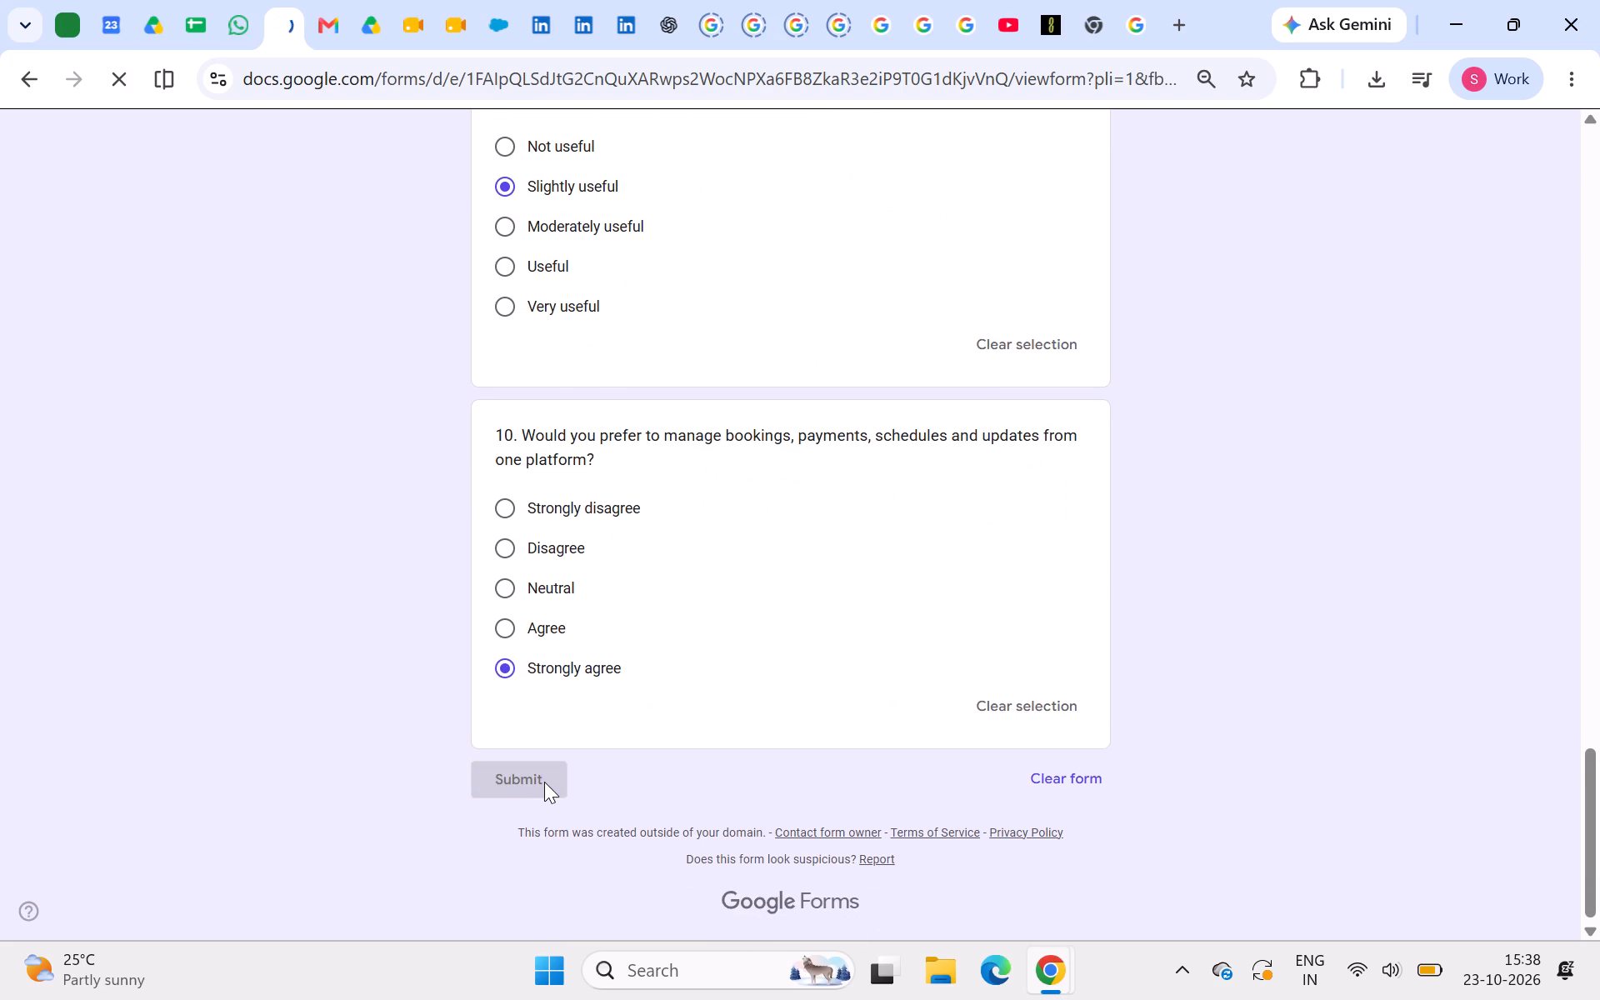